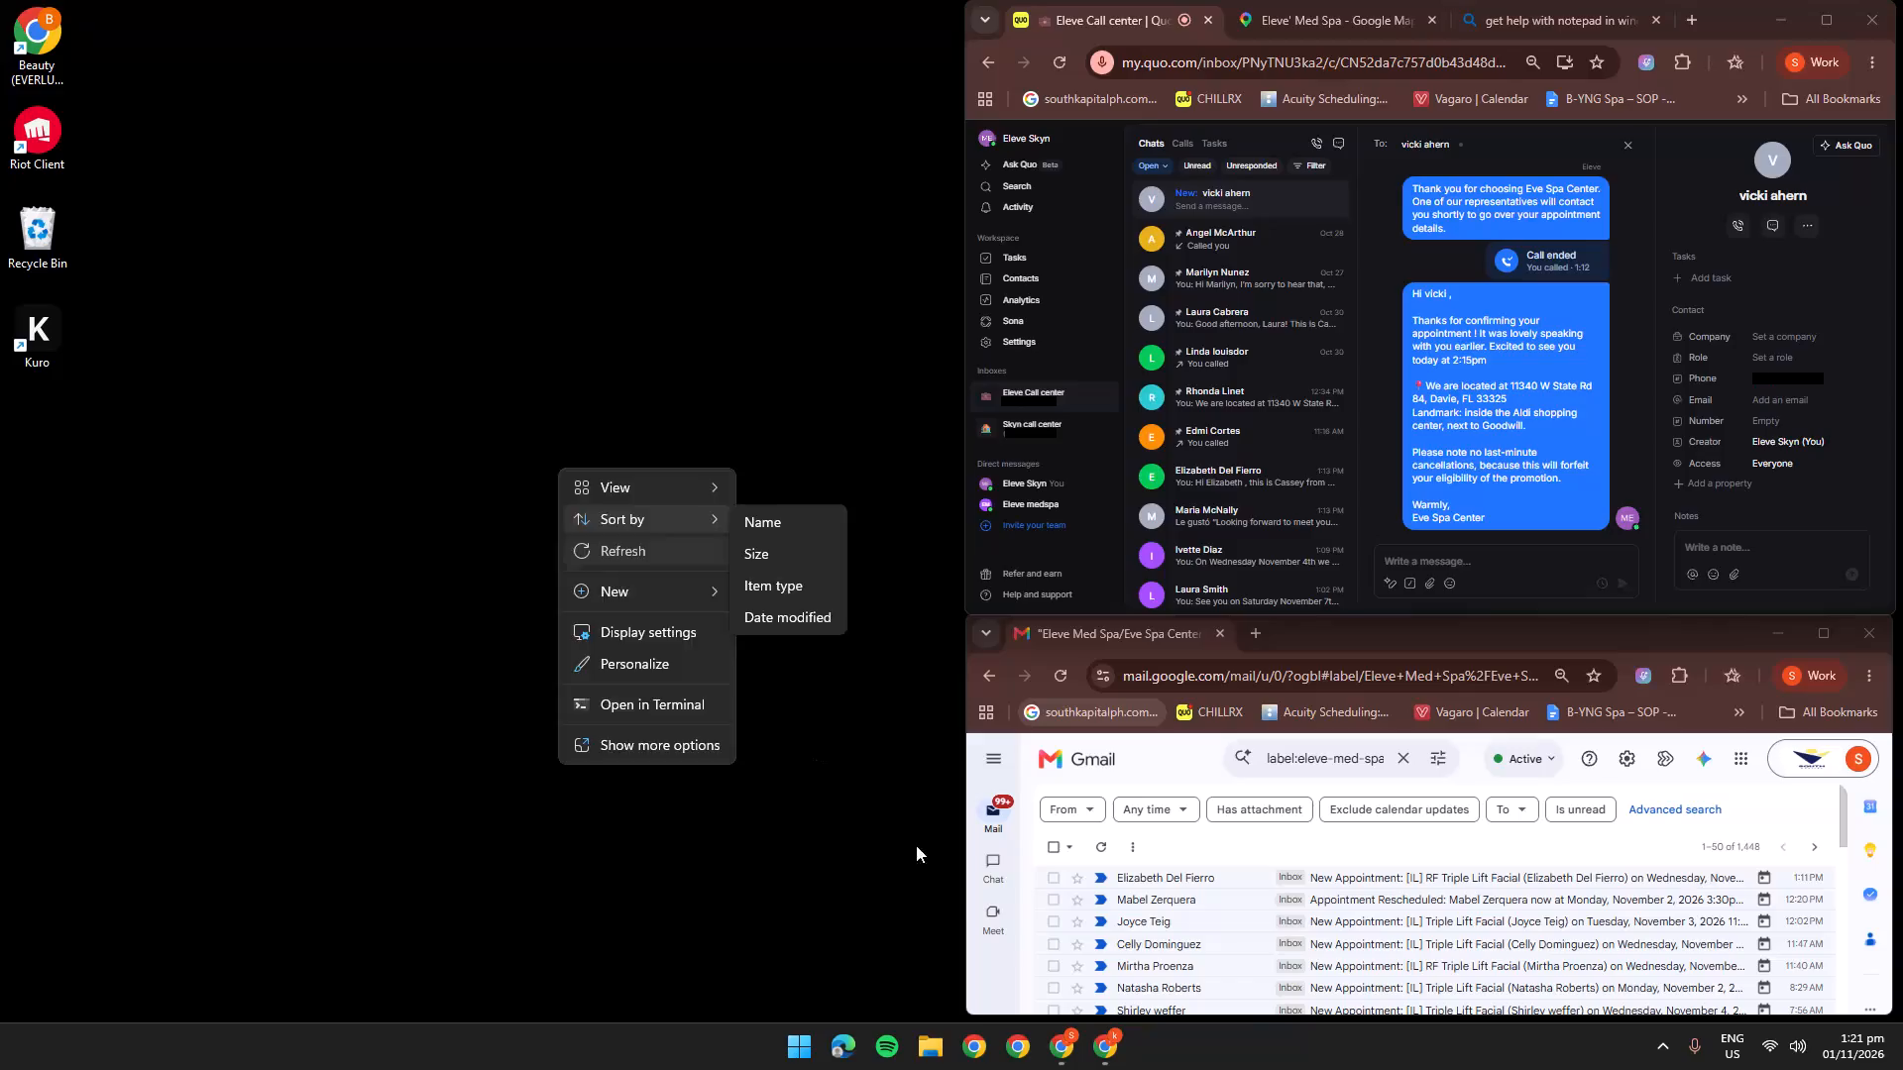
Bring up the Acuity scheduling window and view today's appointments in the day calendar.
{"action": "left_click", "coordinate": [1066, 1048]}
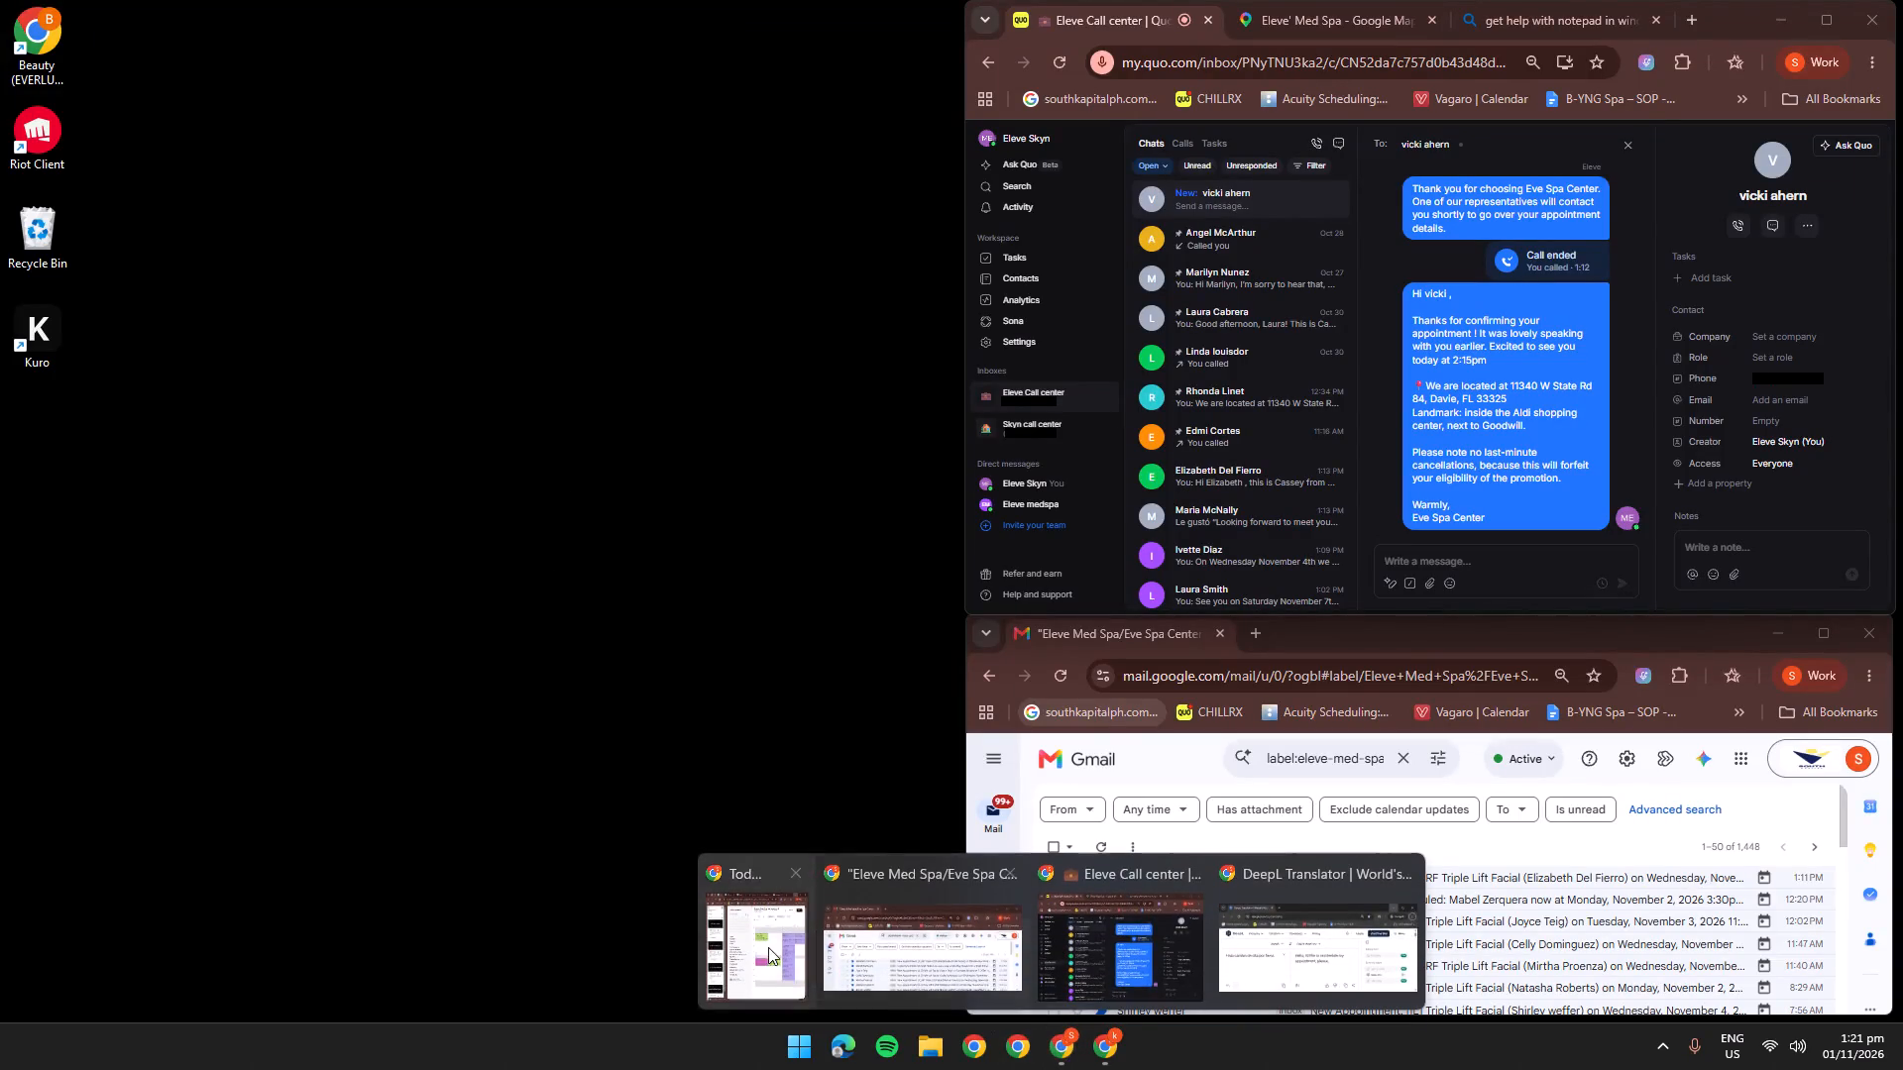
{"action": "left_click", "coordinate": [768, 947]}
{"action": "left_click", "coordinate": [505, 222]}
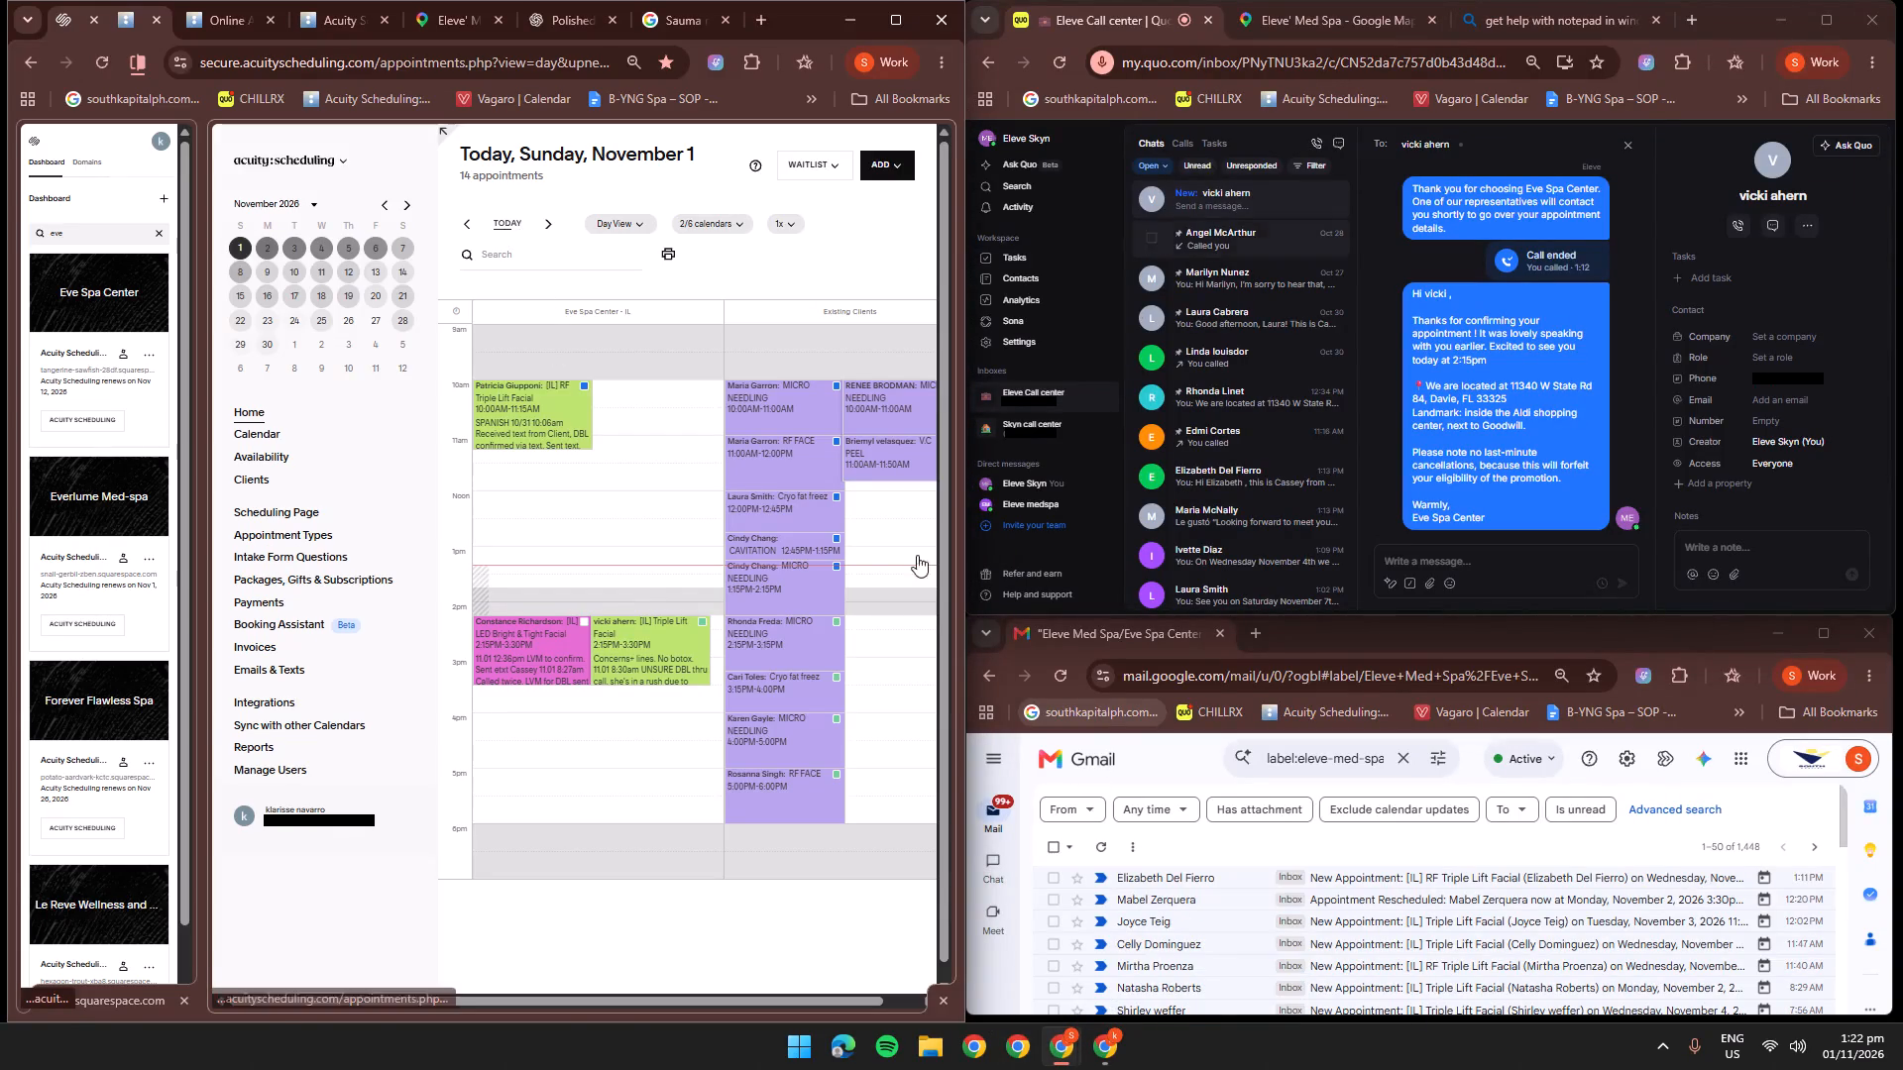
{"action": "scroll", "coordinate": [713, 811], "scroll_direction": "down", "scroll_amount": 2}
{"action": "scroll", "coordinate": [713, 811], "scroll_direction": "up", "scroll_amount": 3}
{"action": "scroll", "coordinate": [703, 815], "scroll_direction": "down", "scroll_amount": 3}
{"action": "scroll", "coordinate": [687, 820], "scroll_direction": "up", "scroll_amount": 3}
{"action": "scroll", "coordinate": [687, 820], "scroll_direction": "down", "scroll_amount": 3}
{"action": "scroll", "coordinate": [687, 820], "scroll_direction": "up", "scroll_amount": 3}
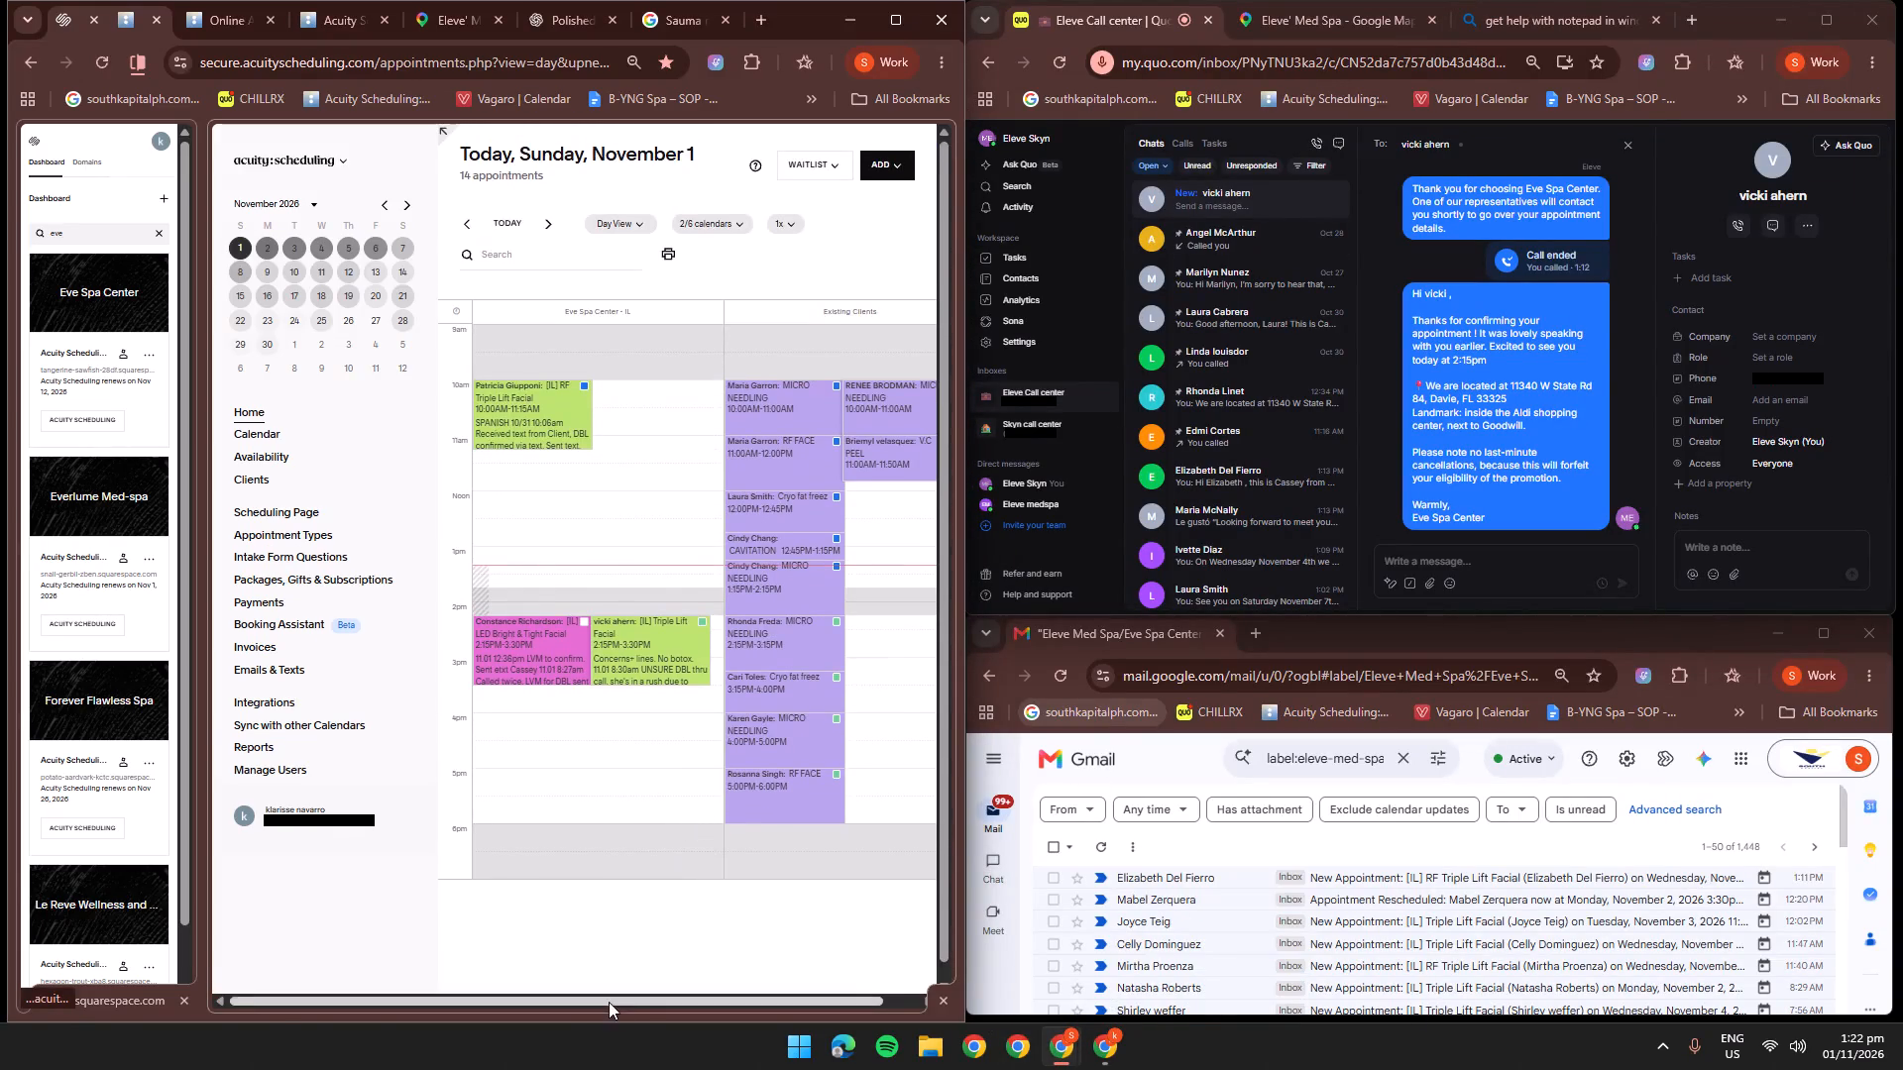
{"action": "left_click_drag", "start_coordinate": [617, 1003], "coordinate": [357, 952]}
{"action": "left_click", "coordinate": [552, 217]}
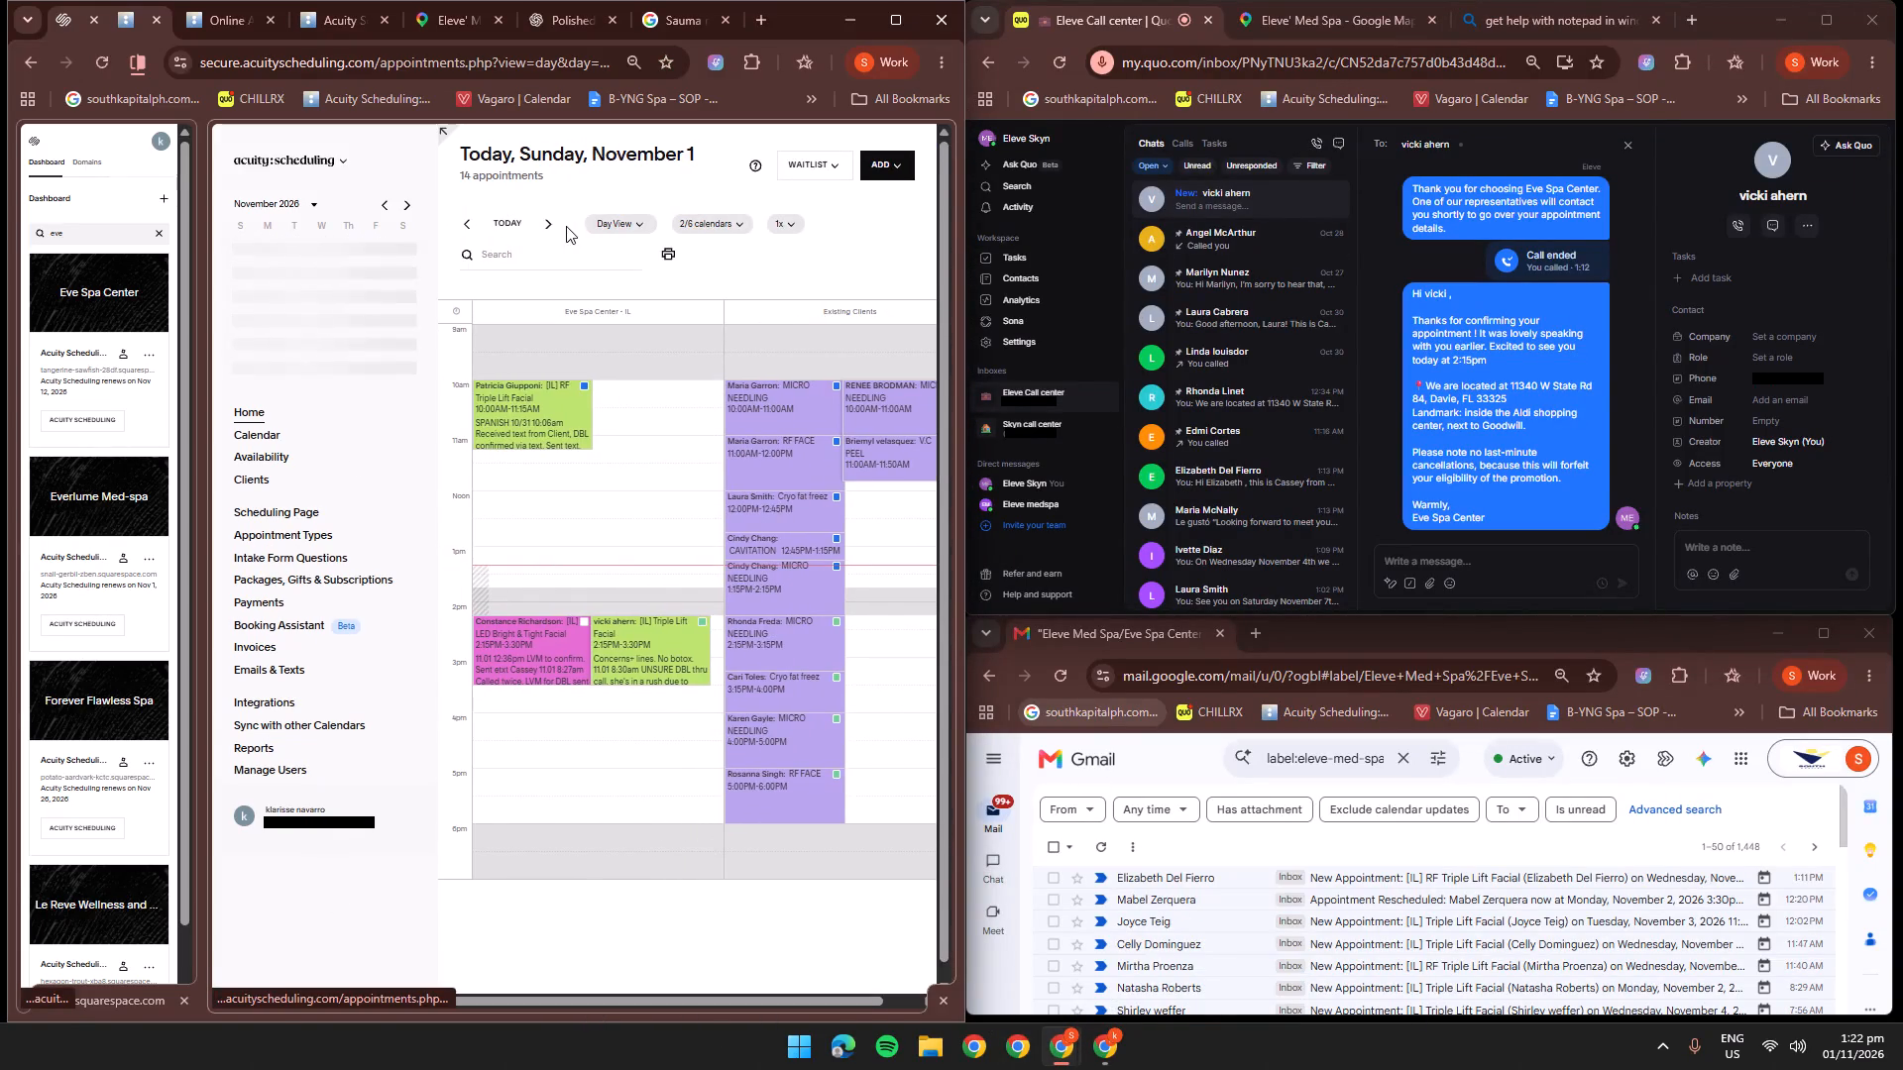
{"action": "left_click", "coordinate": [502, 231]}
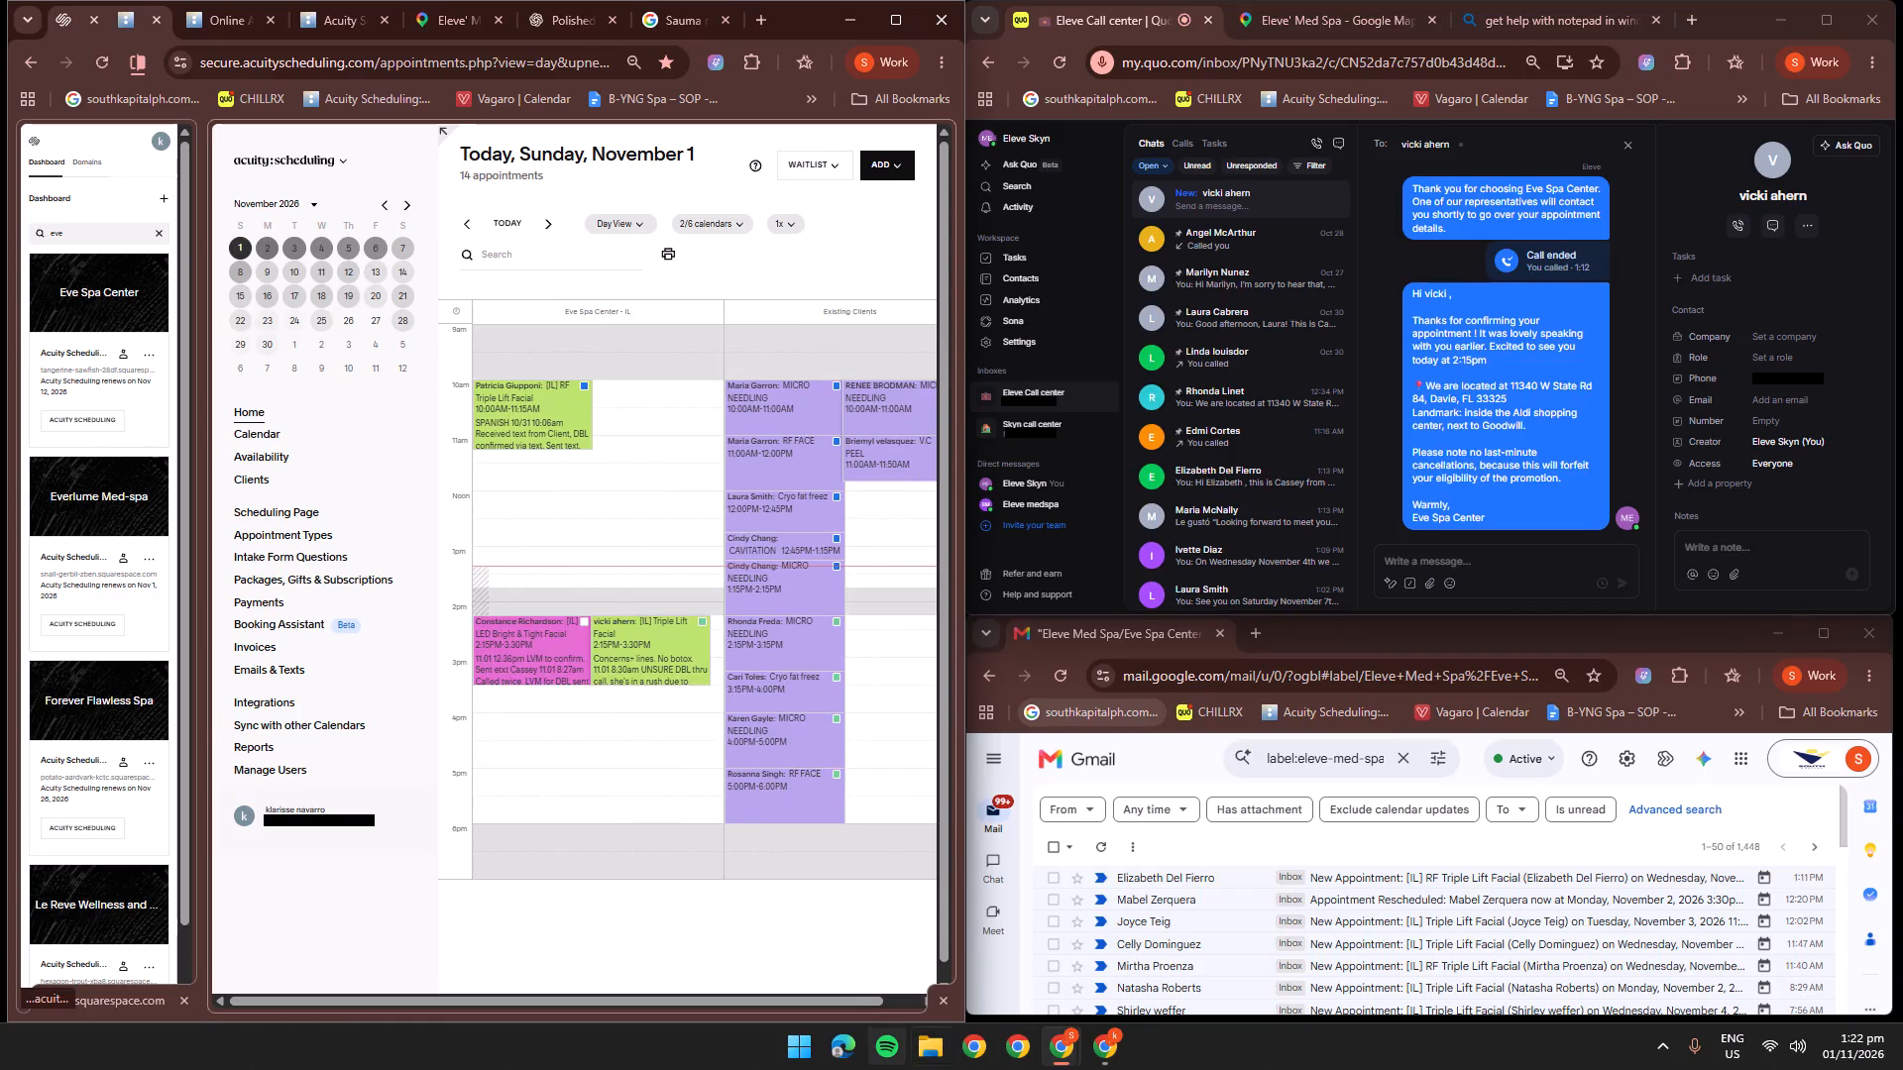
Switch to the OCTOBER spreadsheet, go to the client rows and undo the last edit.
{"action": "left_click", "coordinate": [1112, 1054]}
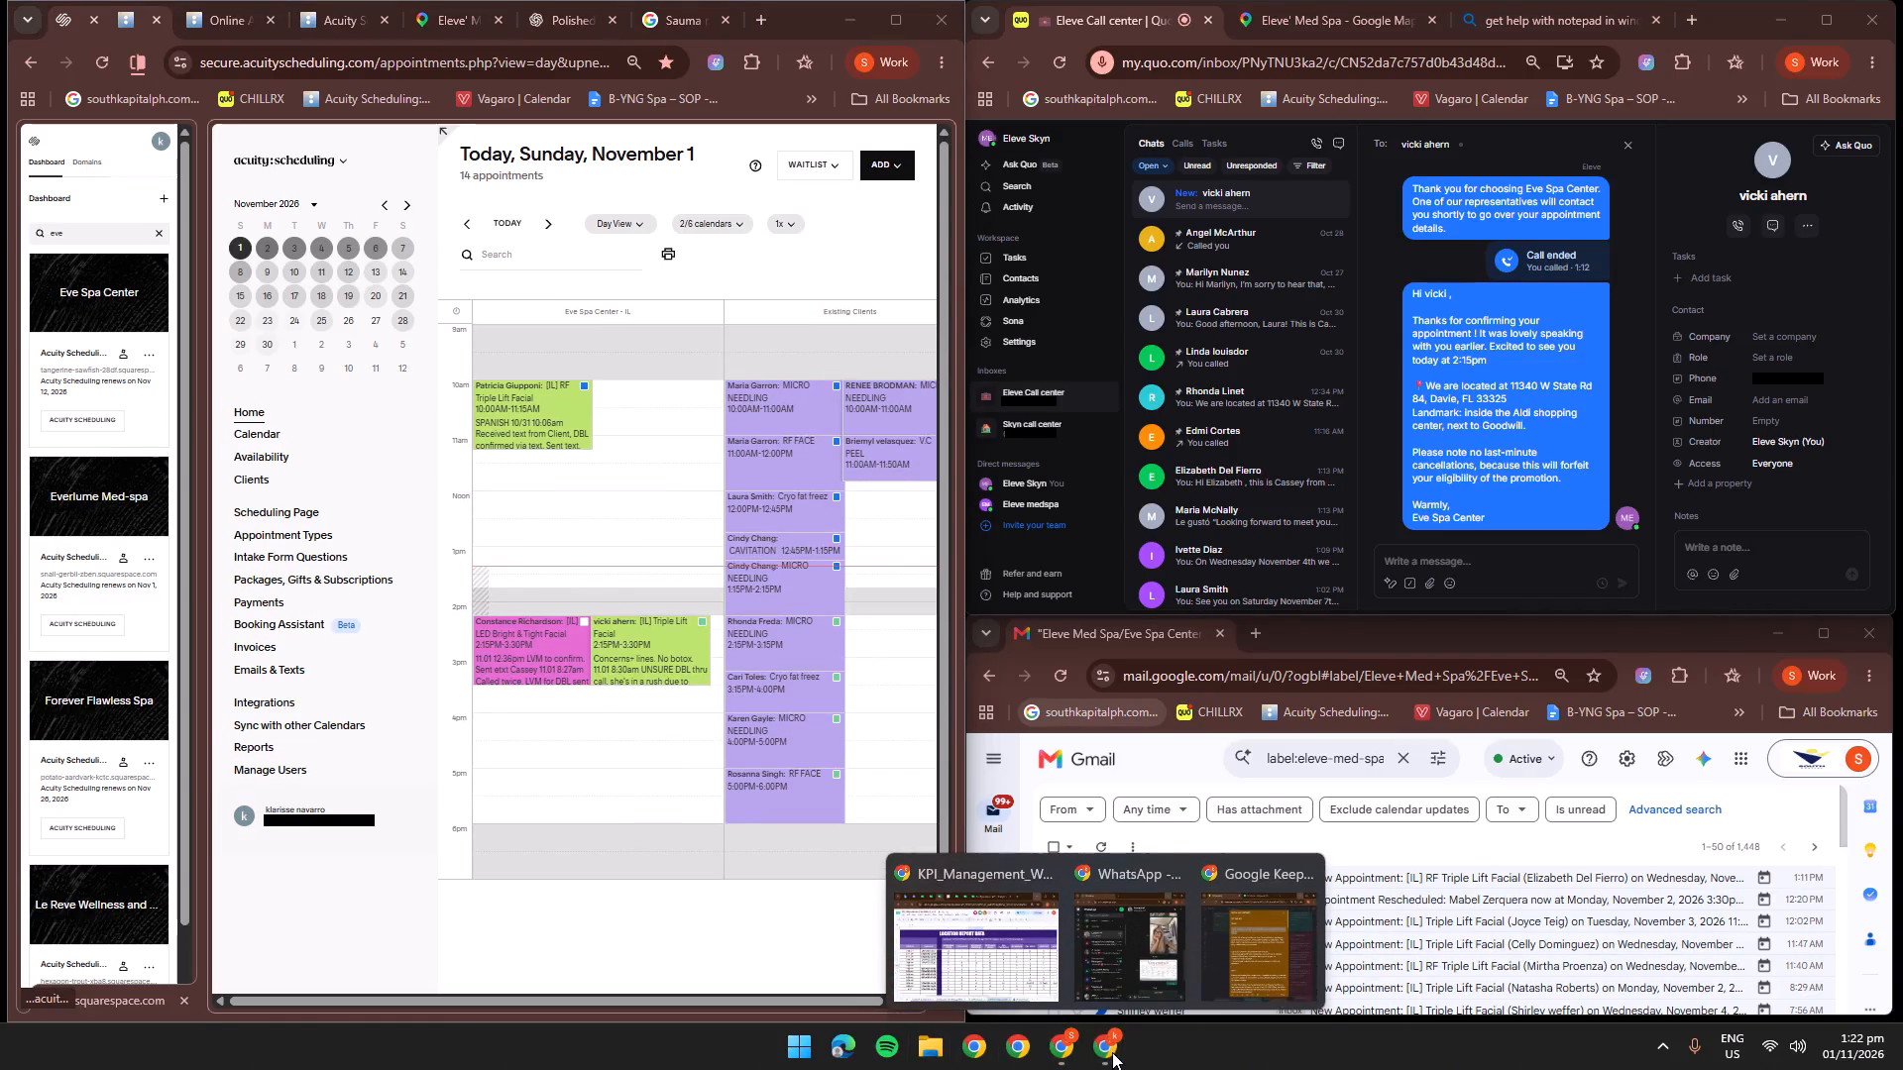
{"action": "left_click", "coordinate": [1523, 302]}
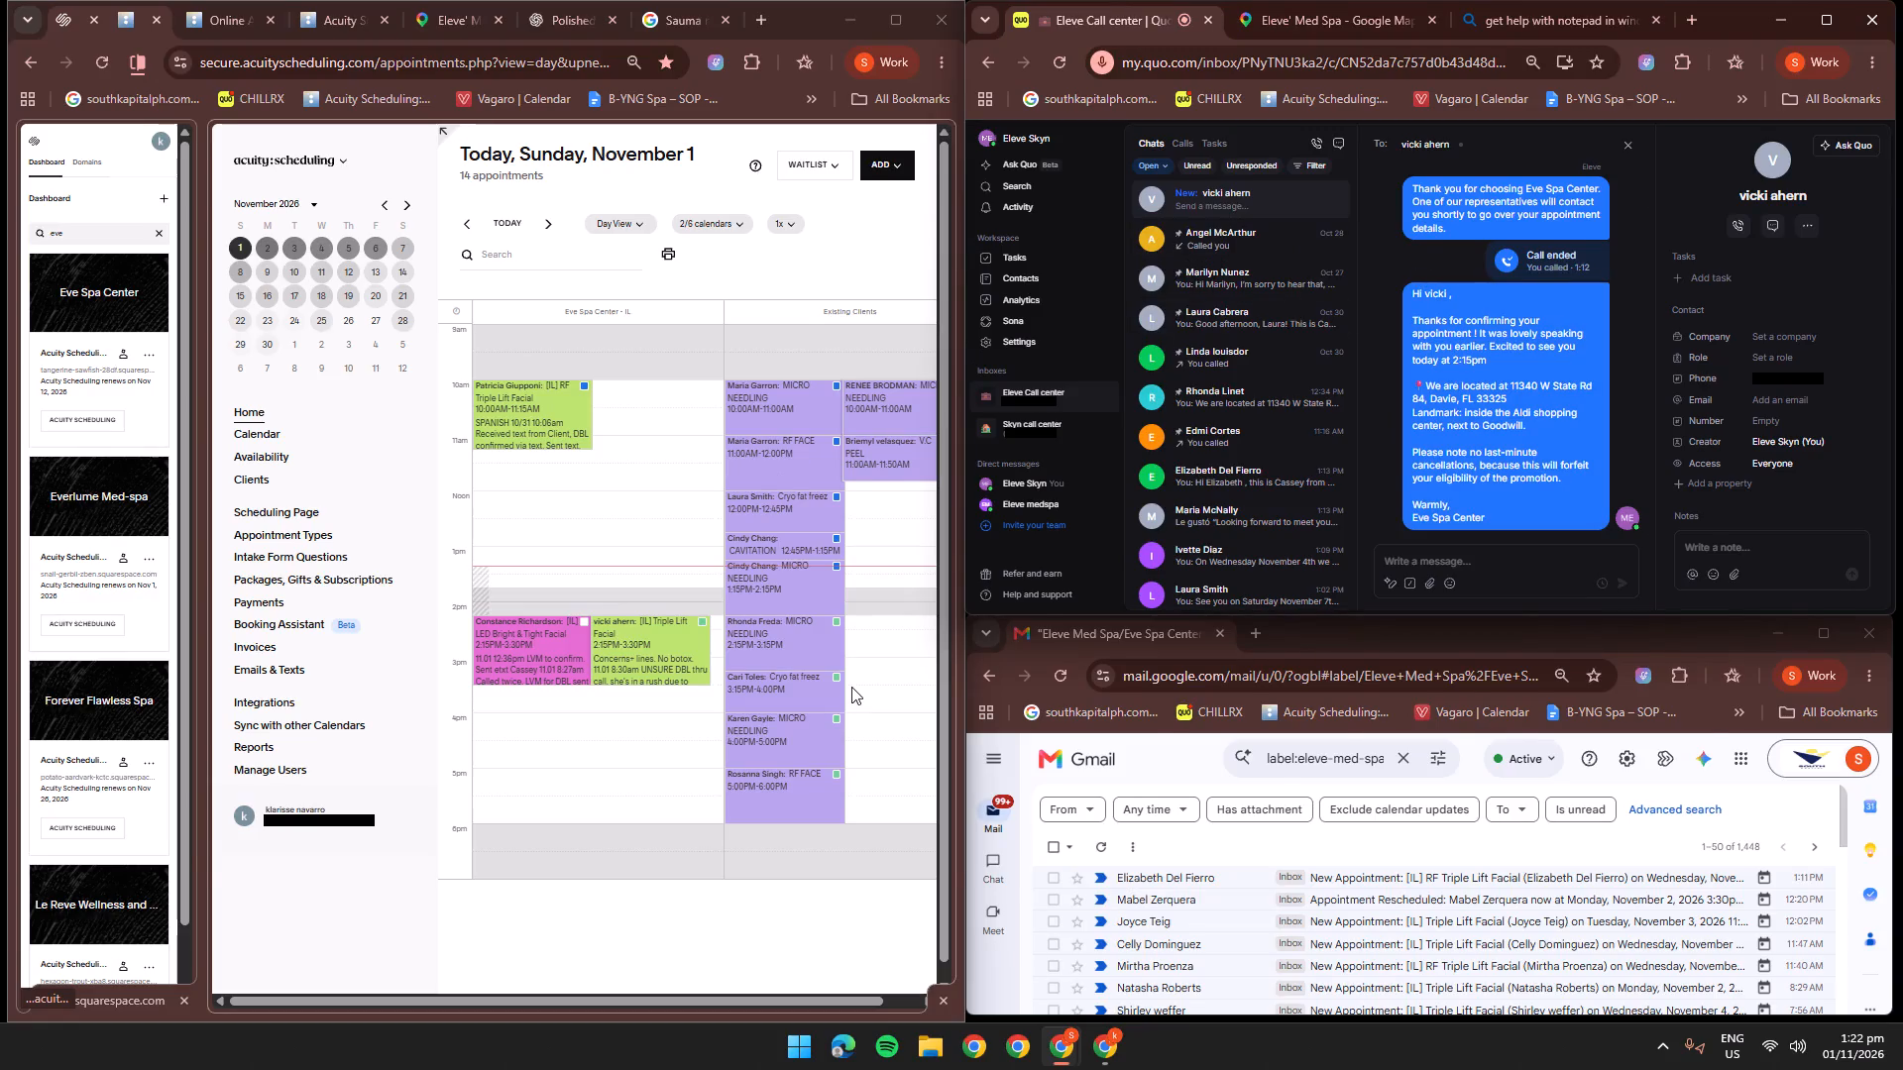
{"action": "key", "text": "alt+Tab"}
{"action": "left_click", "coordinate": [1107, 316], "text": "alt"}
{"action": "left_click", "coordinate": [587, 163]}
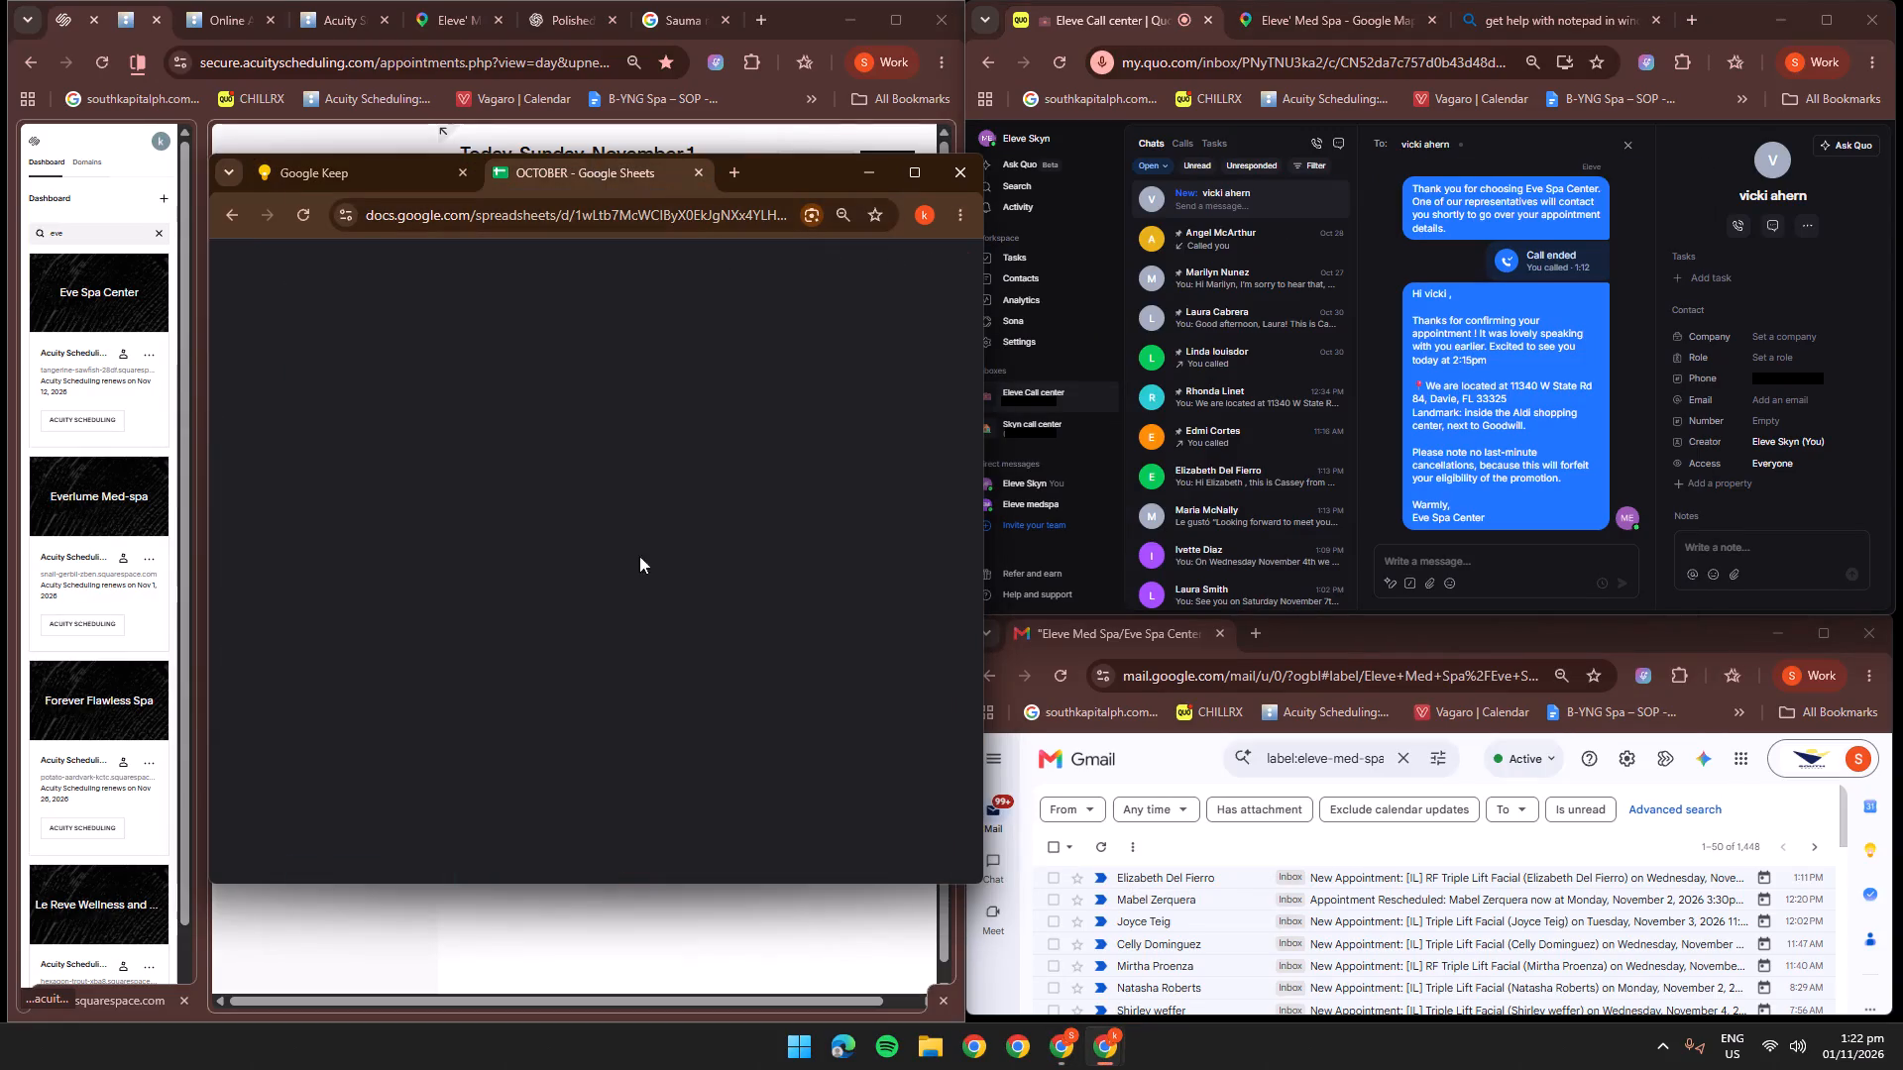
{"action": "scroll", "coordinate": [624, 621], "scroll_direction": "down", "scroll_amount": 2}
{"action": "scroll", "coordinate": [624, 621], "scroll_direction": "up", "scroll_amount": 2}
{"action": "left_click", "coordinate": [558, 555]}
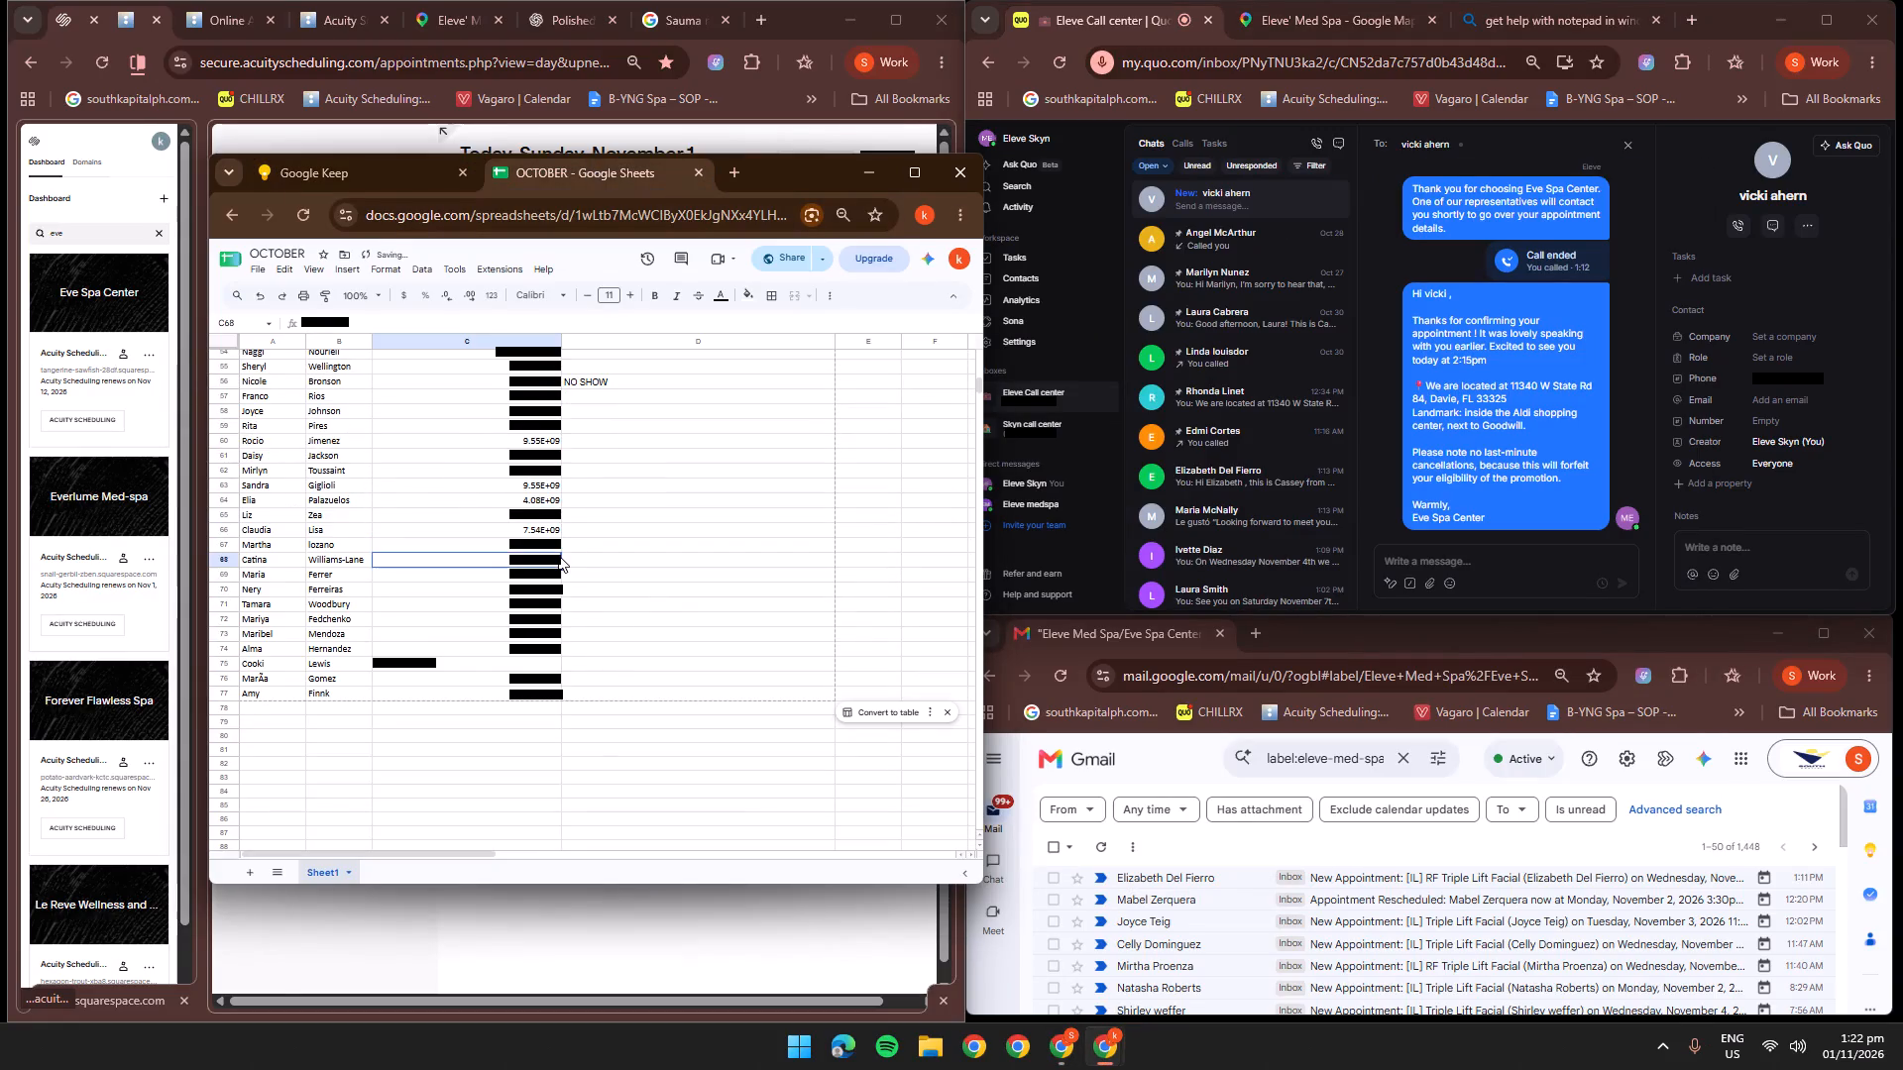
{"action": "key", "text": "ctrl+z"}
Remove the leading characters from the phone number in cell C65.
{"action": "double_click", "coordinate": [412, 509]}
{"action": "double_click", "coordinate": [397, 513]}
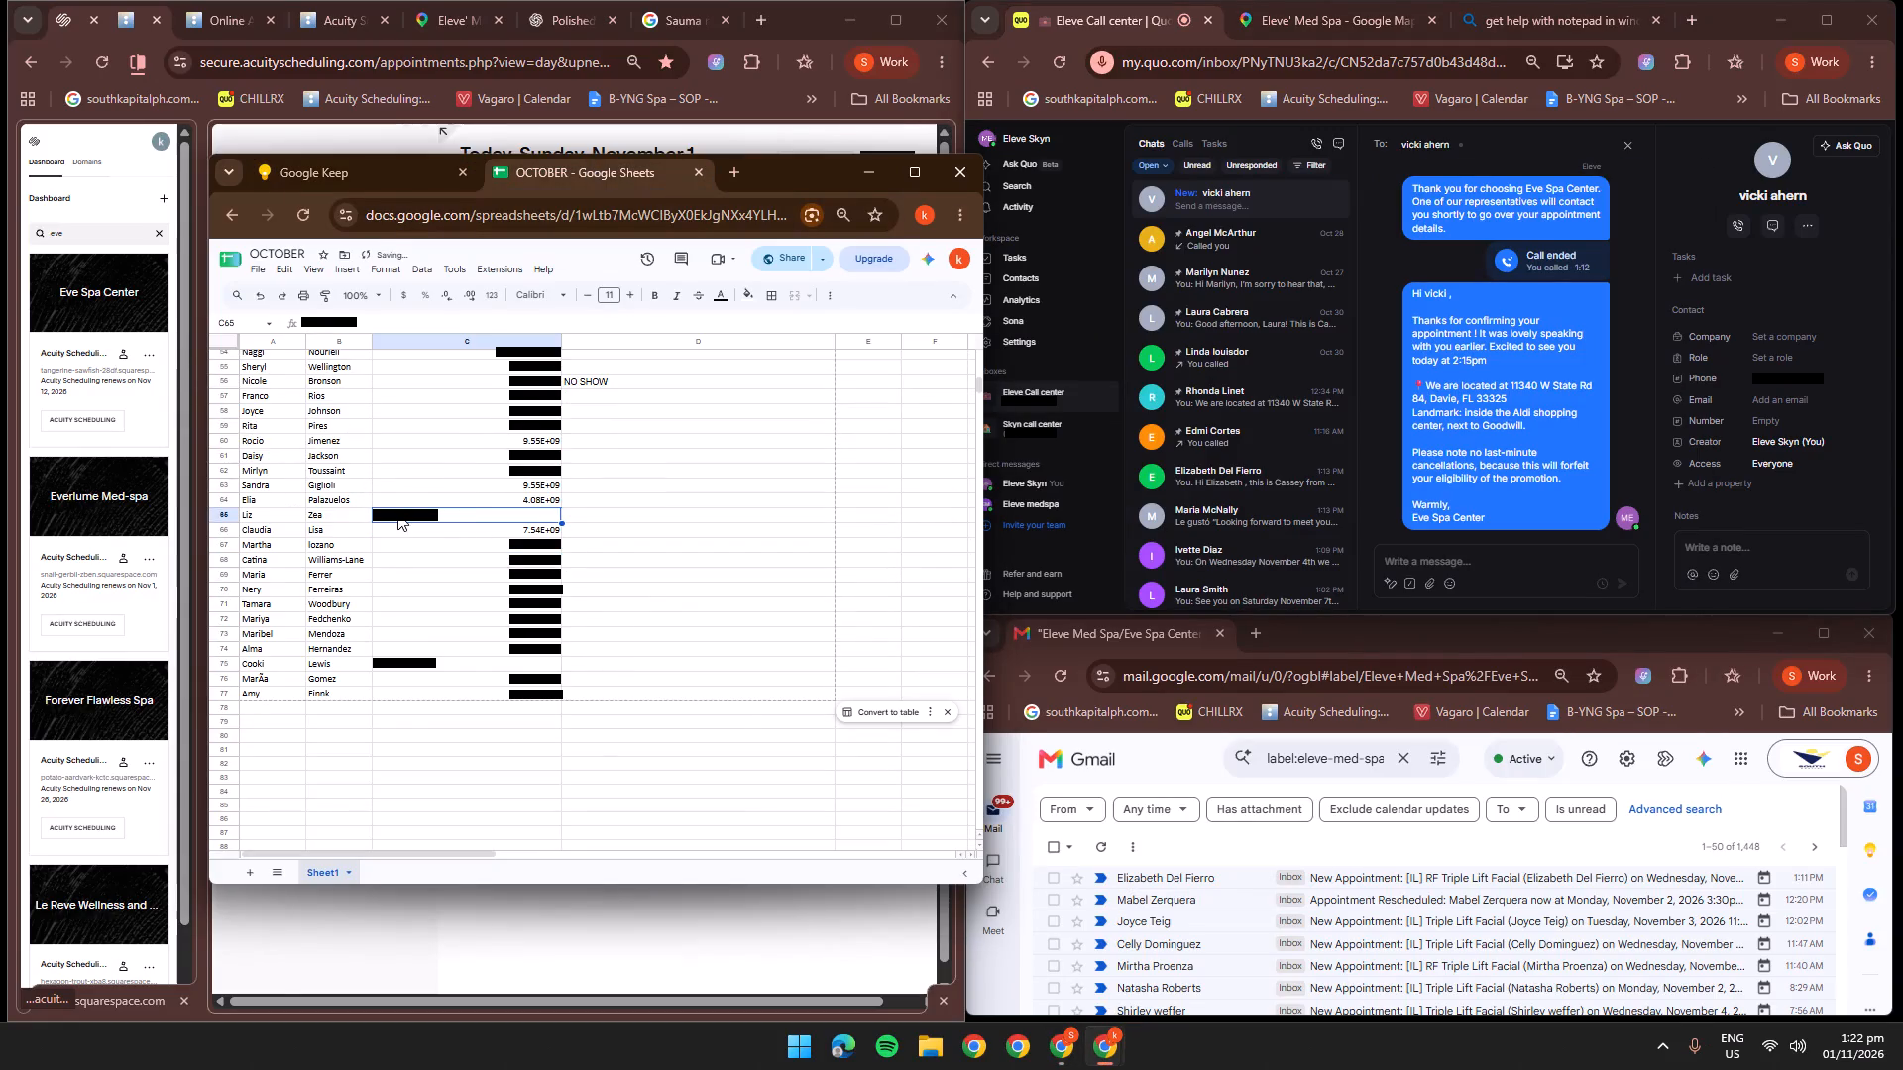
{"action": "left_click", "coordinate": [379, 515]}
{"action": "key", "text": "BackSpace"}
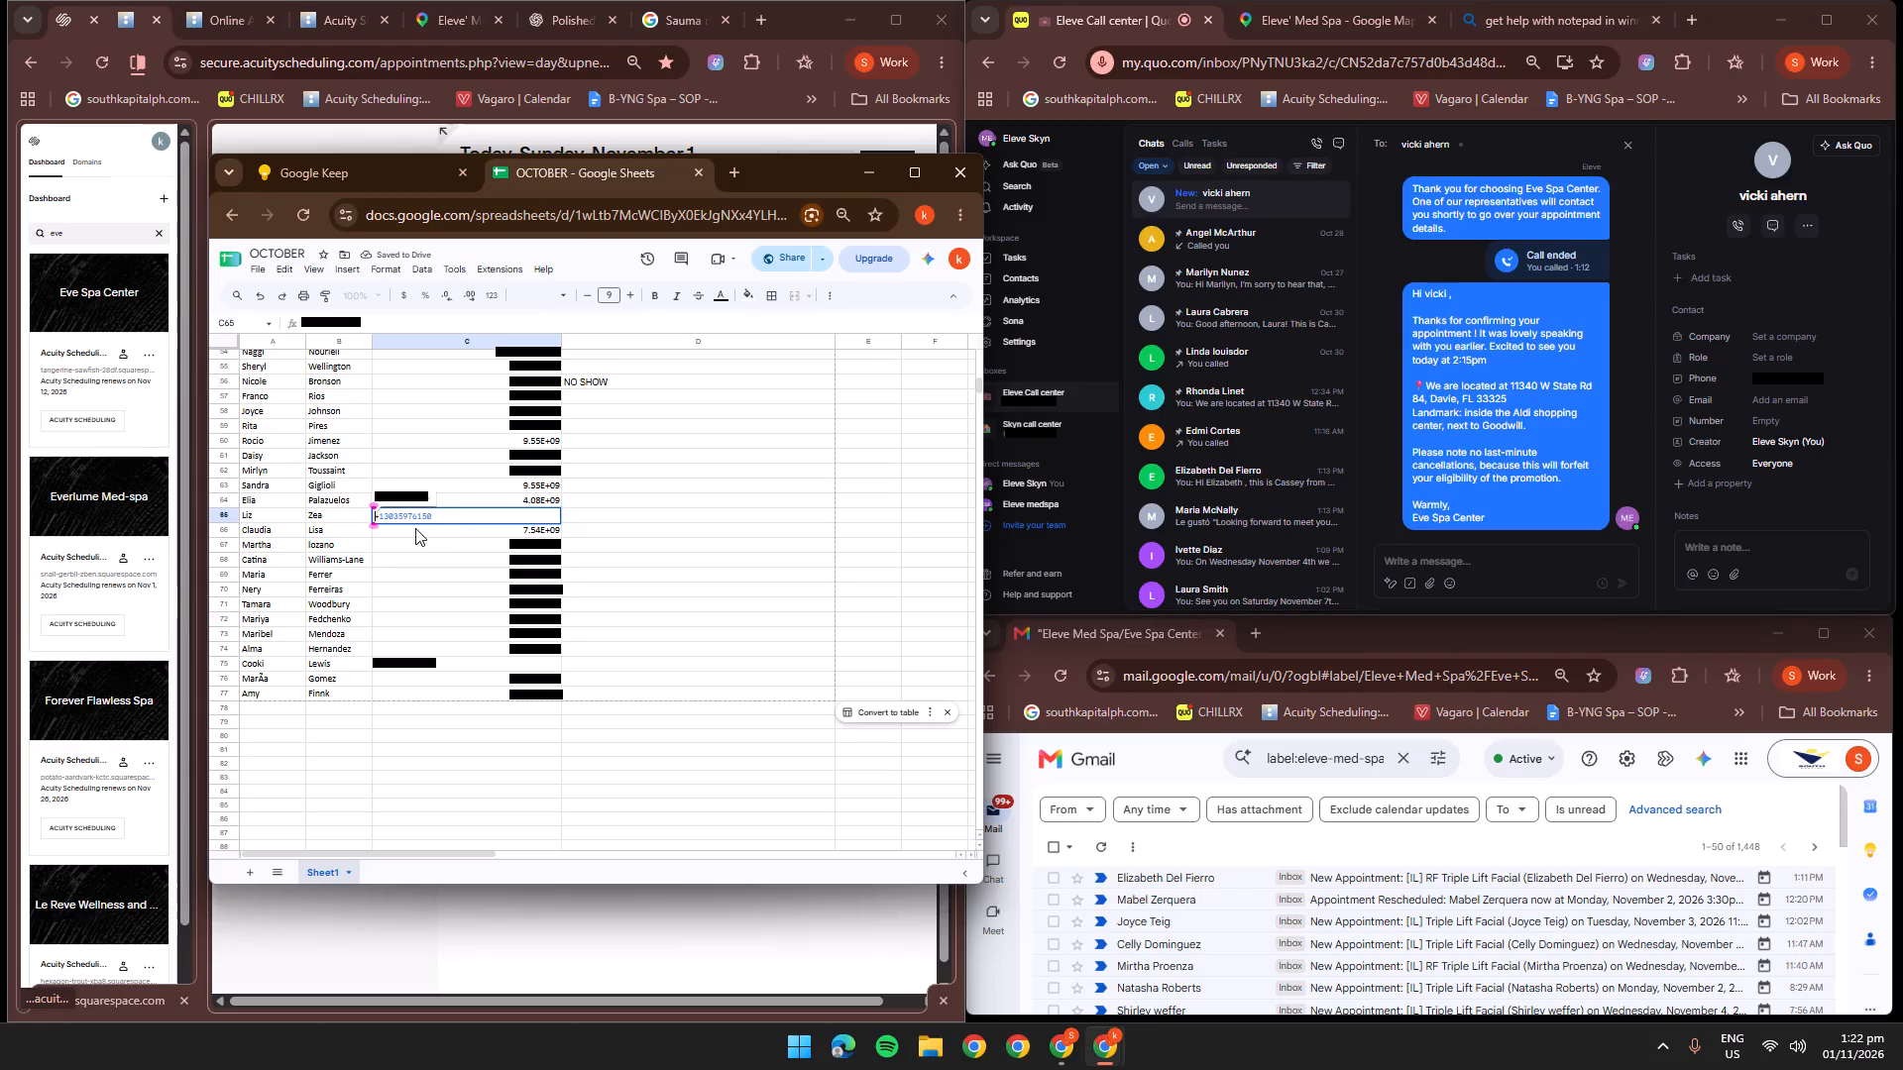
{"action": "key", "text": "Right"}
{"action": "key", "text": "BackSpace"}
{"action": "key", "text": "BackSpace"}
Copy the phone number from cell C67 and search the scheduling calendar for it.
{"action": "double_click", "coordinate": [477, 540]}
{"action": "key", "text": "ctrl+a"}
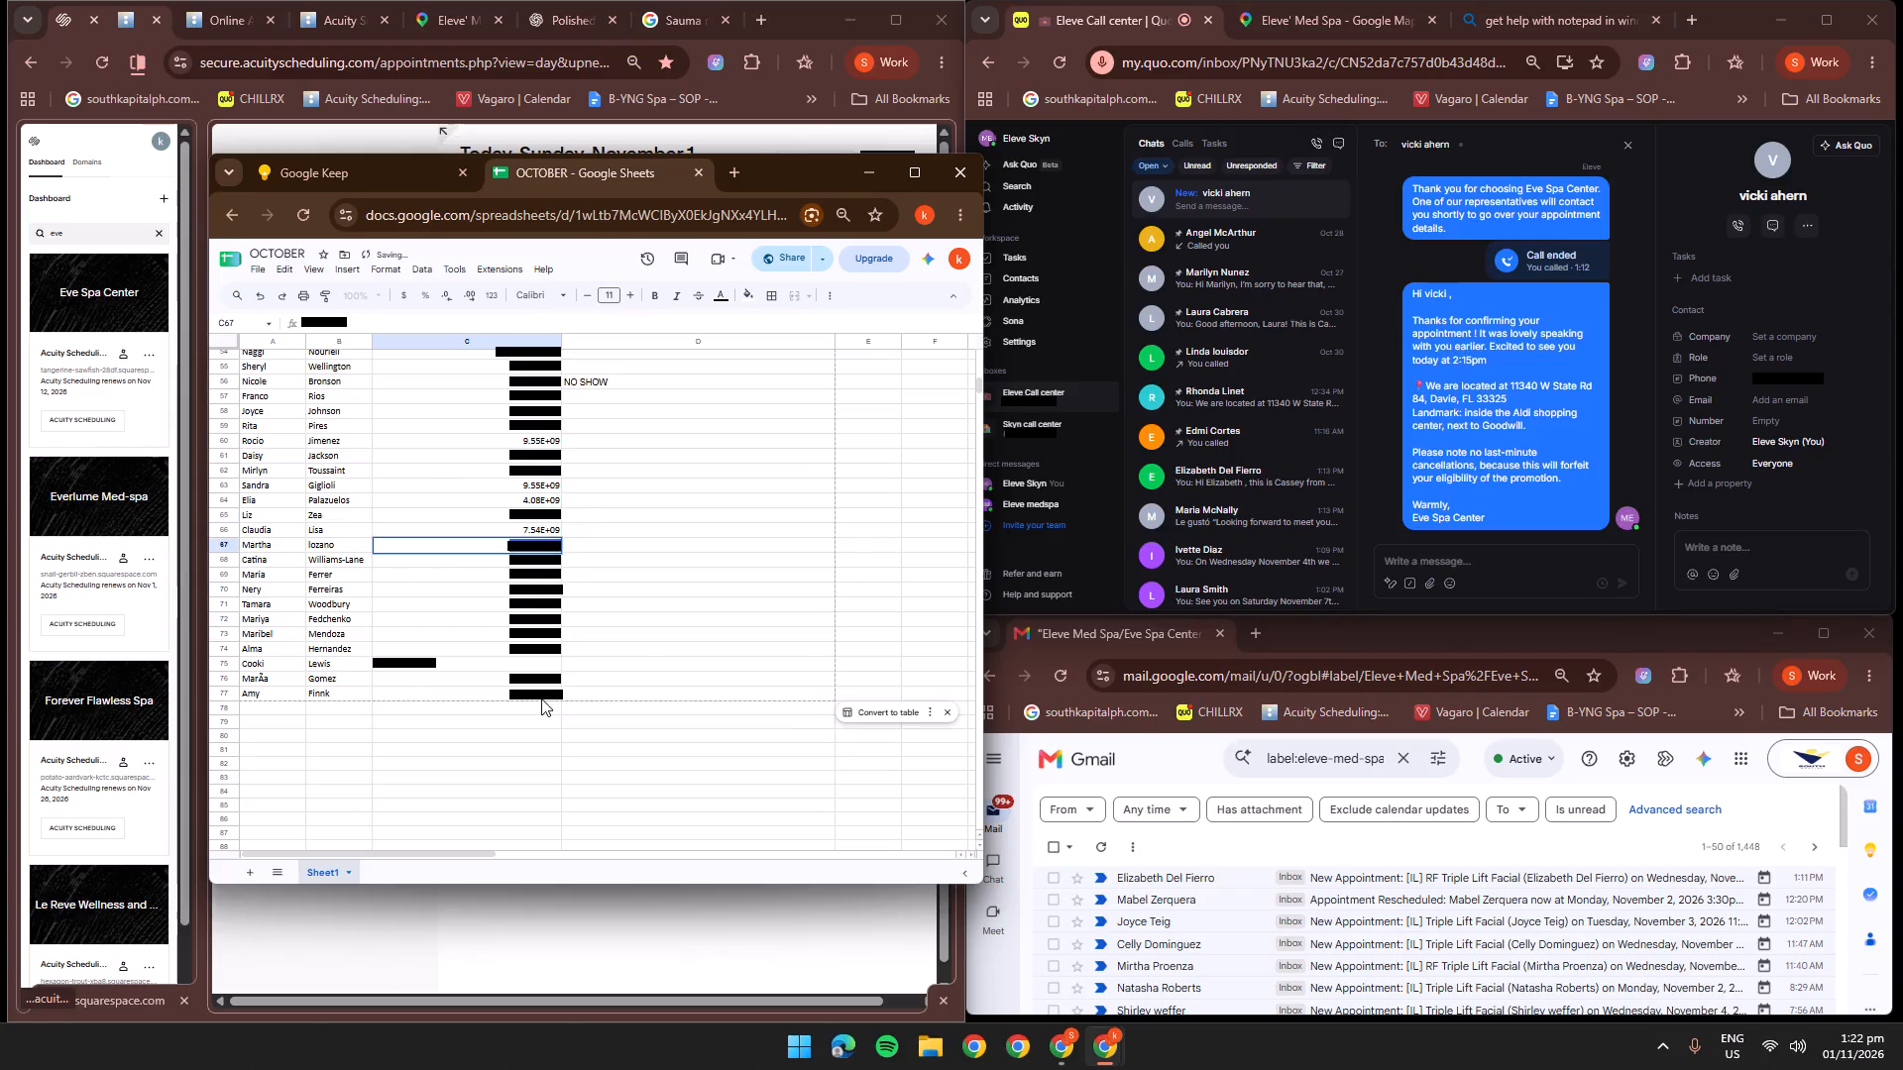
{"action": "key", "text": "ctrl+c"}
{"action": "left_click_drag", "start_coordinate": [540, 903], "coordinate": [538, 918]}
{"action": "left_click", "coordinate": [528, 254]}
{"action": "key", "text": "ctrl+v"}
Look up the same phone number in Quo and open that client's conversation.
{"action": "left_click", "coordinate": [1453, 136]}
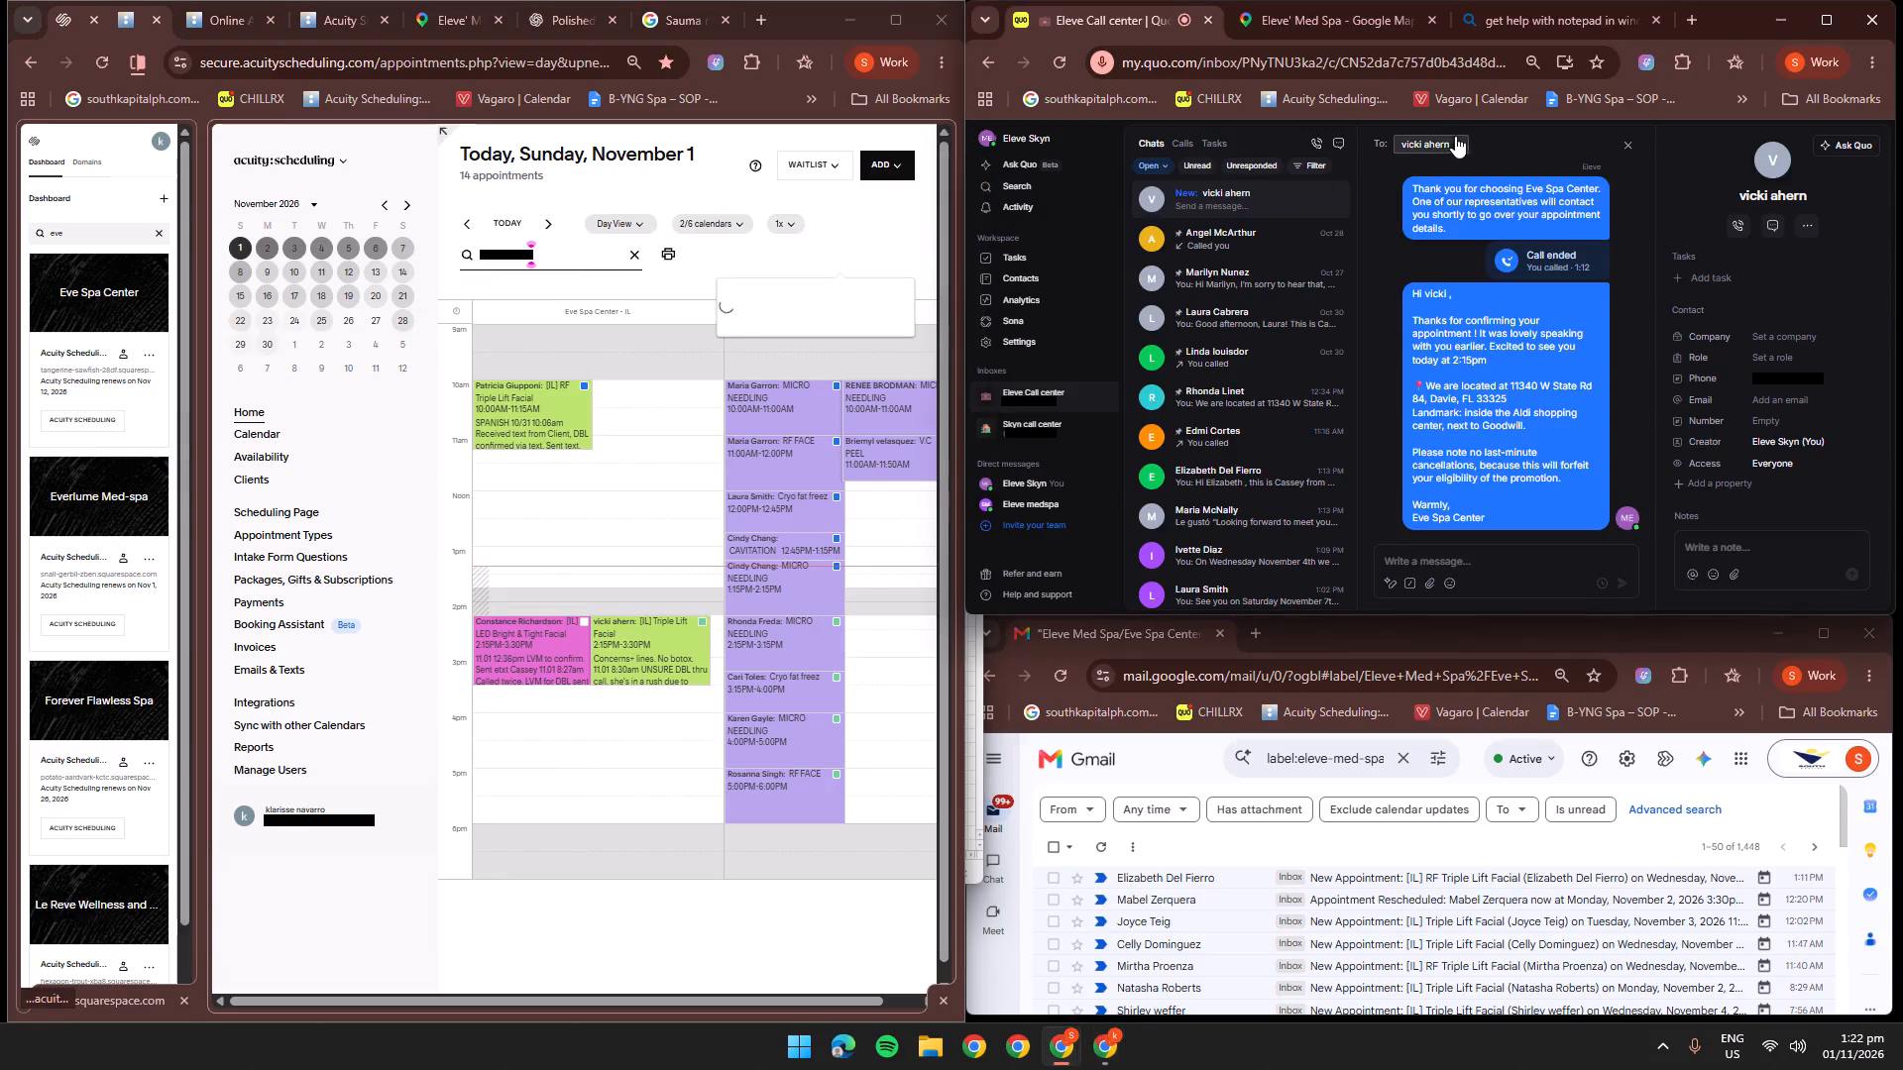
{"action": "key", "text": "ctrl+v"}
{"action": "left_click", "coordinate": [1488, 336]}
{"action": "left_click", "coordinate": [1443, 136]}
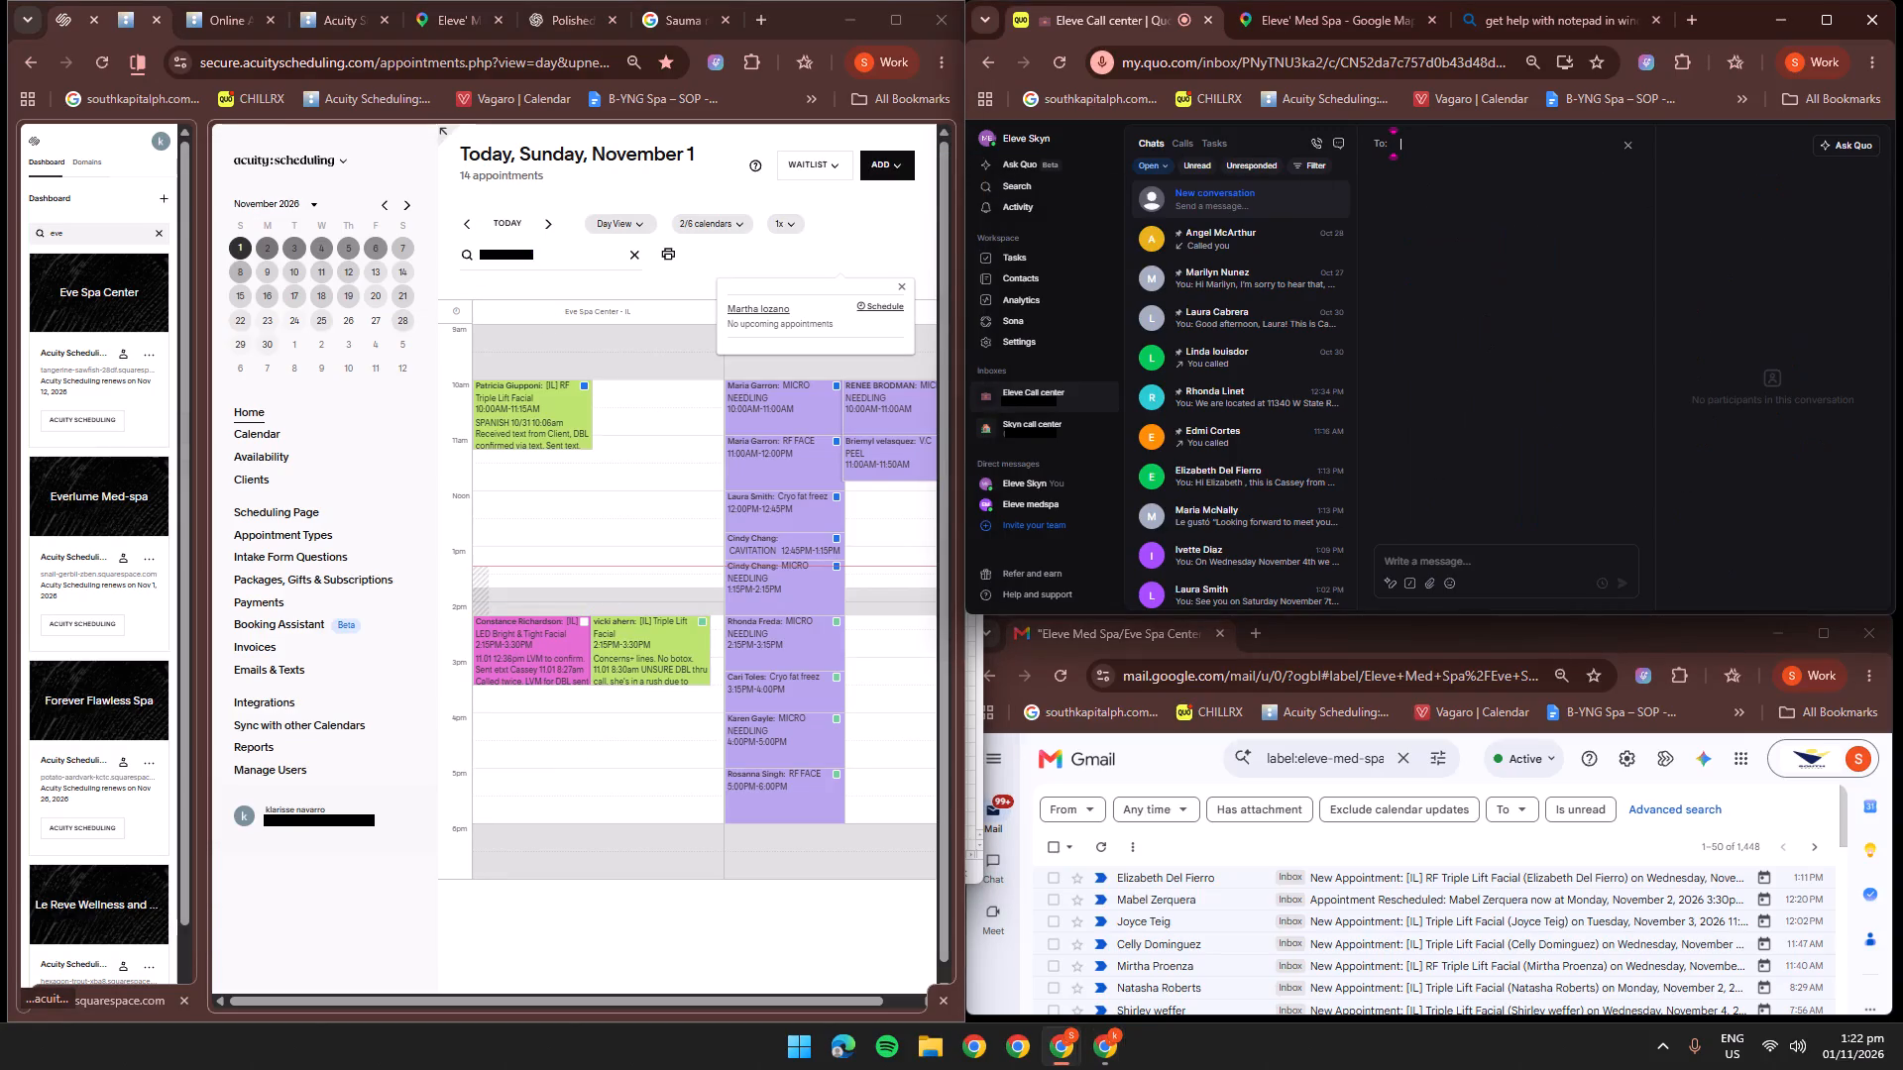
{"action": "key", "text": "ctrl+v"}
{"action": "left_click", "coordinate": [1507, 246]}
Open the found client's cancelled October 29 appointment and change its label to Restriction.
{"action": "left_click", "coordinate": [778, 310]}
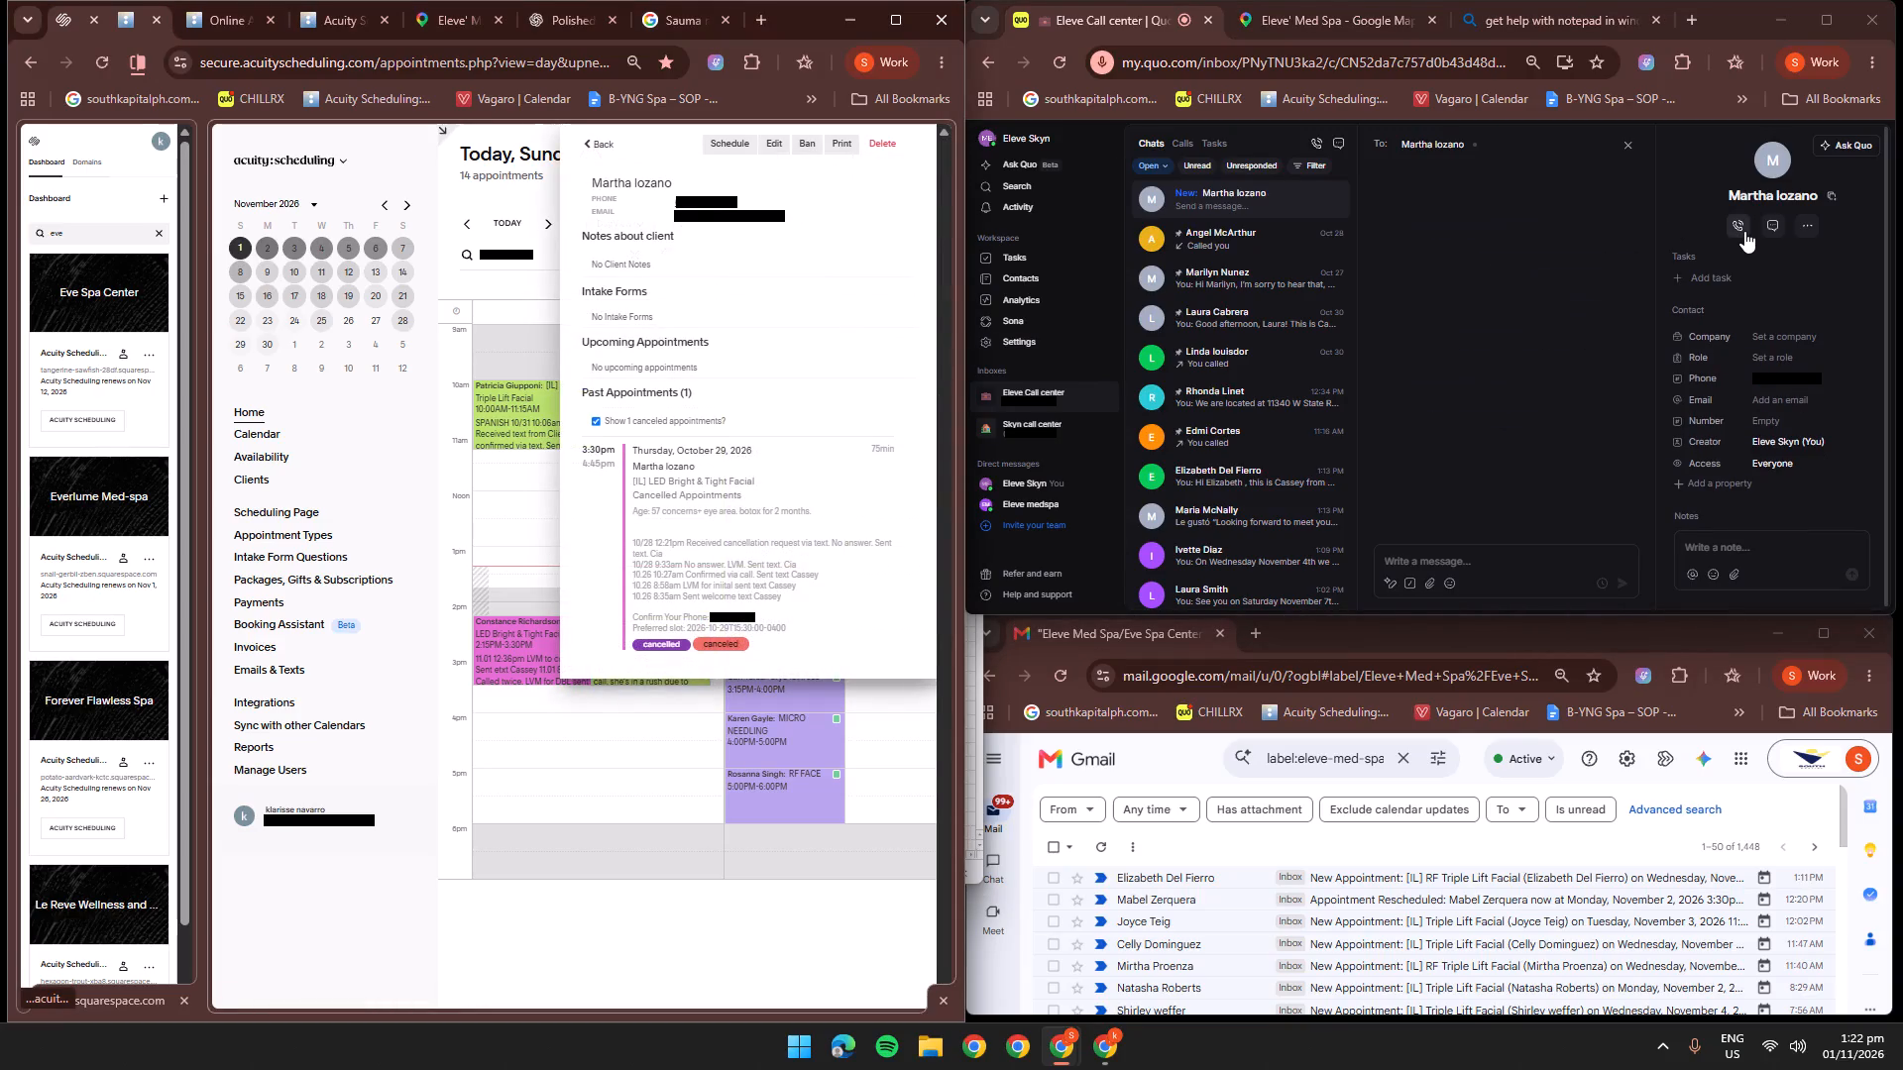
{"action": "scroll", "coordinate": [1562, 456], "scroll_direction": "down", "scroll_amount": 1}
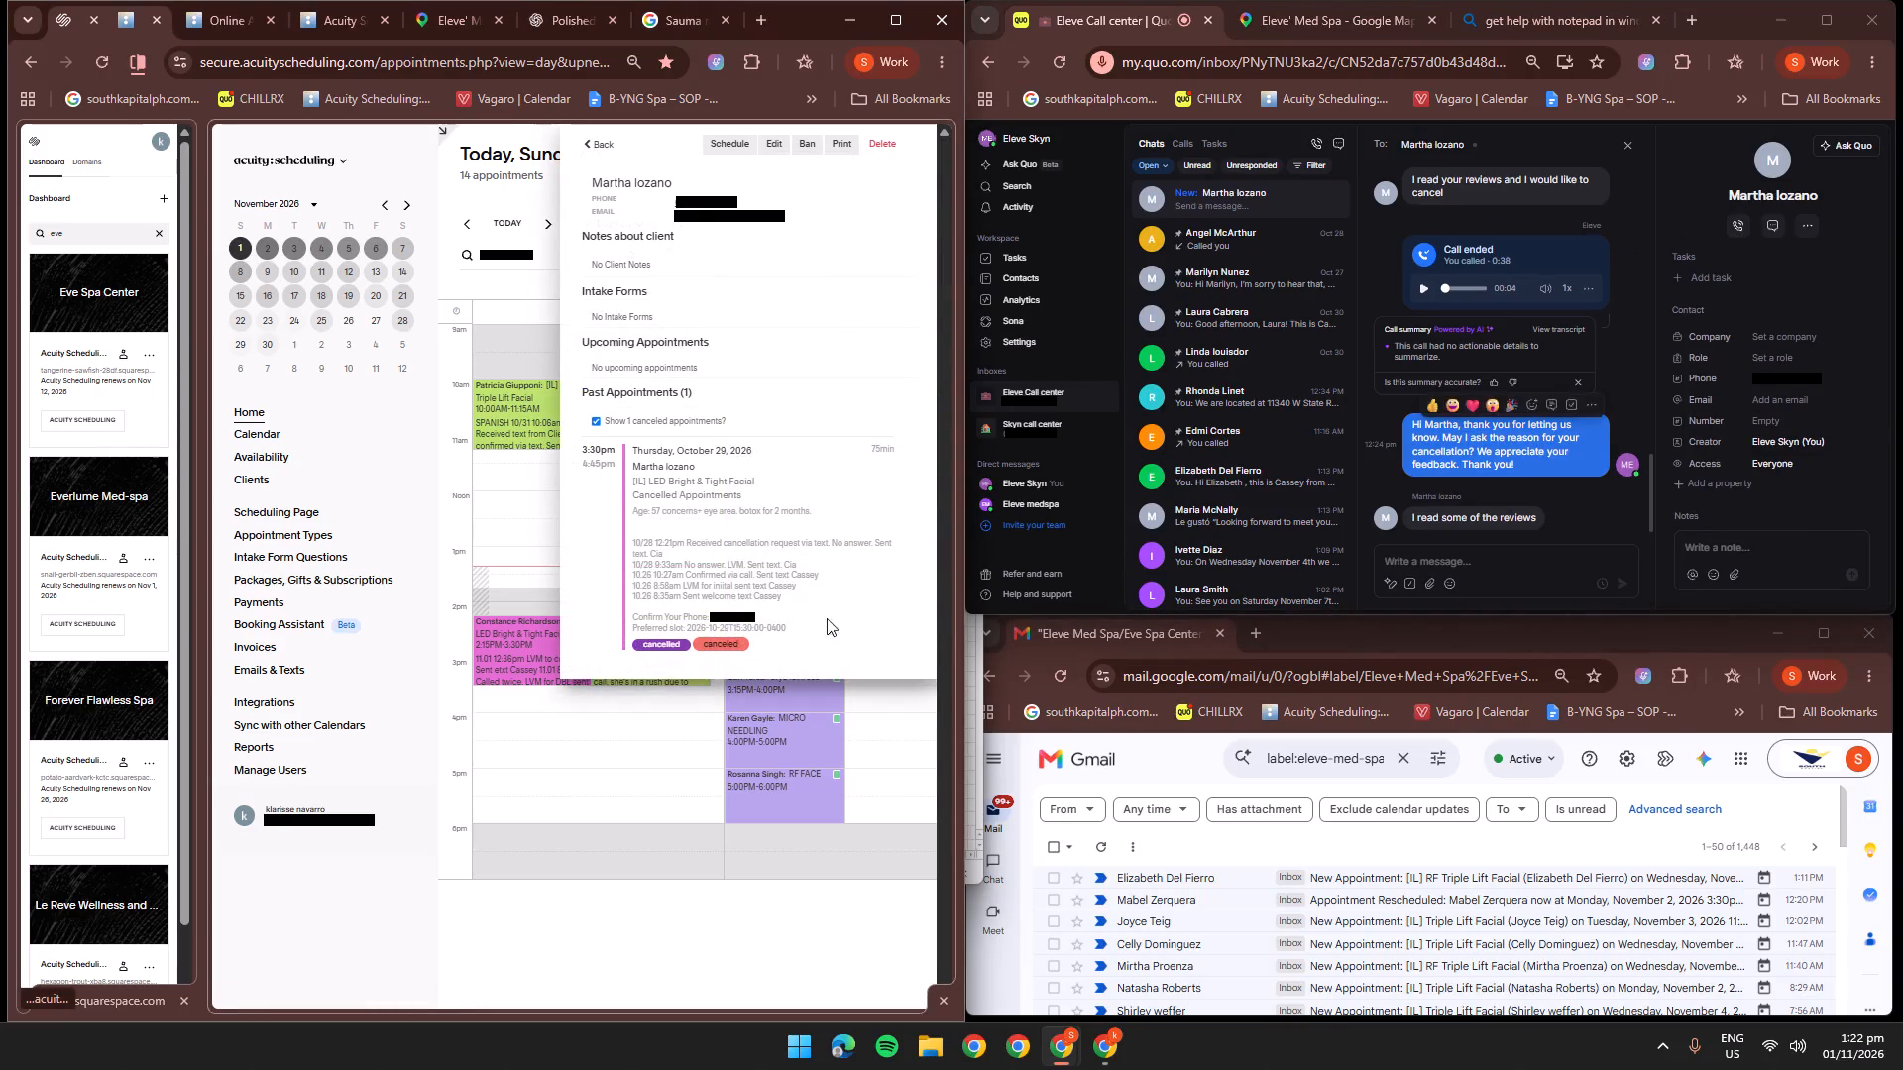
{"action": "left_click", "coordinate": [656, 449]}
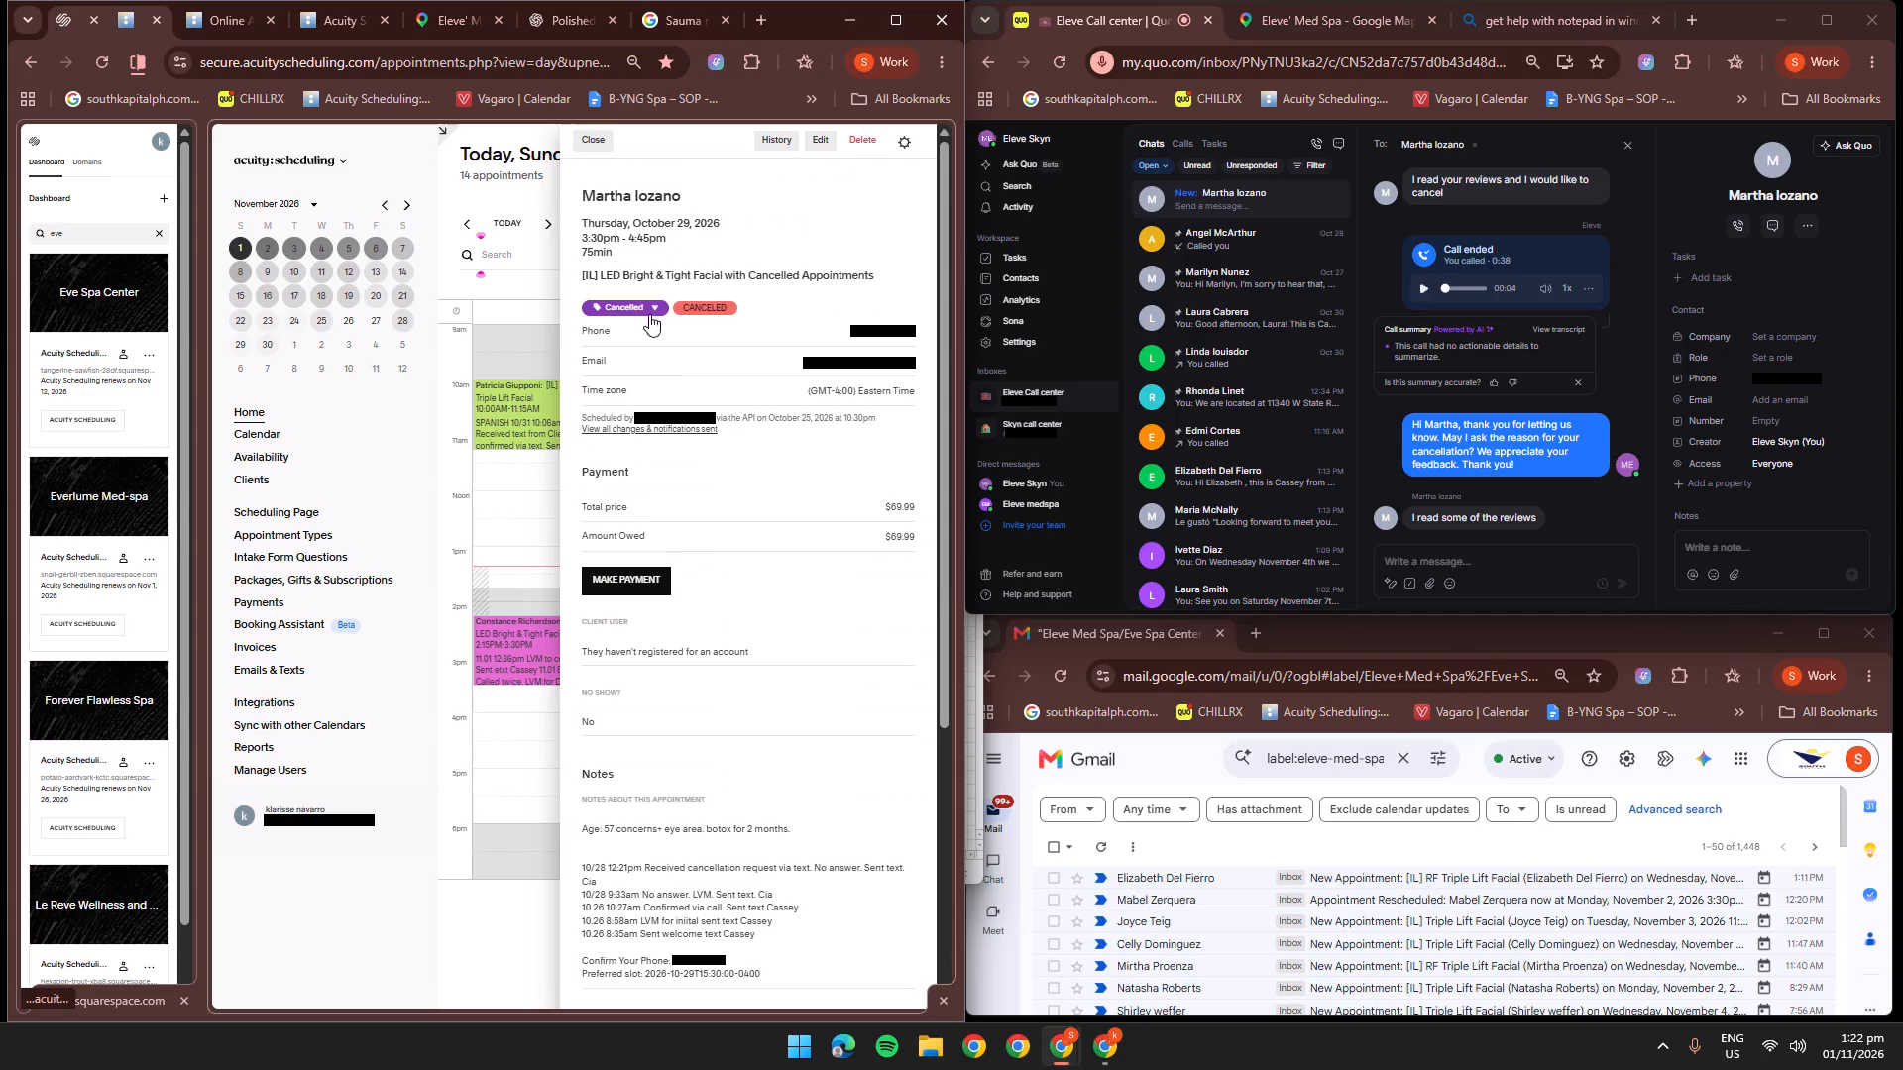
{"action": "left_click", "coordinate": [638, 312]}
{"action": "scroll", "coordinate": [664, 382], "scroll_direction": "down", "scroll_amount": 4}
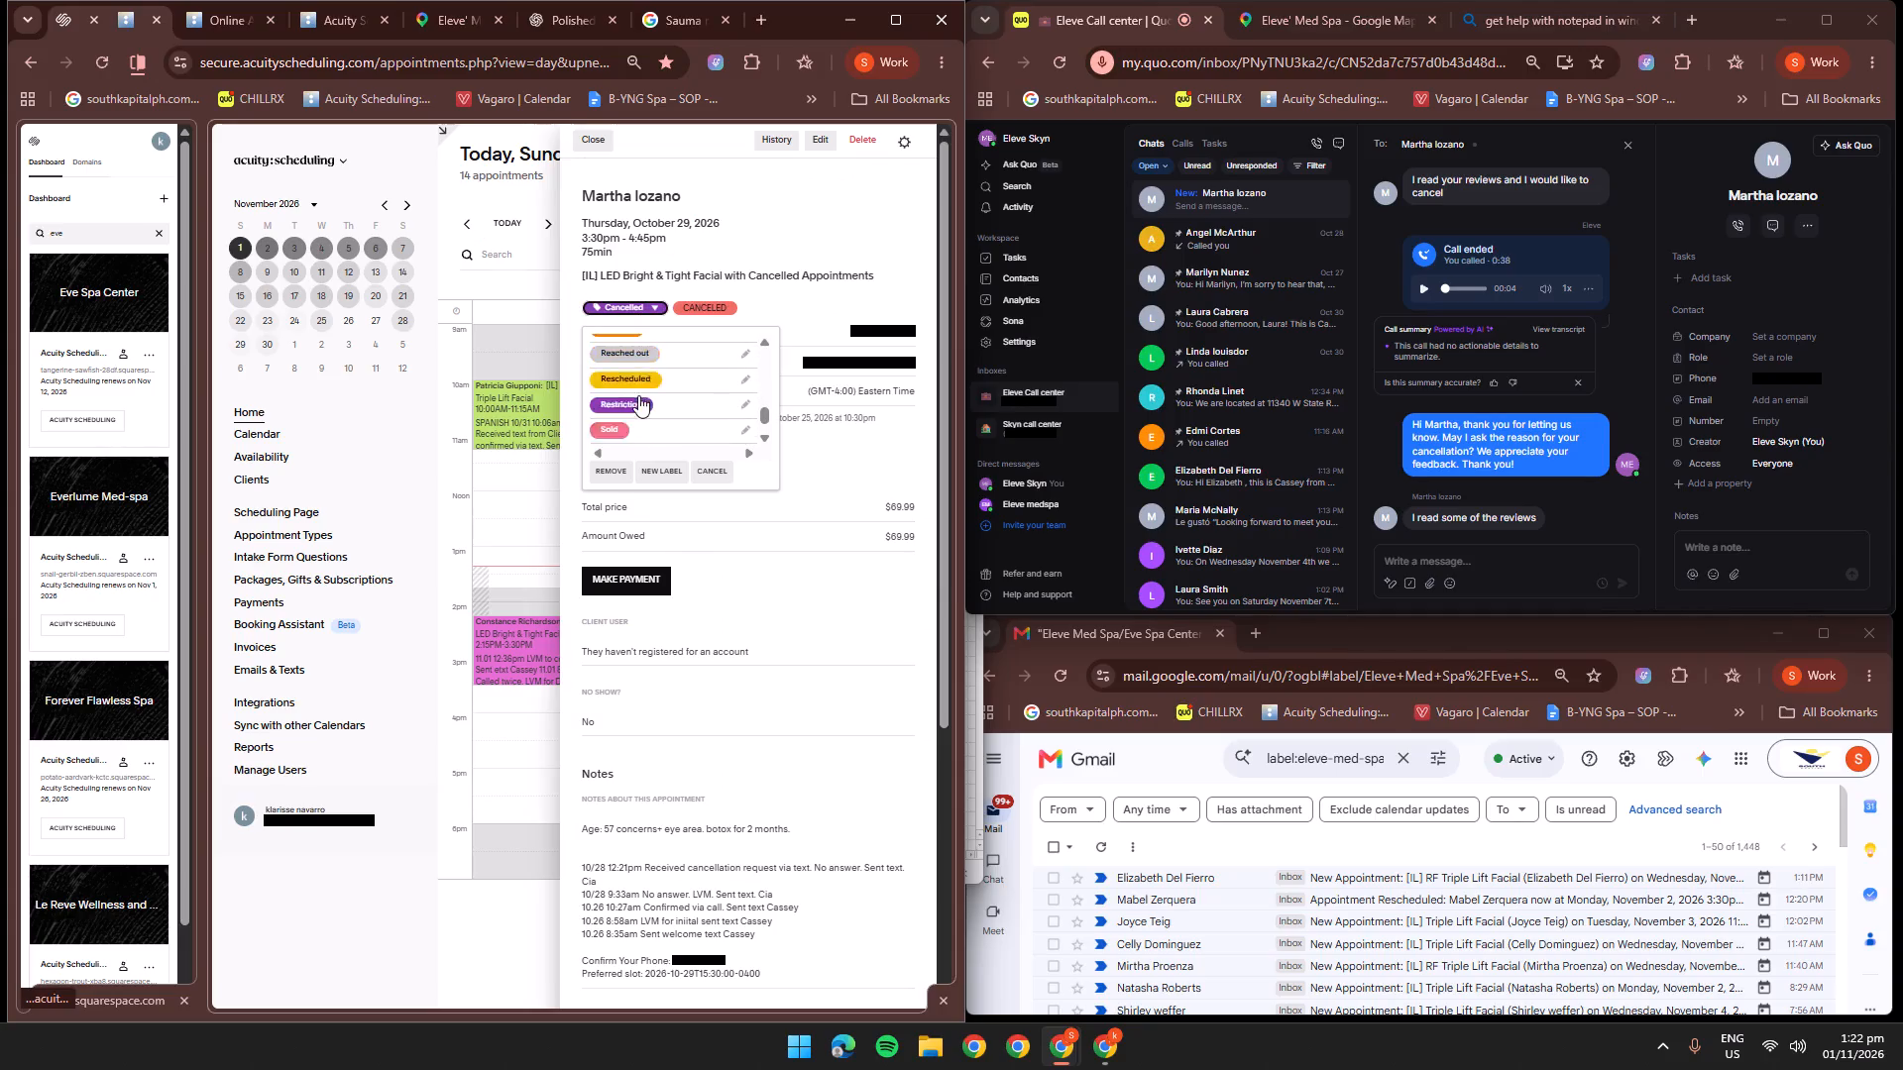
{"action": "left_click", "coordinate": [639, 376]}
Open the appointment's notes for editing and insert blank lines above the age and concerns entry.
{"action": "scroll", "coordinate": [811, 572], "scroll_direction": "down", "scroll_amount": 2}
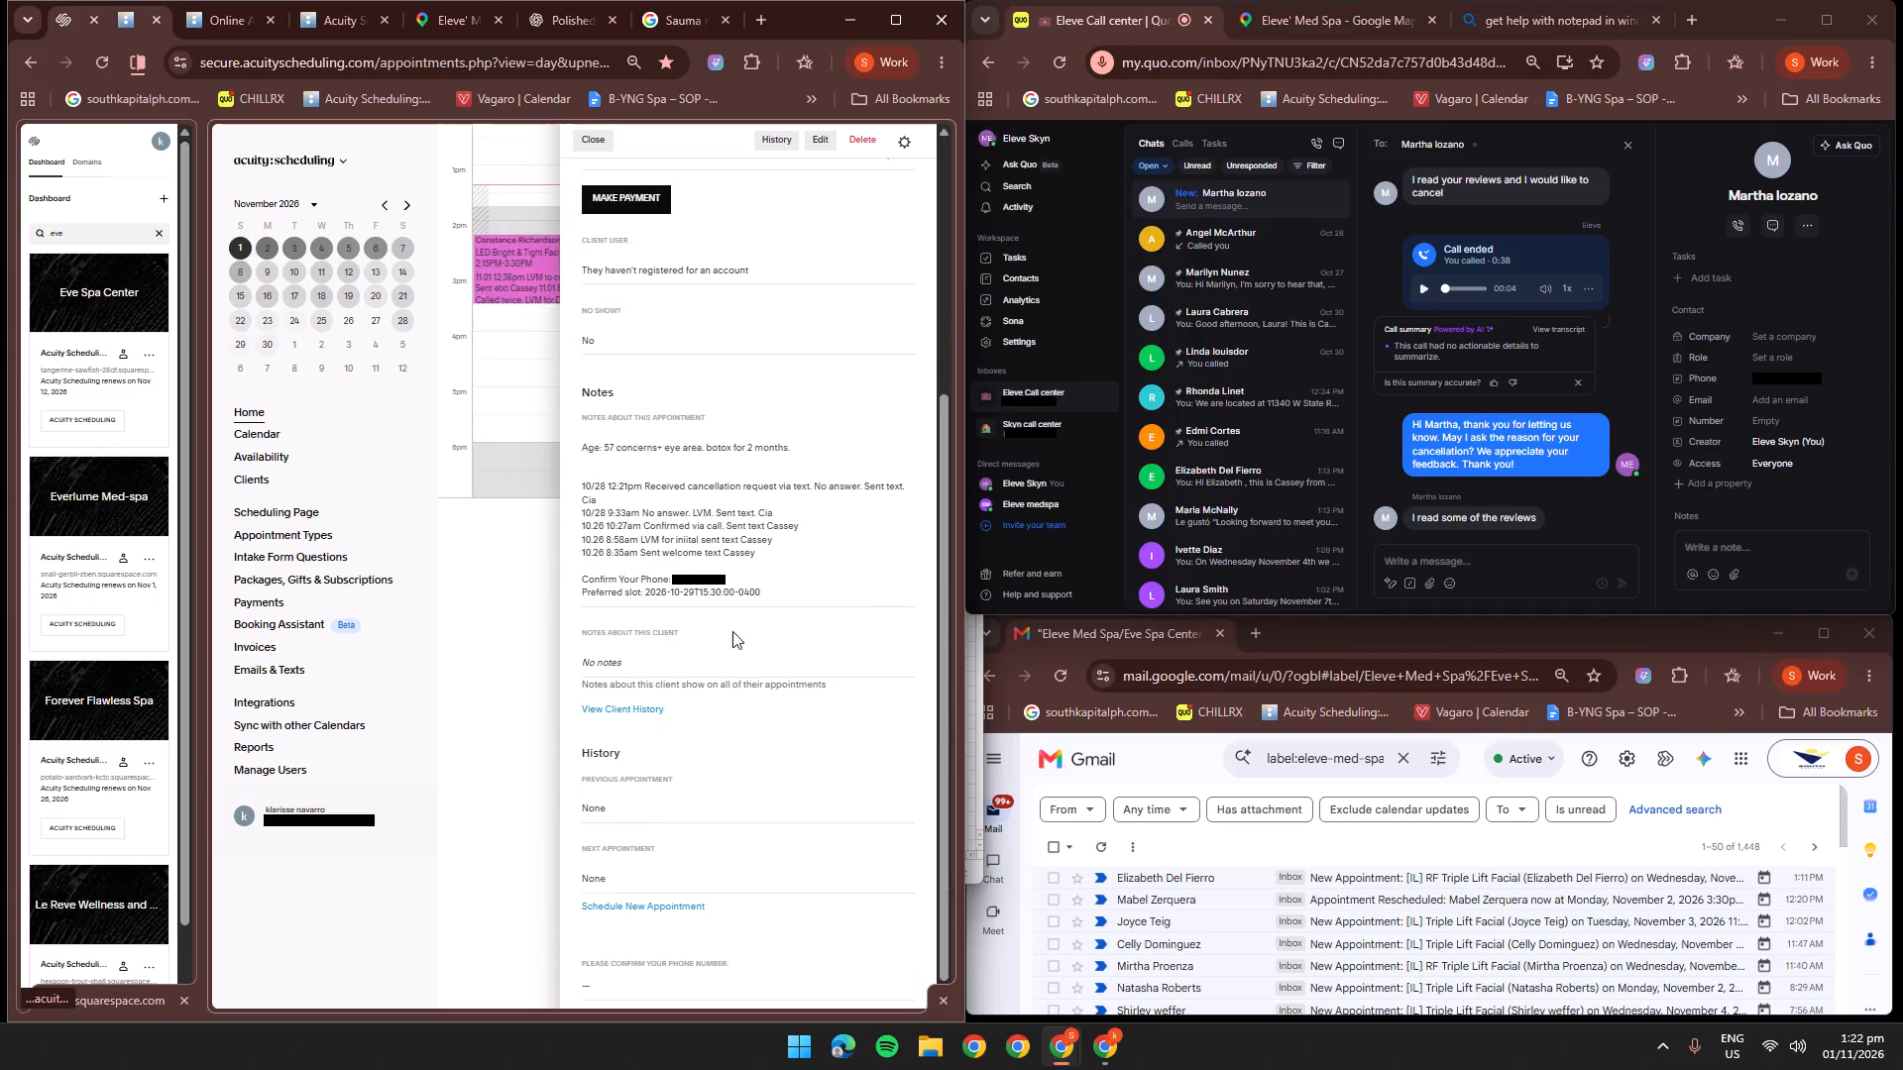
{"action": "scroll", "coordinate": [698, 581], "scroll_direction": "up", "scroll_amount": 2}
{"action": "scroll", "coordinate": [698, 581], "scroll_direction": "down", "scroll_amount": 3}
{"action": "left_click", "coordinate": [804, 465]}
{"action": "key", "text": "Return"}
{"action": "key", "text": "Up"}
{"action": "key", "text": "Return"}
{"action": "key", "text": "Up"}
{"action": "key", "text": "Up"}
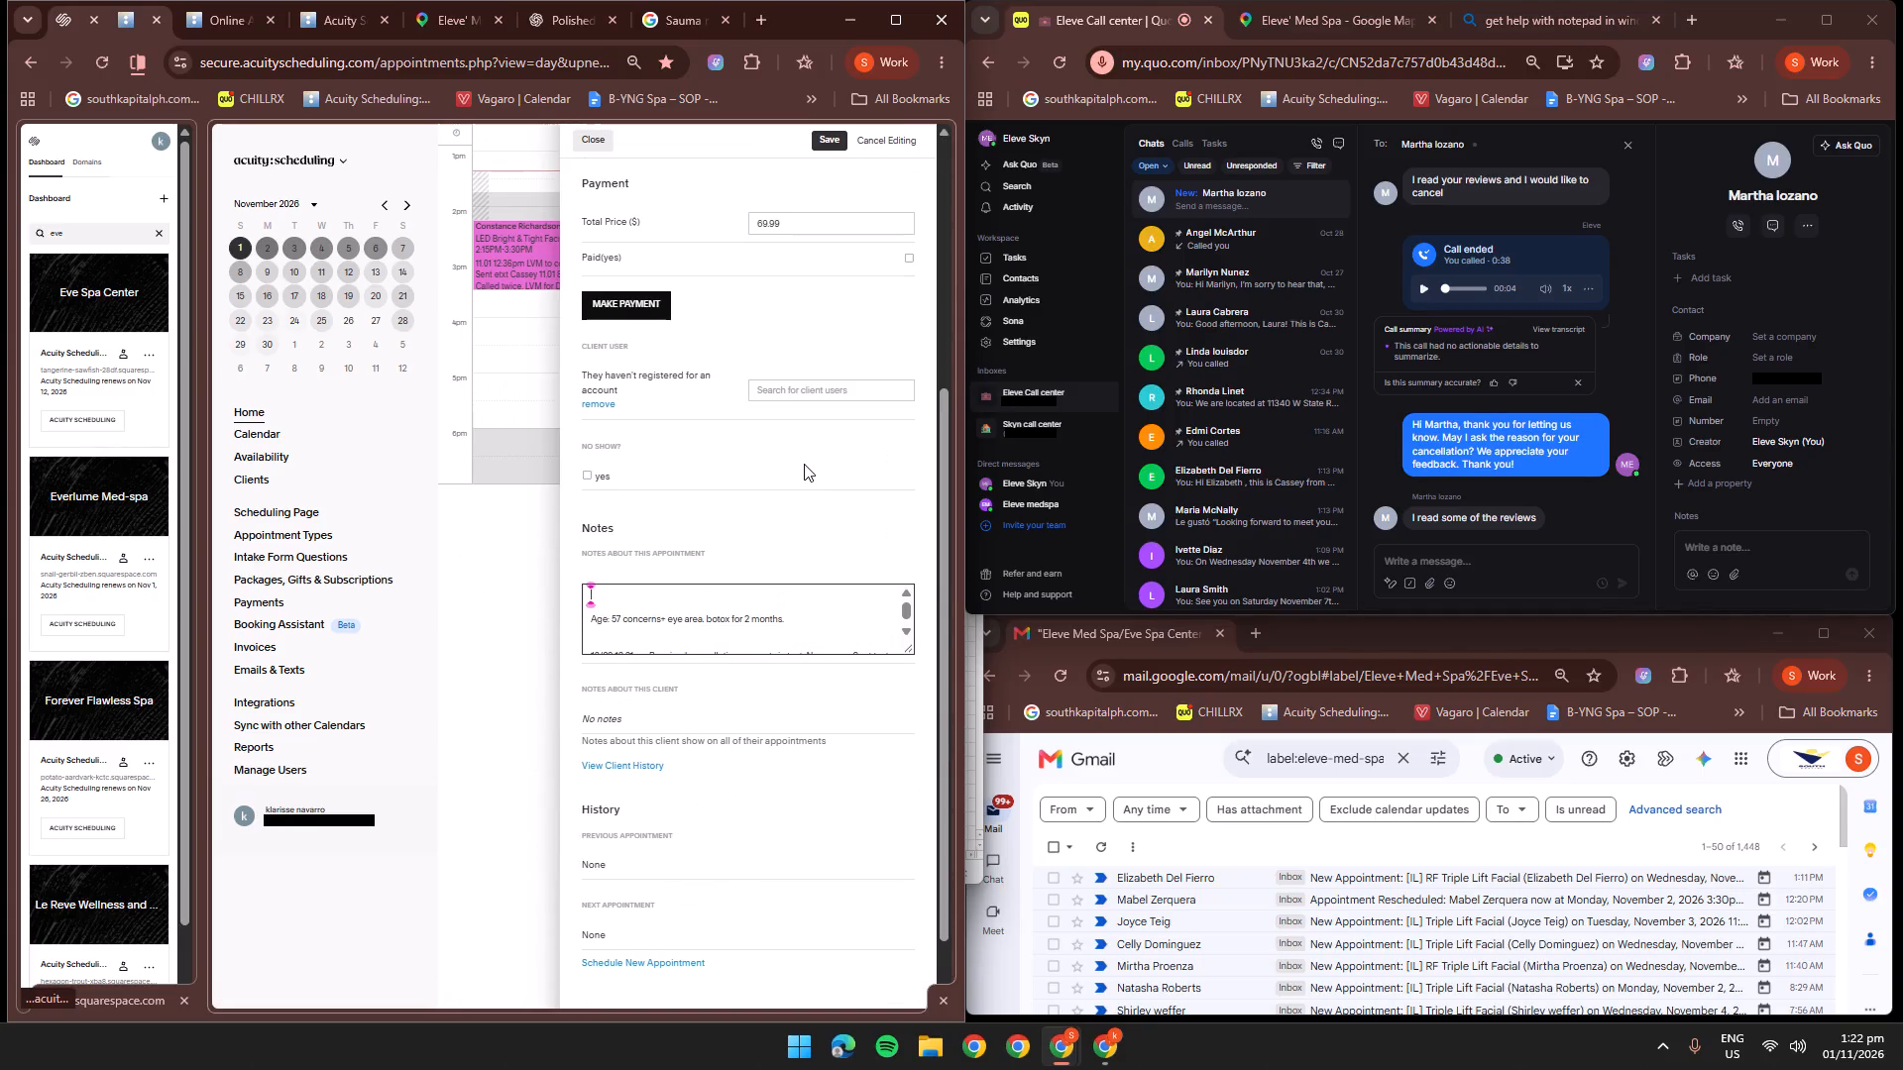
Add "due to reviews online" to the 10/28 12:21pm cancellation request entry, right after "via text".
{"action": "key", "text": "Down"}
{"action": "key", "text": "Down"}
{"action": "key", "text": "Down"}
{"action": "scroll", "coordinate": [804, 464], "scroll_direction": "down", "scroll_amount": 2}
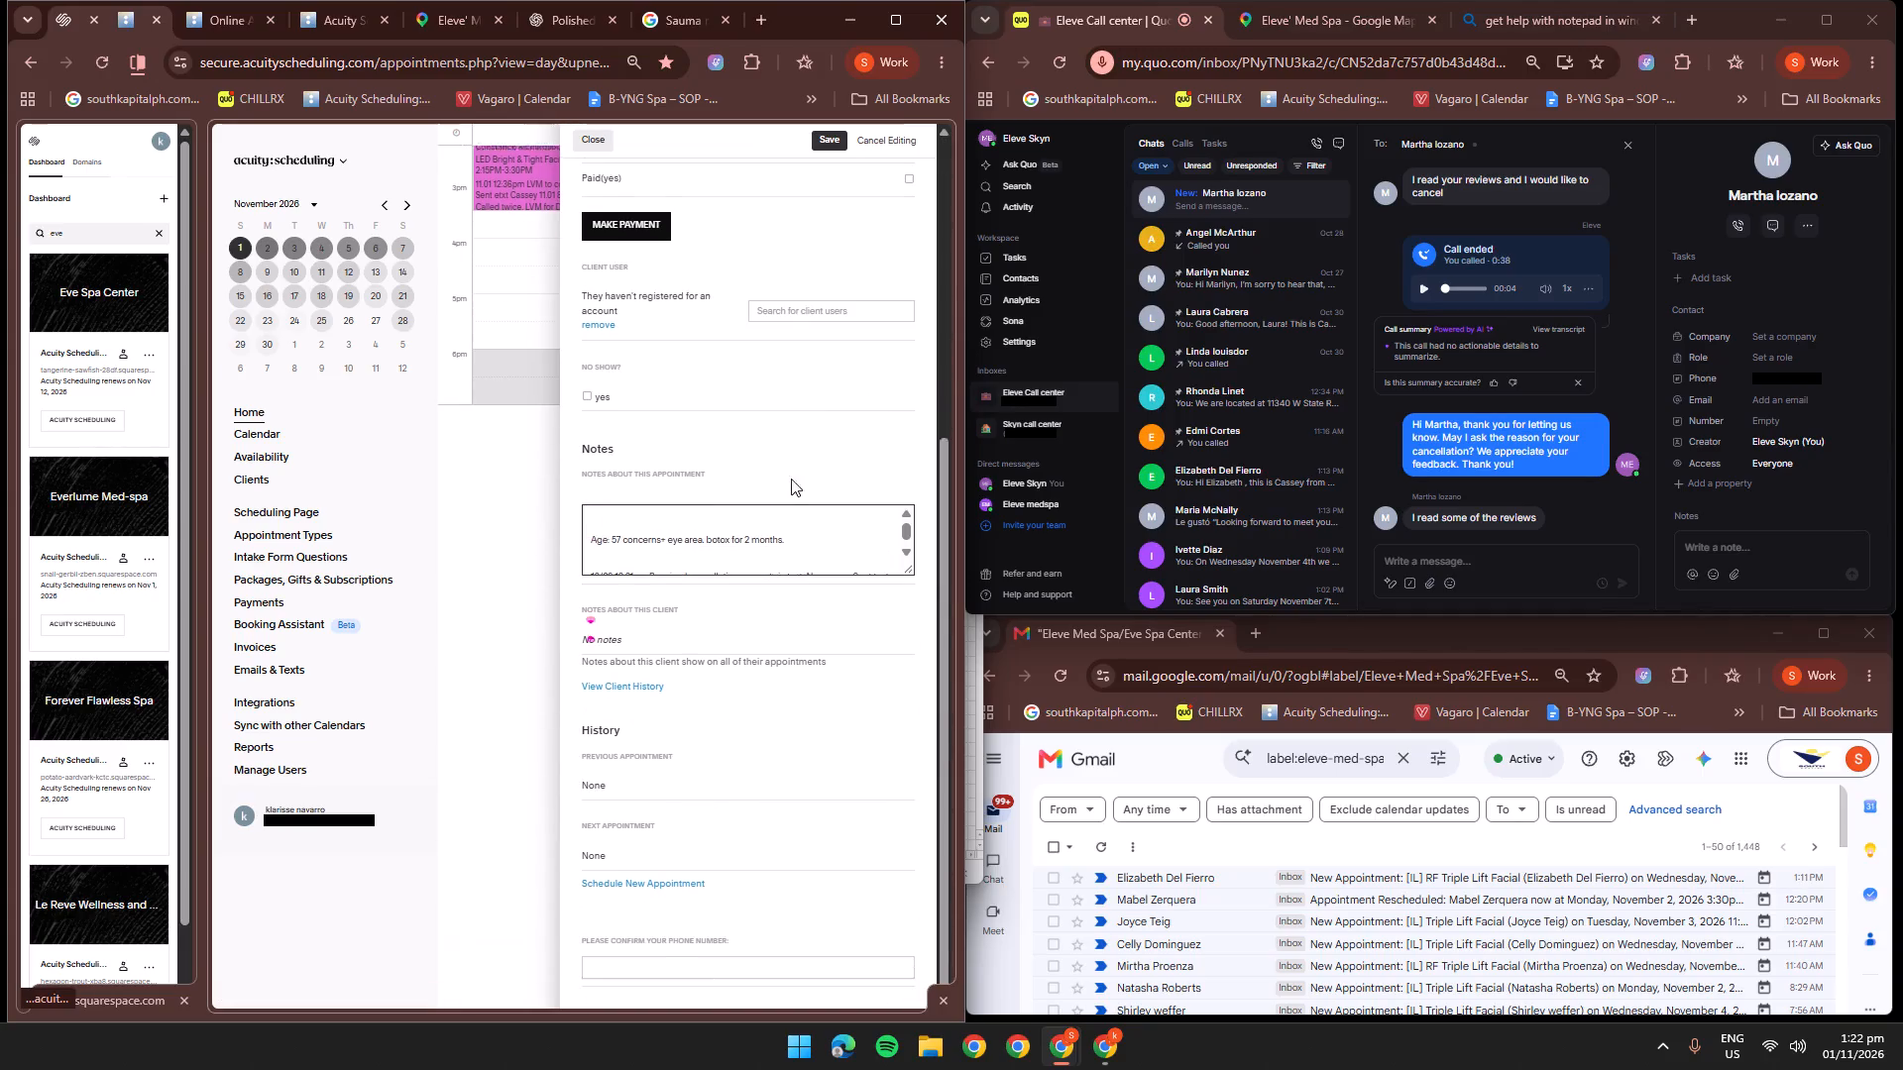
{"action": "scroll", "coordinate": [769, 544], "scroll_direction": "down", "scroll_amount": 1}
{"action": "scroll", "coordinate": [769, 544], "scroll_direction": "up", "scroll_amount": 1}
{"action": "scroll", "coordinate": [769, 544], "scroll_direction": "down", "scroll_amount": 1}
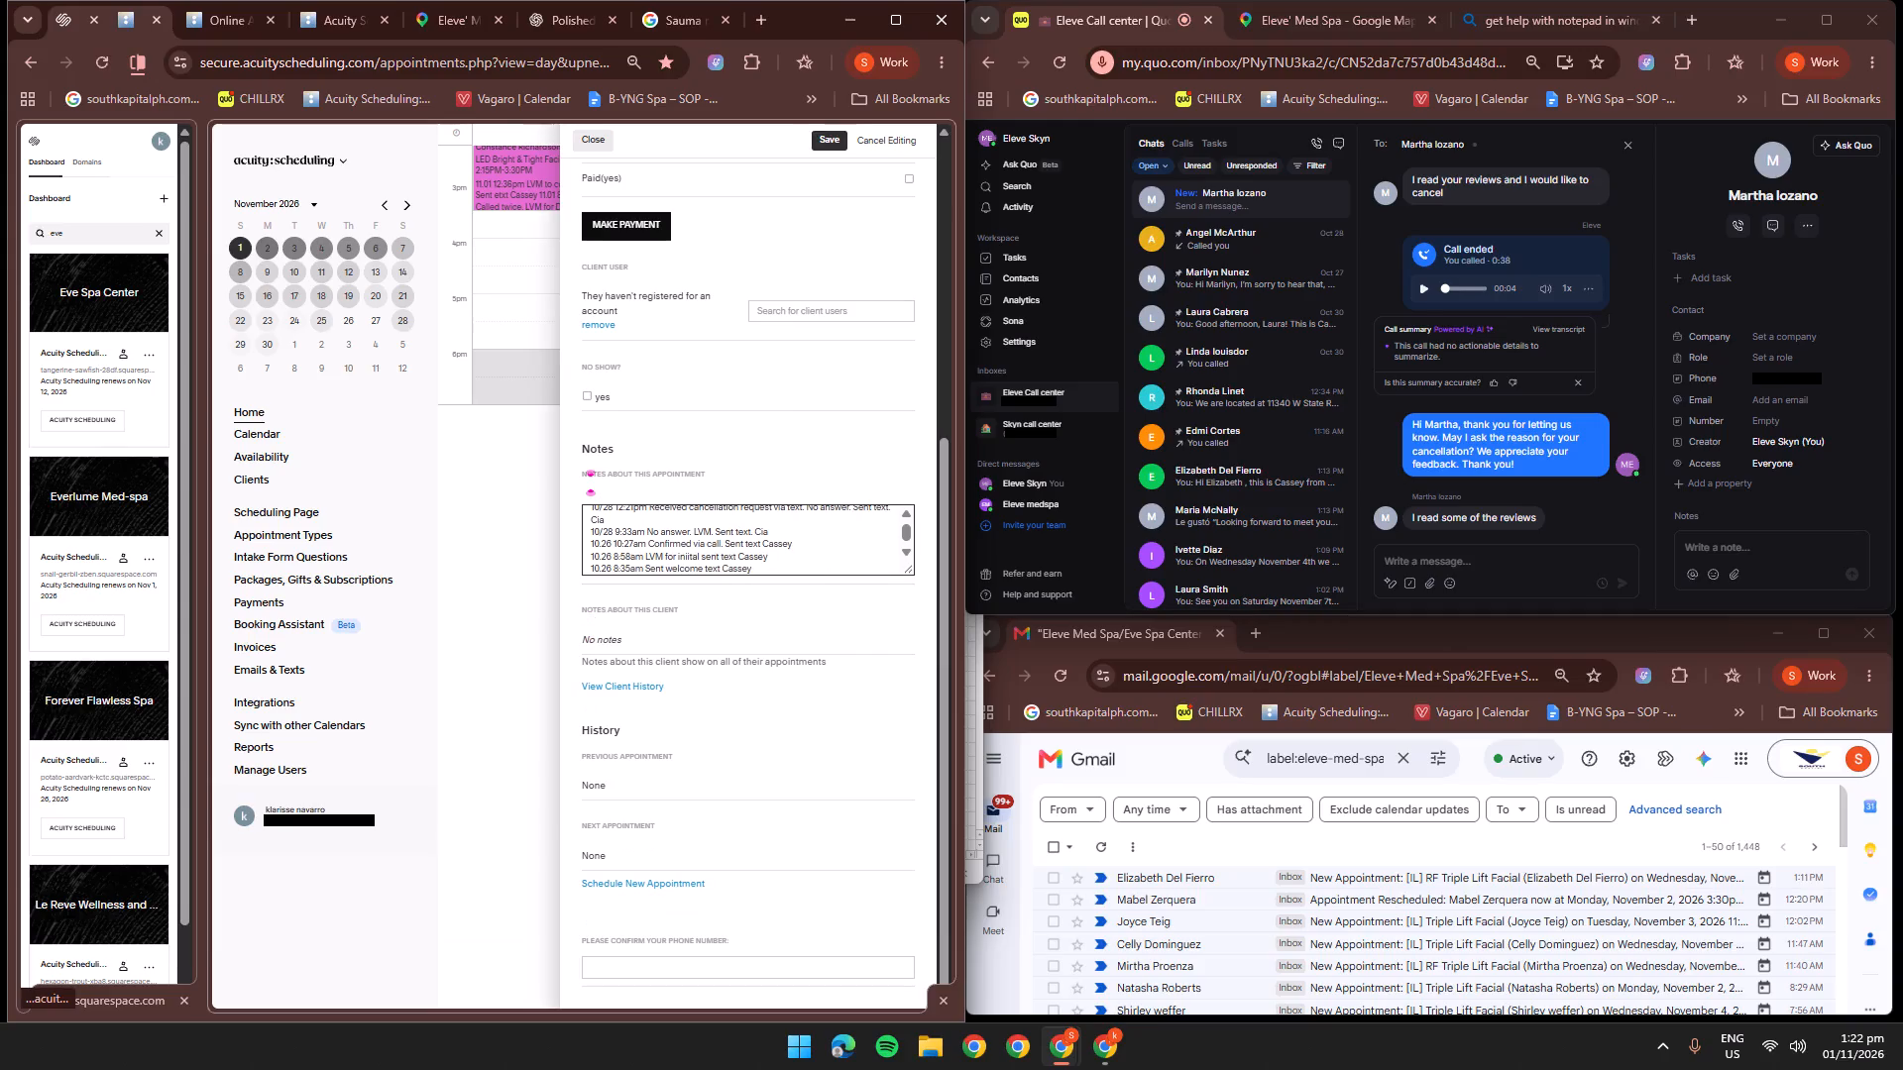
{"action": "scroll", "coordinate": [754, 545], "scroll_direction": "up", "scroll_amount": 1}
{"action": "scroll", "coordinate": [754, 545], "scroll_direction": "down", "scroll_amount": 1}
{"action": "left_click", "coordinate": [803, 513]}
{"action": "key", "text": "space"}
{"action": "type", "text": "due to reviews online"}
Head the appointment notes with "RESTRICT-BAD REVIEWS", save the appointment and close it.
{"action": "scroll", "coordinate": [874, 549], "scroll_direction": "up", "scroll_amount": 1}
{"action": "scroll", "coordinate": [713, 532], "scroll_direction": "up", "scroll_amount": 1}
{"action": "left_click", "coordinate": [716, 709]}
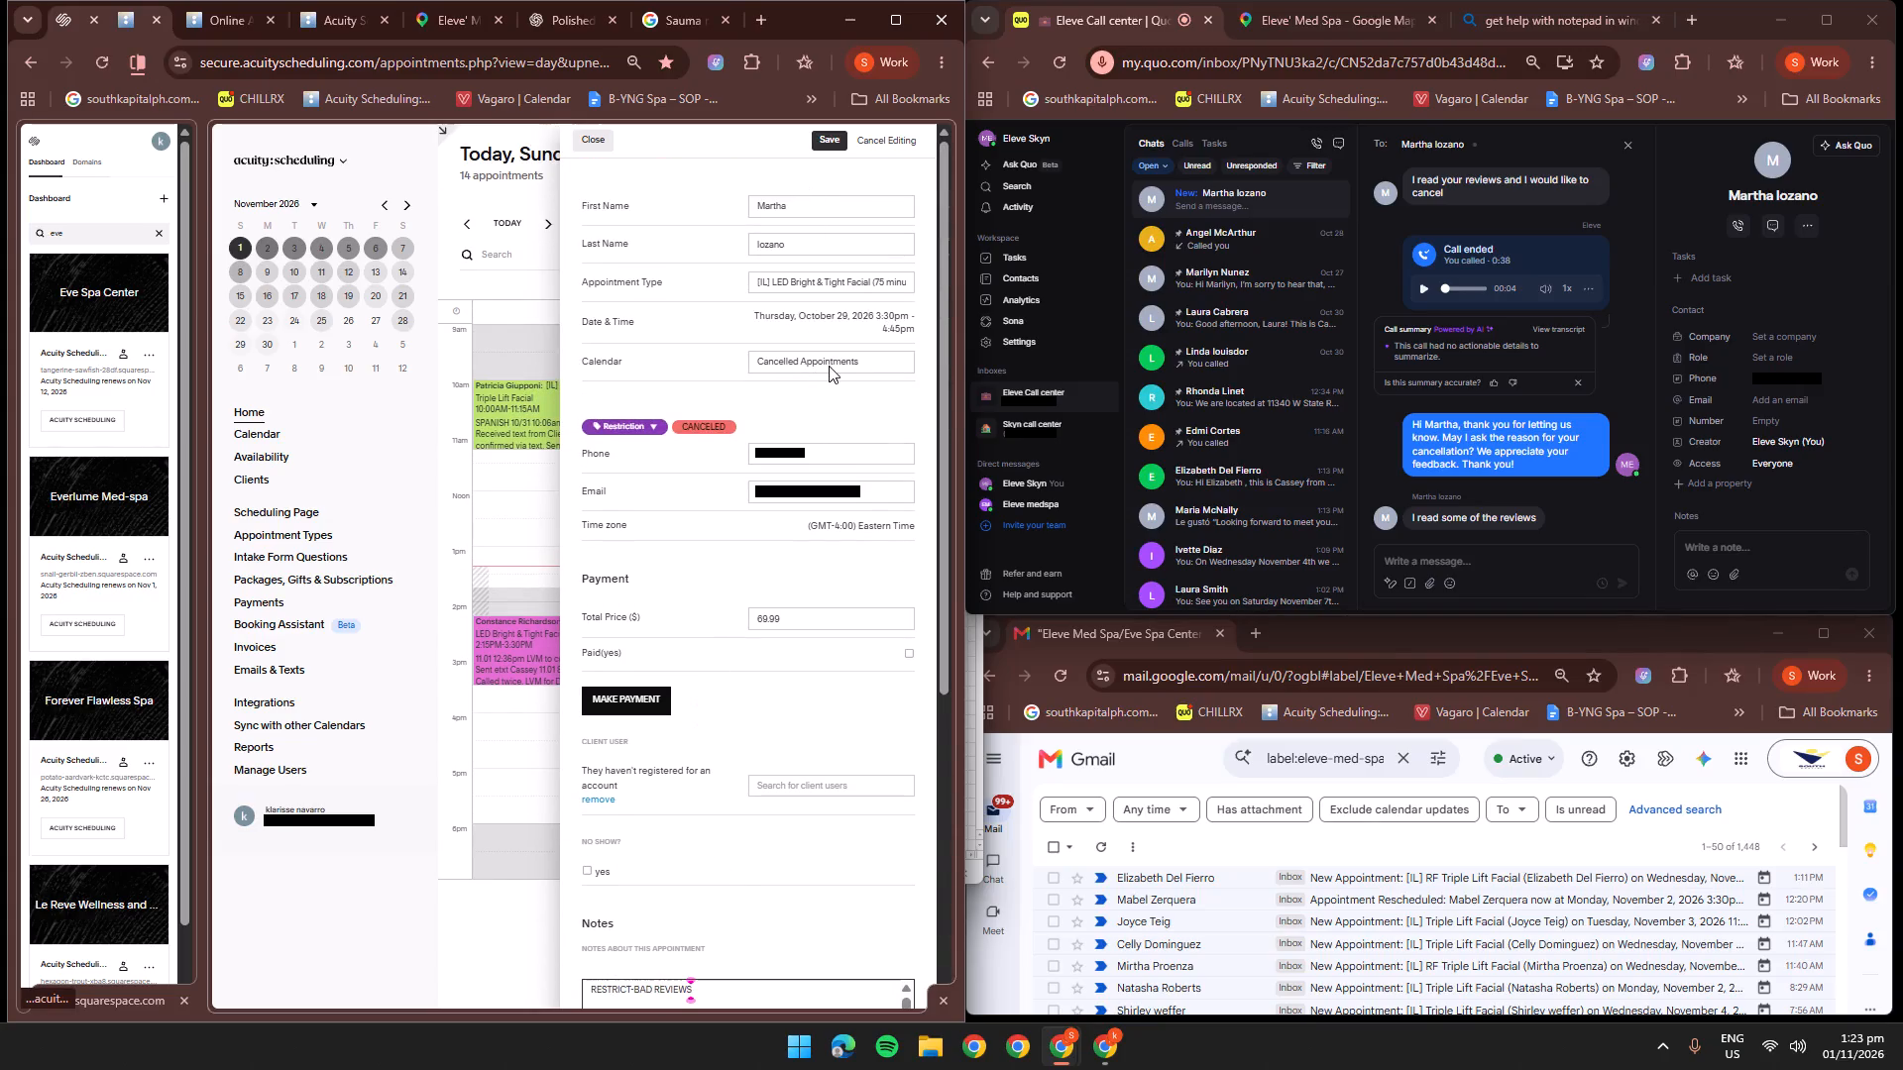
{"action": "left_click", "coordinate": [829, 366]}
{"action": "left_click", "coordinate": [830, 145]}
{"action": "scroll", "coordinate": [832, 146], "scroll_direction": "up", "scroll_amount": 4}
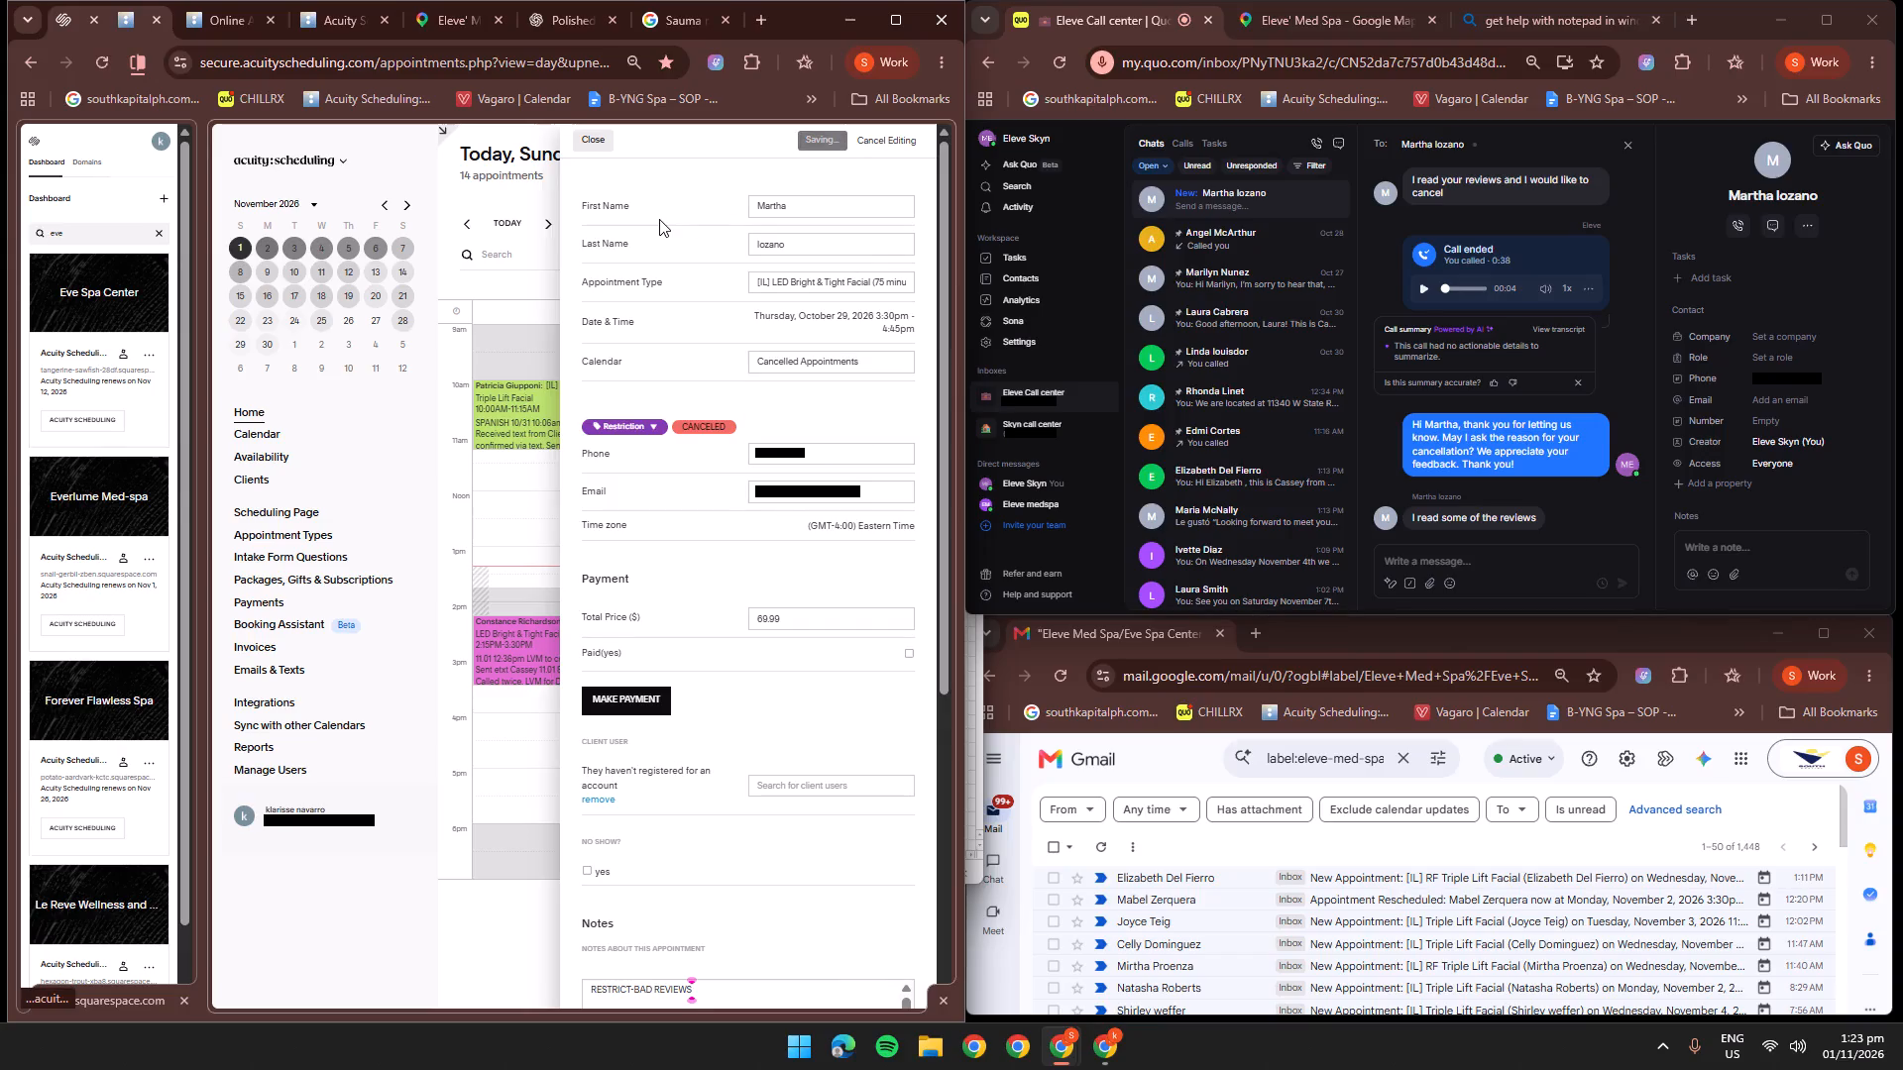
{"action": "left_click", "coordinate": [604, 156]}
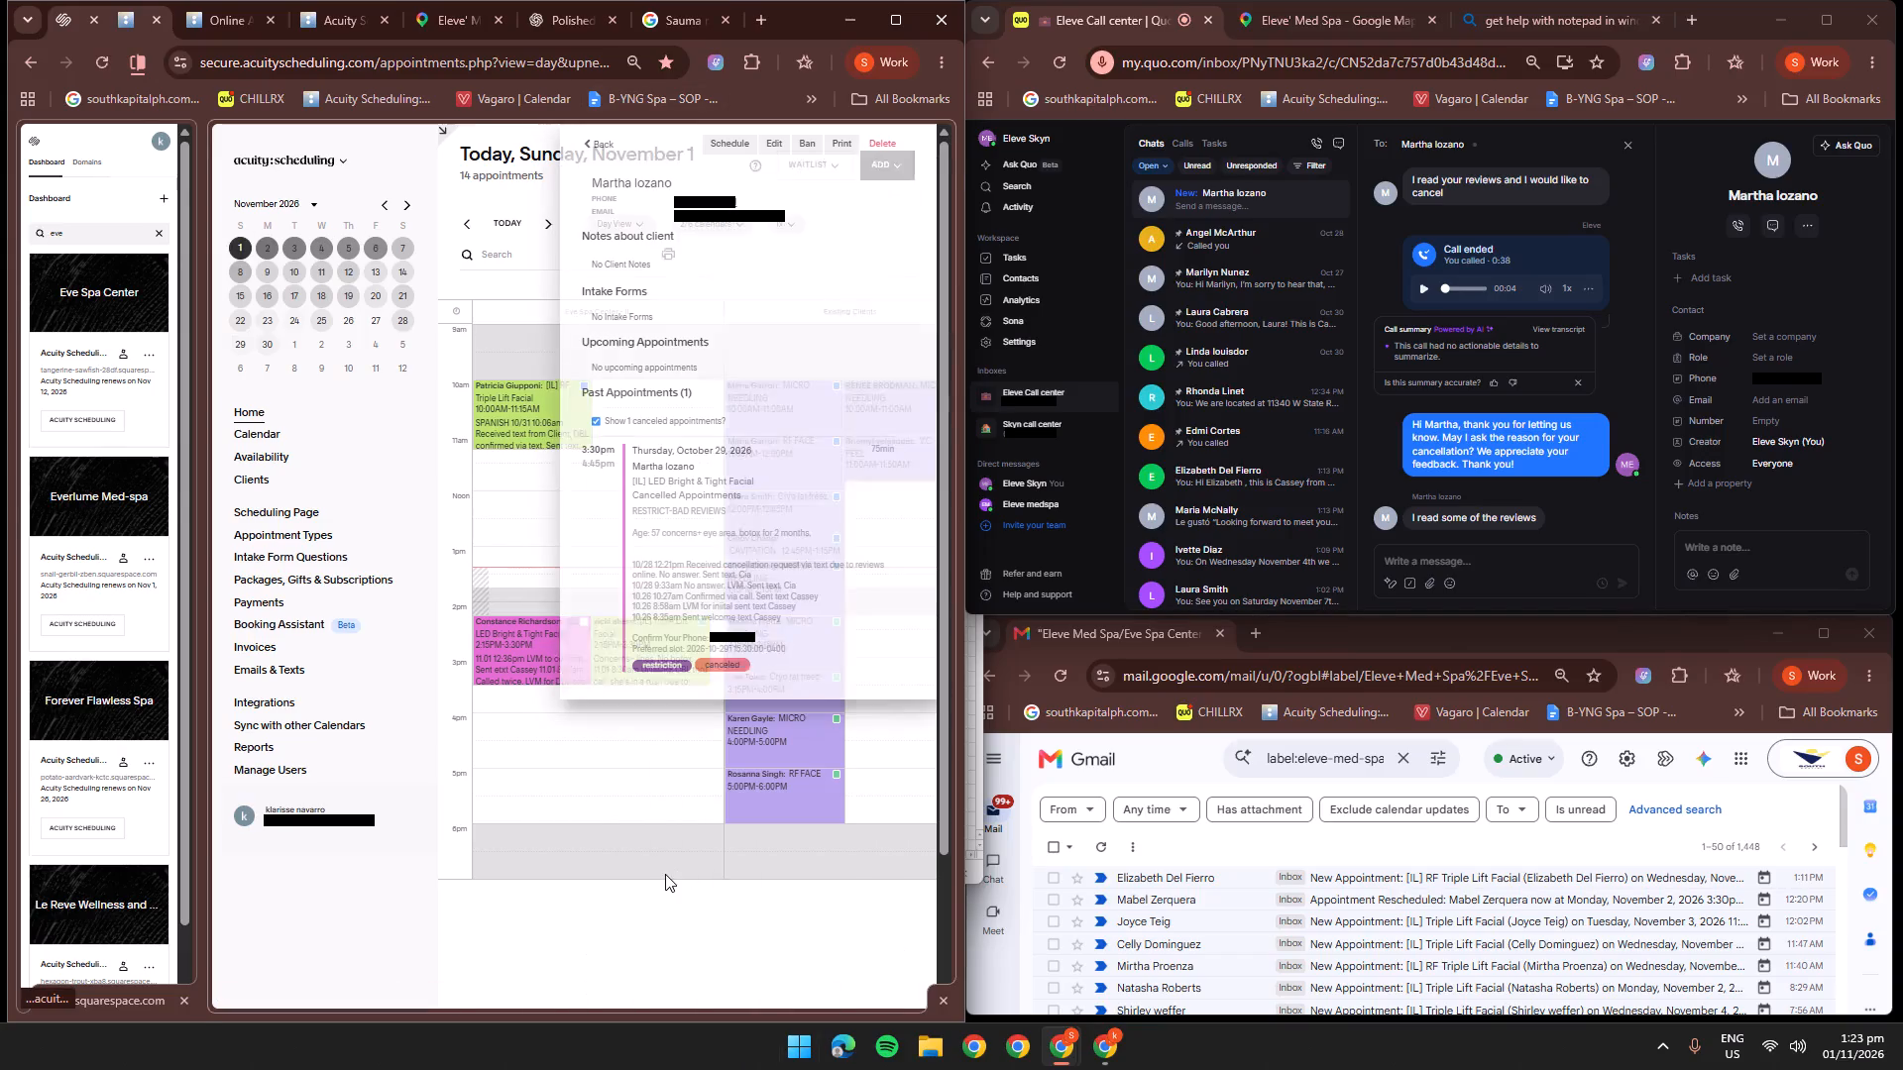
Return to the OCTOBER spreadsheet and enter "restriction" in cell D67 beside the client's phone number.
{"action": "key", "text": "alt+Tab"}
{"action": "left_click", "coordinate": [1138, 386], "text": "alt"}
{"action": "left_click", "coordinate": [646, 547]}
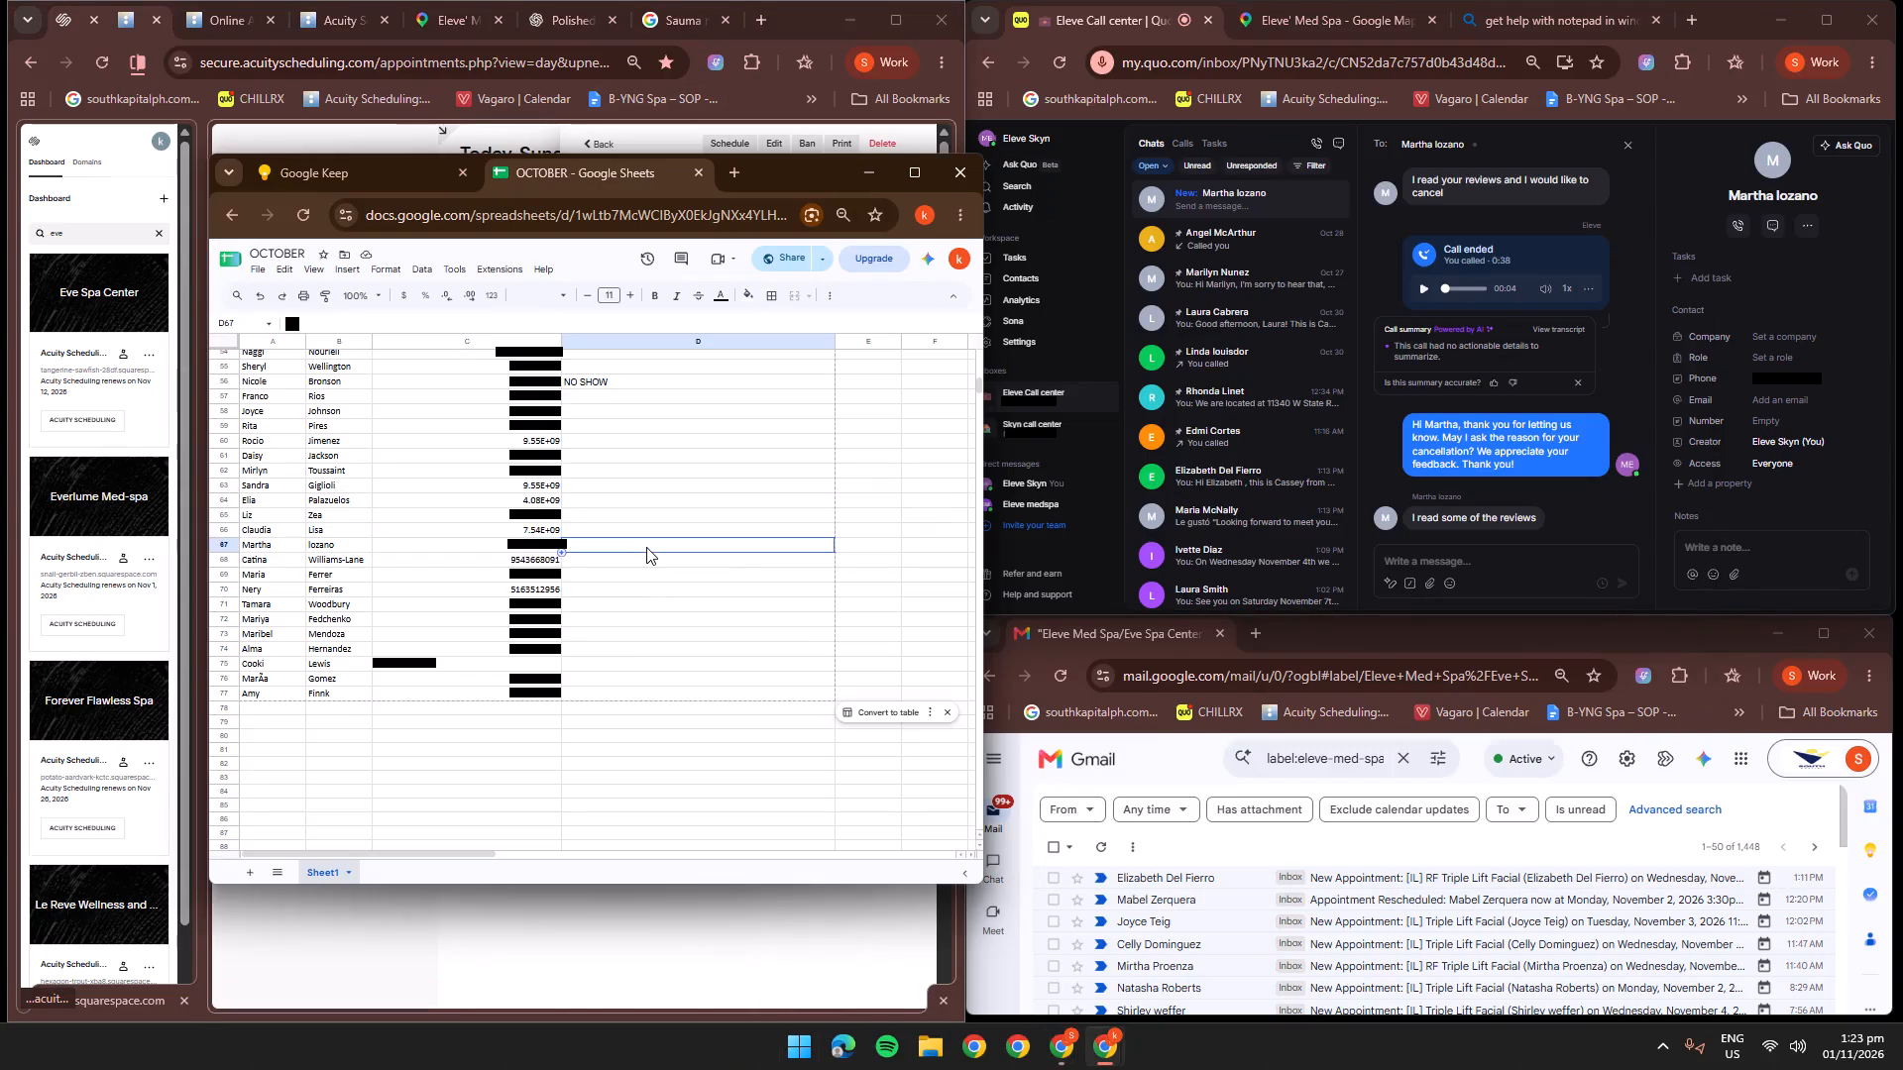
{"action": "type", "text": "restriction"}
{"action": "key", "text": "Tab"}
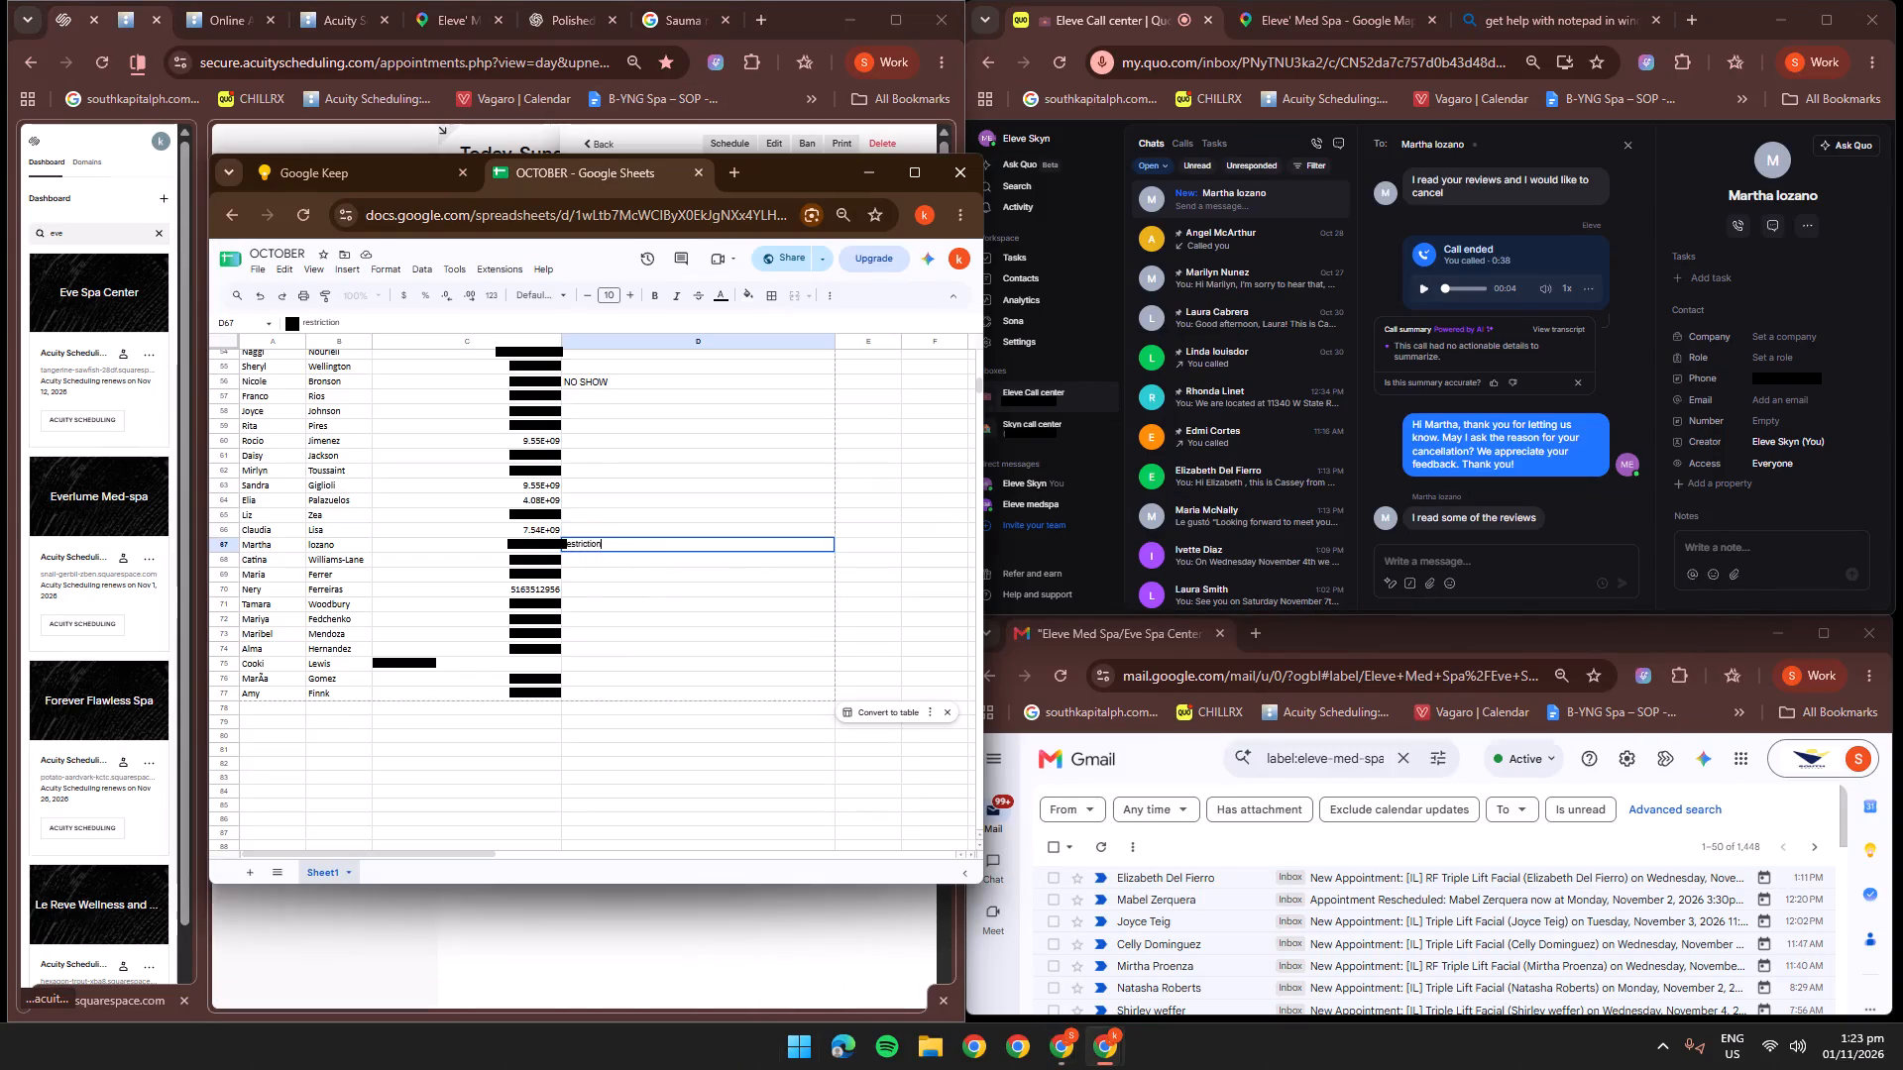
Copy the phone number from cell C68 and search the scheduling calendar for it.
{"action": "left_click", "coordinate": [508, 571]}
{"action": "double_click", "coordinate": [519, 562]}
{"action": "key", "text": "ctrl+a"}
{"action": "key", "text": "ctrl+c"}
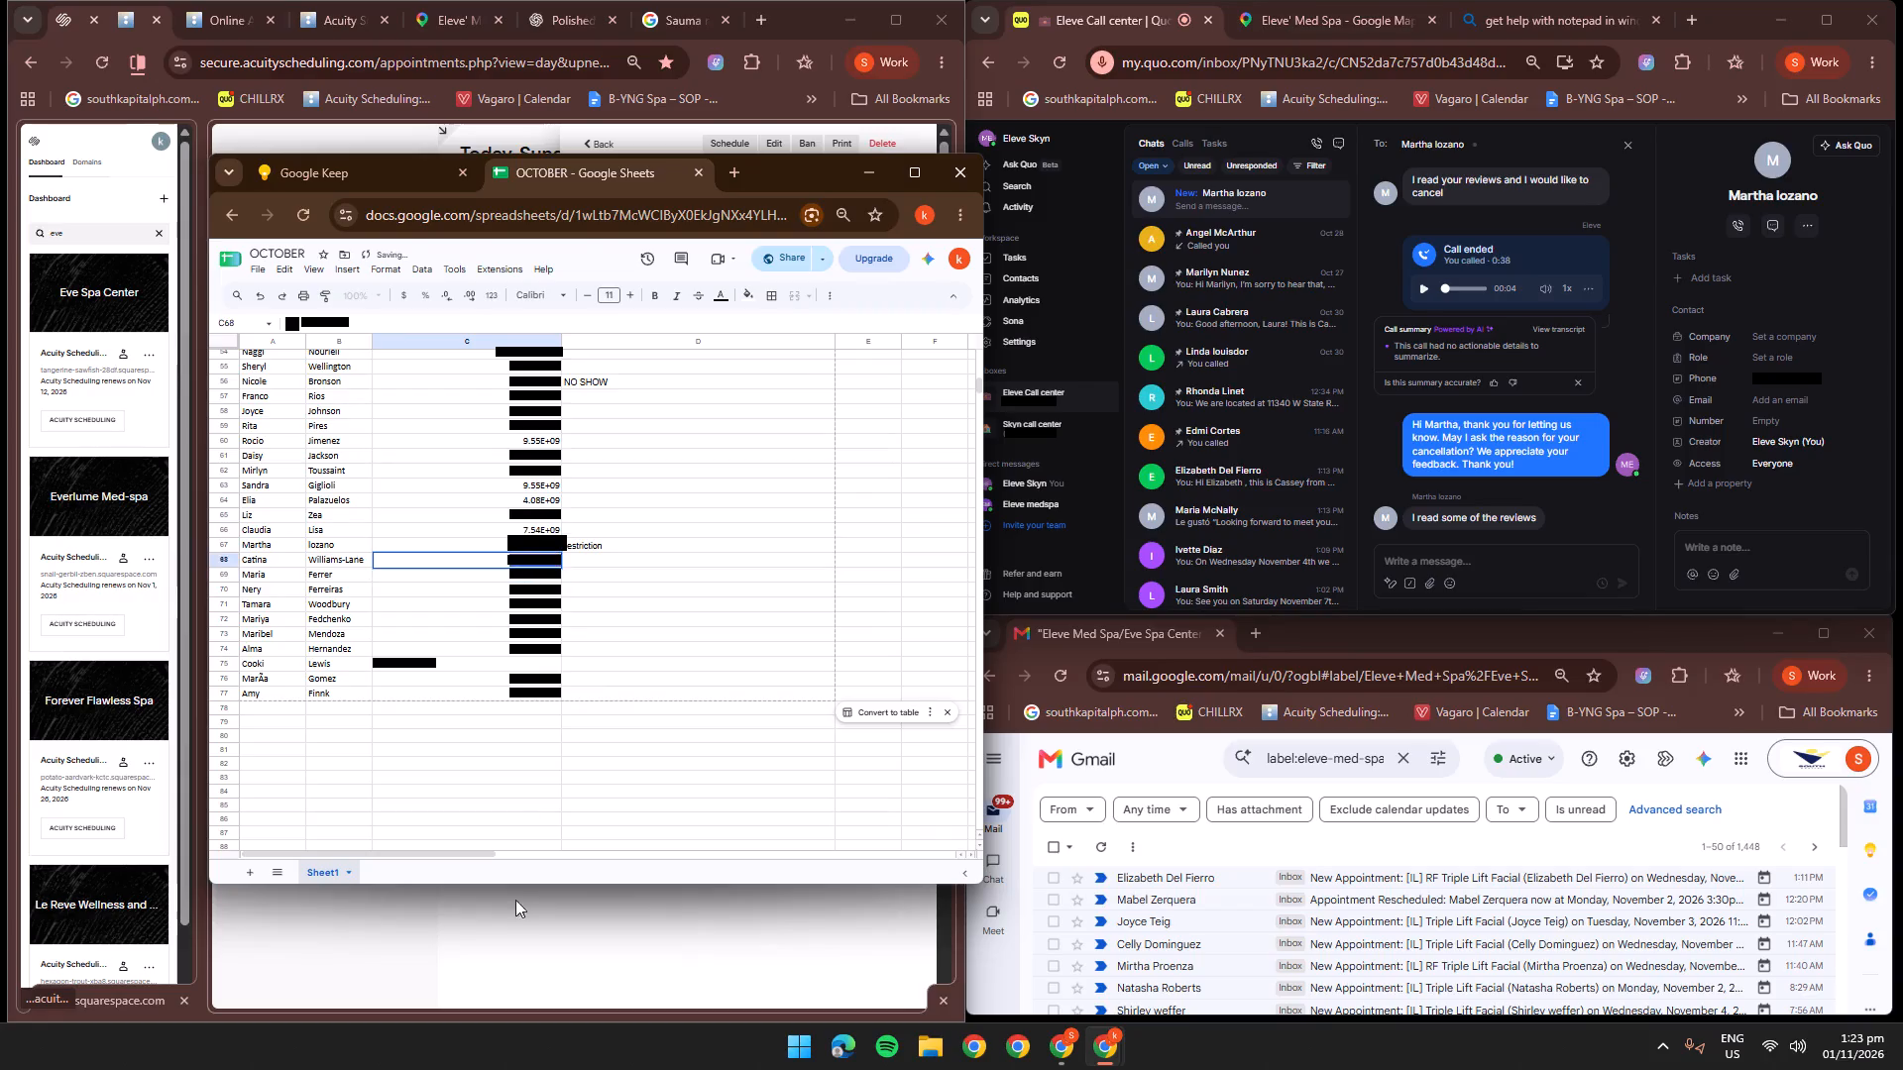
{"action": "left_click", "coordinate": [513, 909]}
{"action": "left_click", "coordinate": [558, 257]}
{"action": "key", "text": "ctrl+v"}
Look up the C68 phone number in Quo and open the matching client's conversation.
{"action": "left_click", "coordinate": [1426, 140]}
{"action": "key", "text": "ctrl+v"}
{"action": "left_click", "coordinate": [1465, 236]}
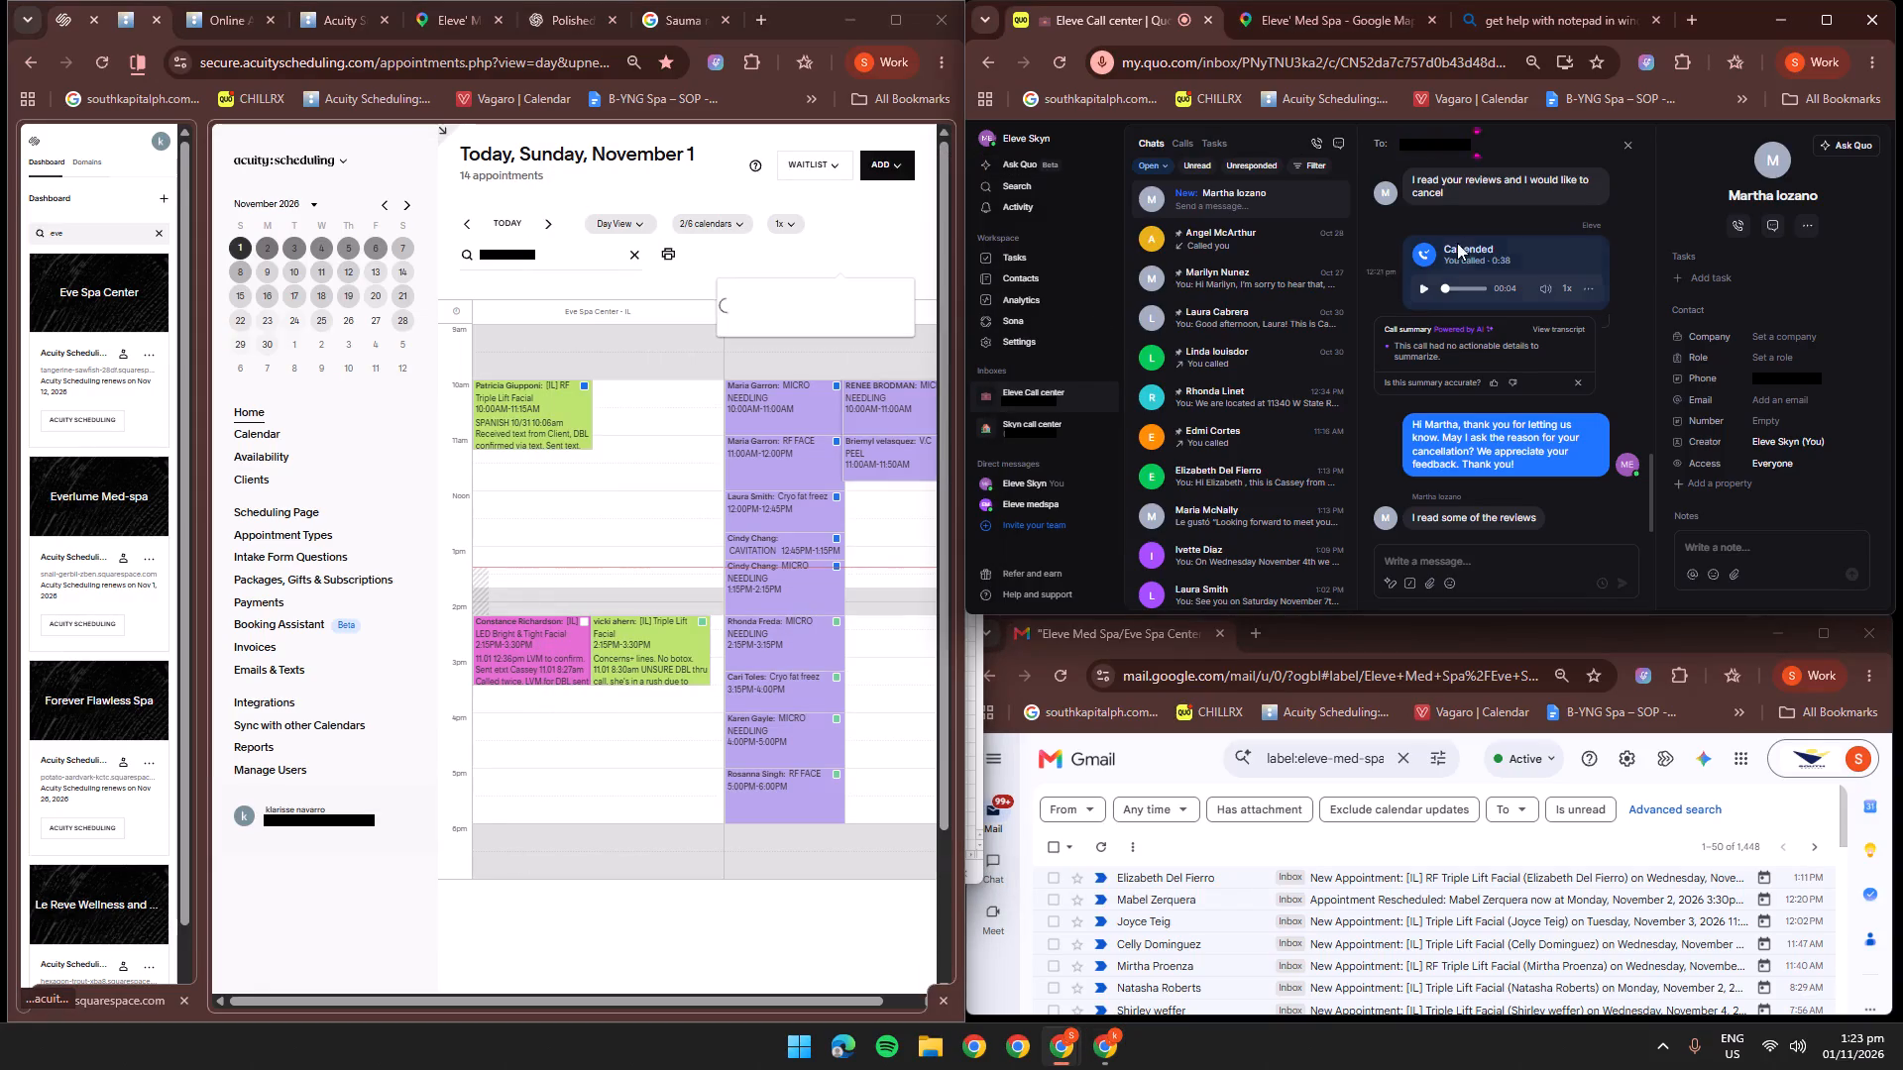
Repeat the calendar search with the copied phone number and open the matching client's record.
{"action": "double_click", "coordinate": [727, 303]}
{"action": "left_click", "coordinate": [597, 262]}
{"action": "key", "text": "ctrl+v"}
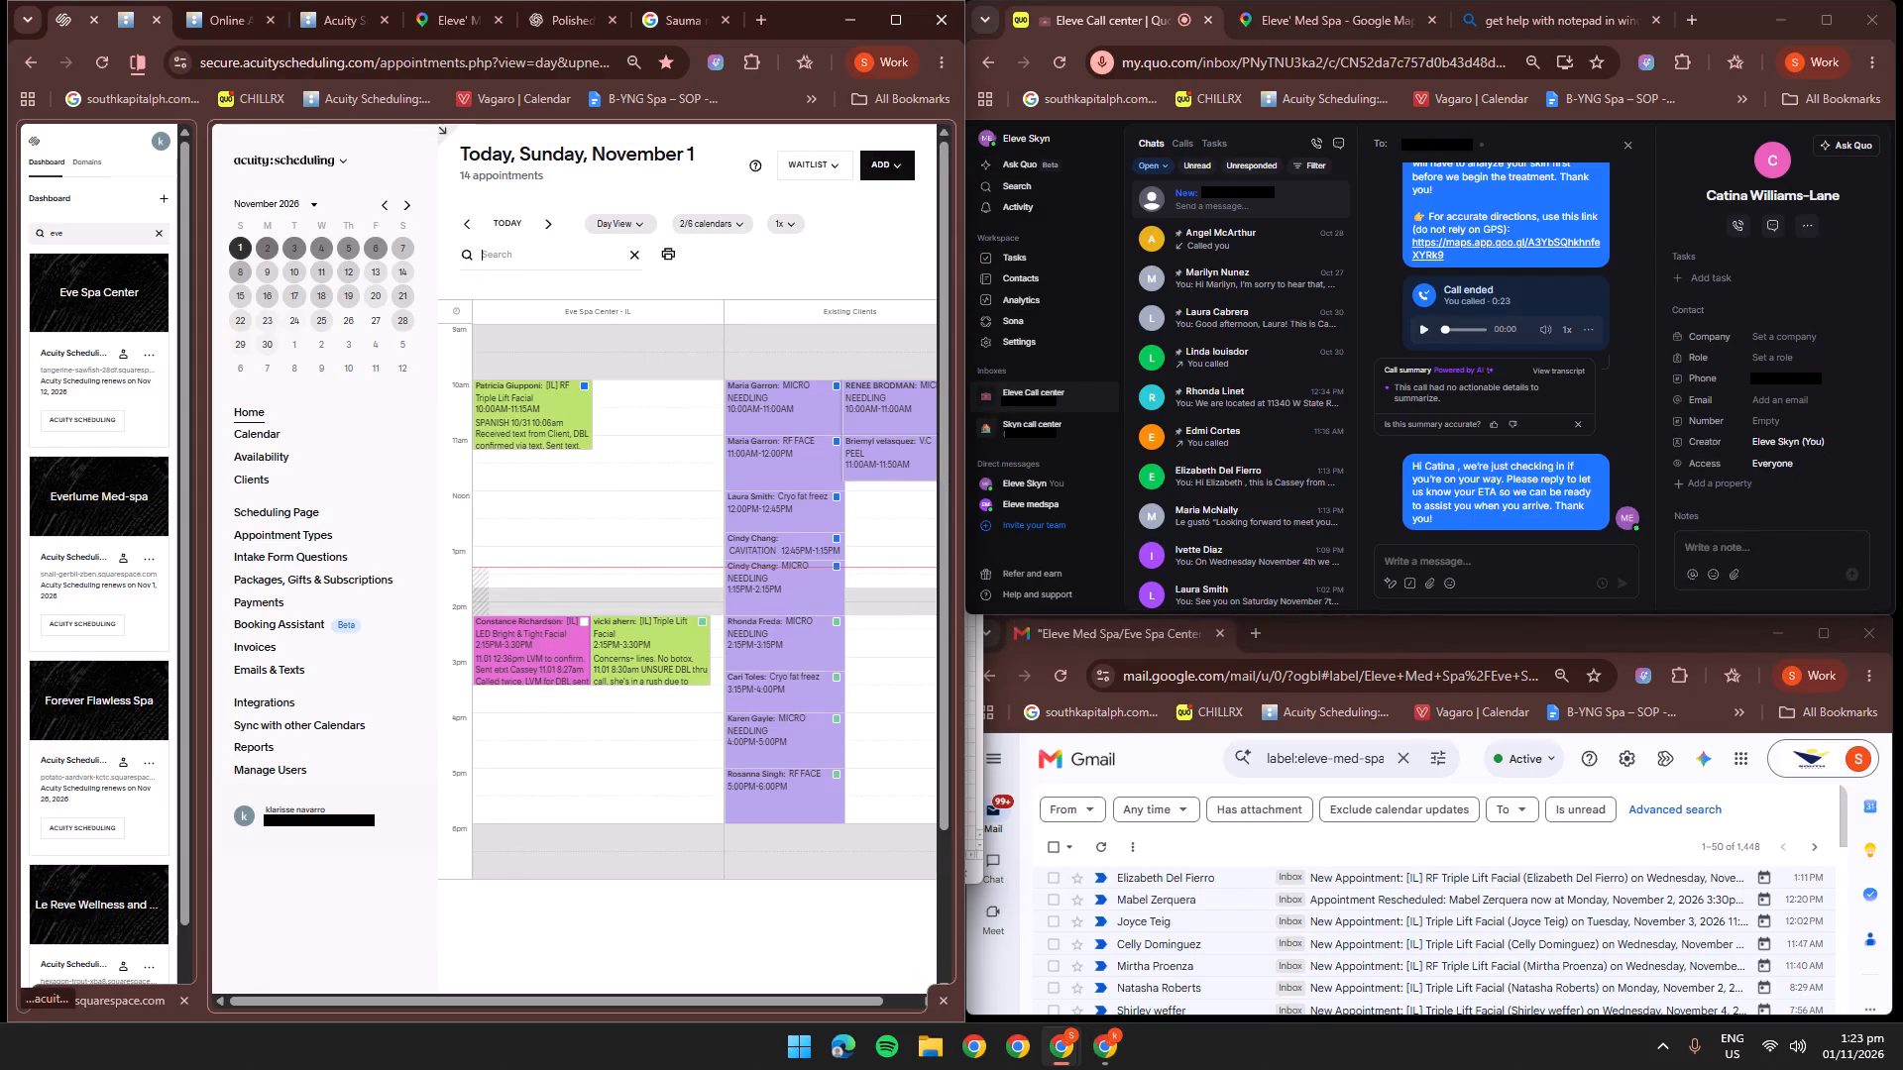
{"action": "left_click", "coordinate": [786, 316]}
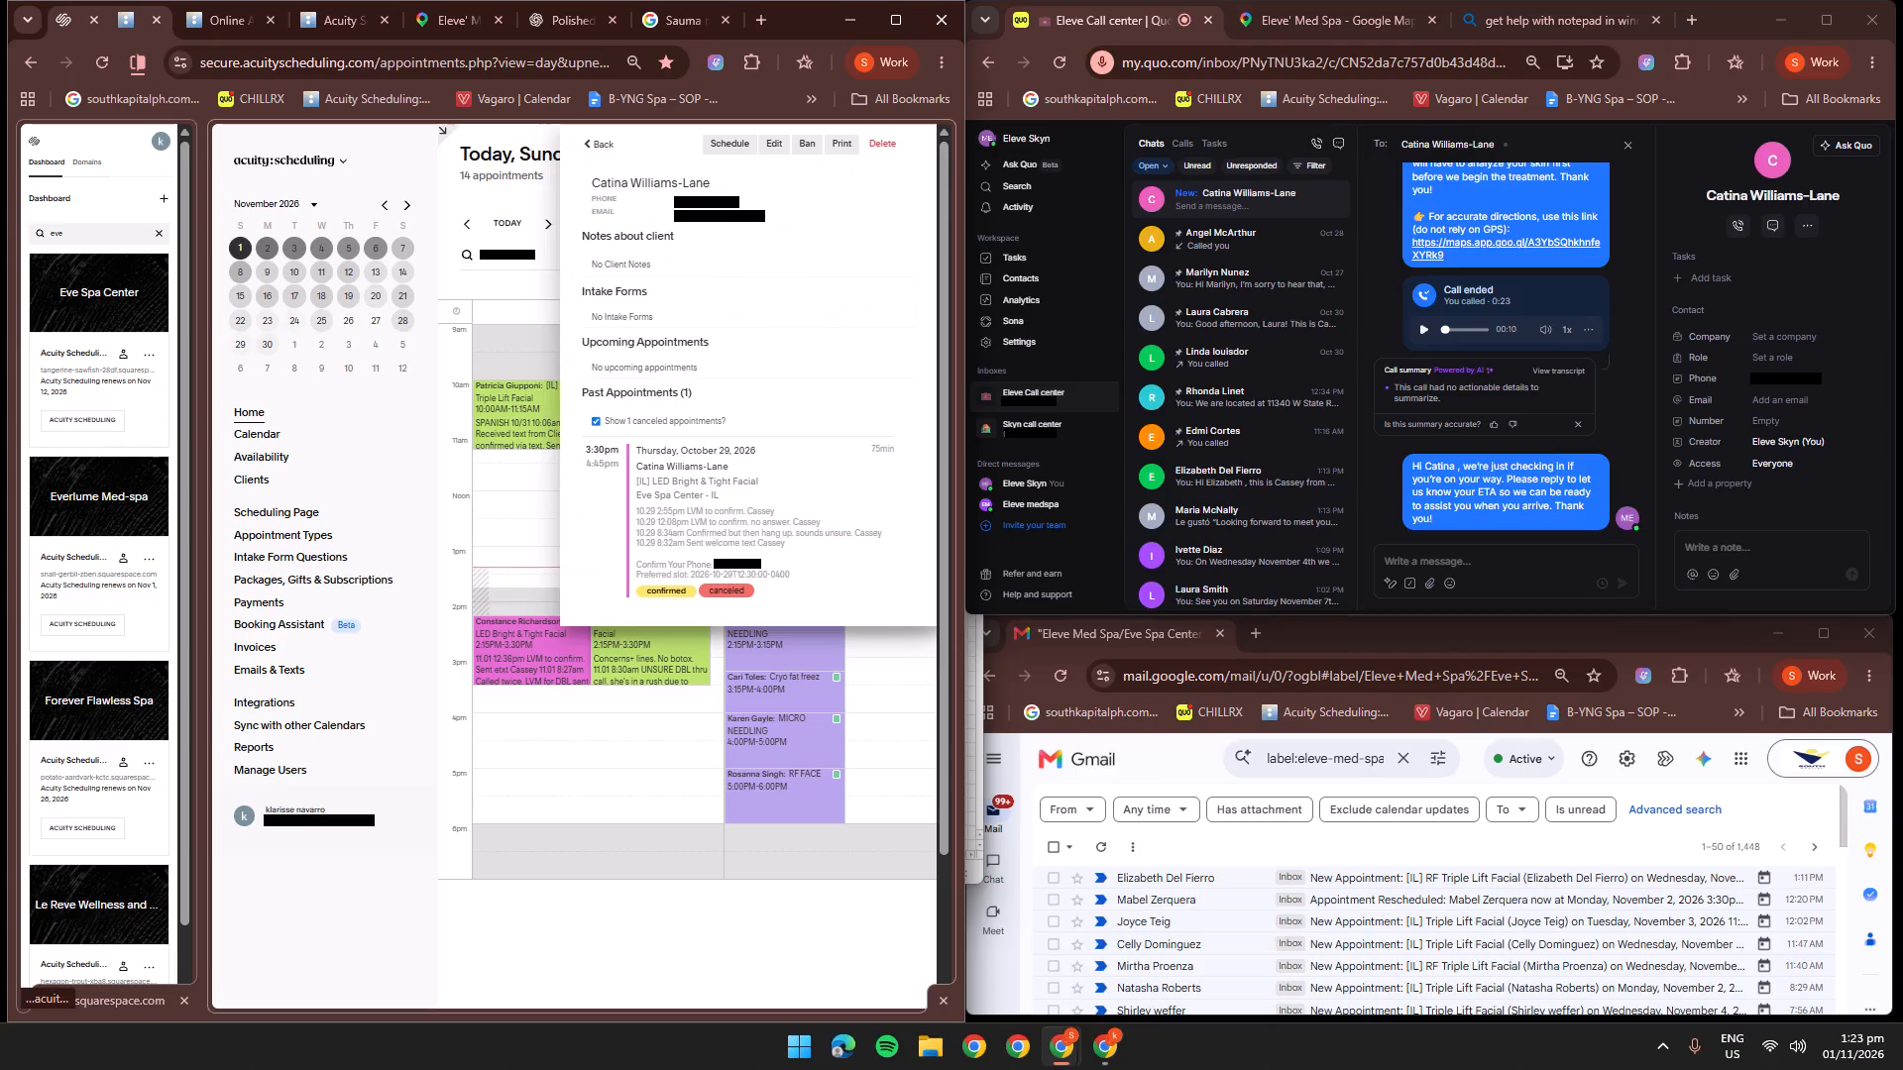
Review the row 68 client's conversation, call the client through Quo and return to the scheduling window.
{"action": "scroll", "coordinate": [1556, 510], "scroll_direction": "up", "scroll_amount": 2}
{"action": "scroll", "coordinate": [1601, 467], "scroll_direction": "down", "scroll_amount": 3}
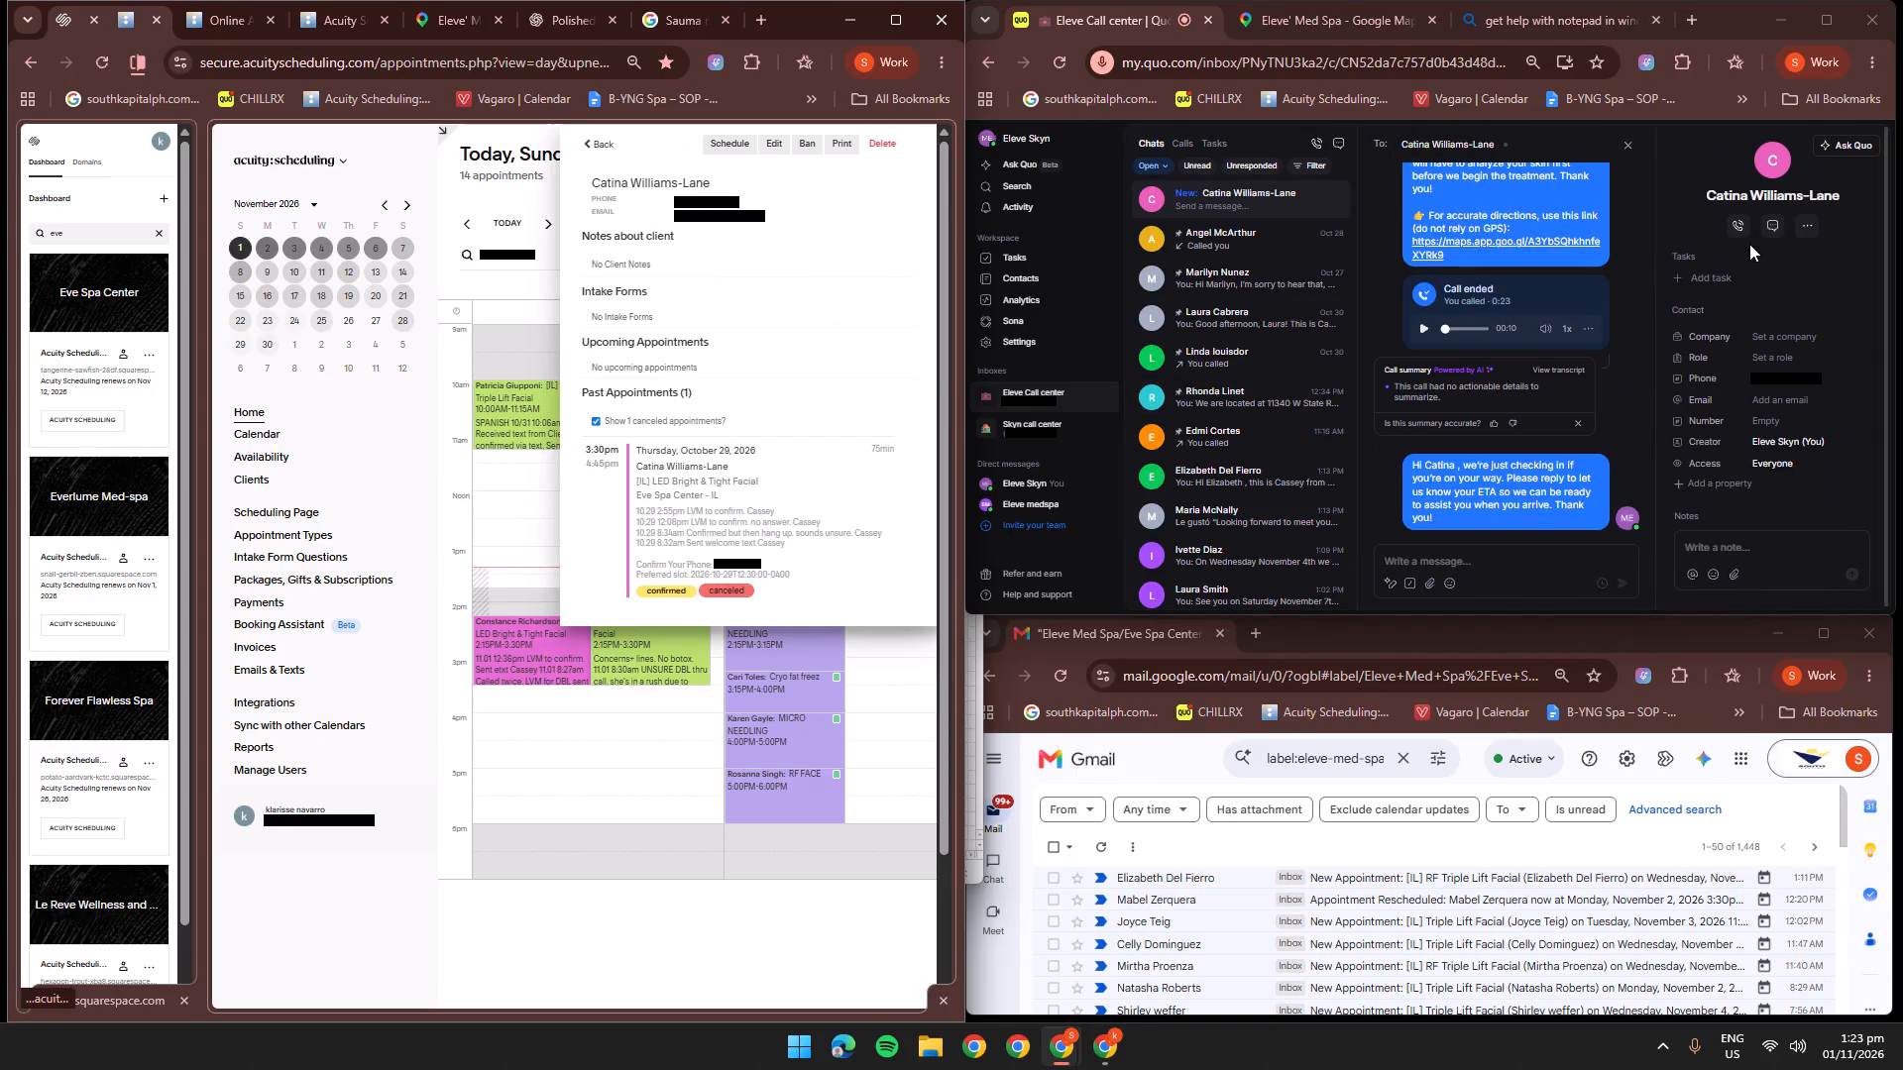
{"action": "left_click", "coordinate": [1742, 232]}
{"action": "scroll", "coordinate": [1519, 489], "scroll_direction": "down", "scroll_amount": 3}
{"action": "key", "text": "alt+Tab"}
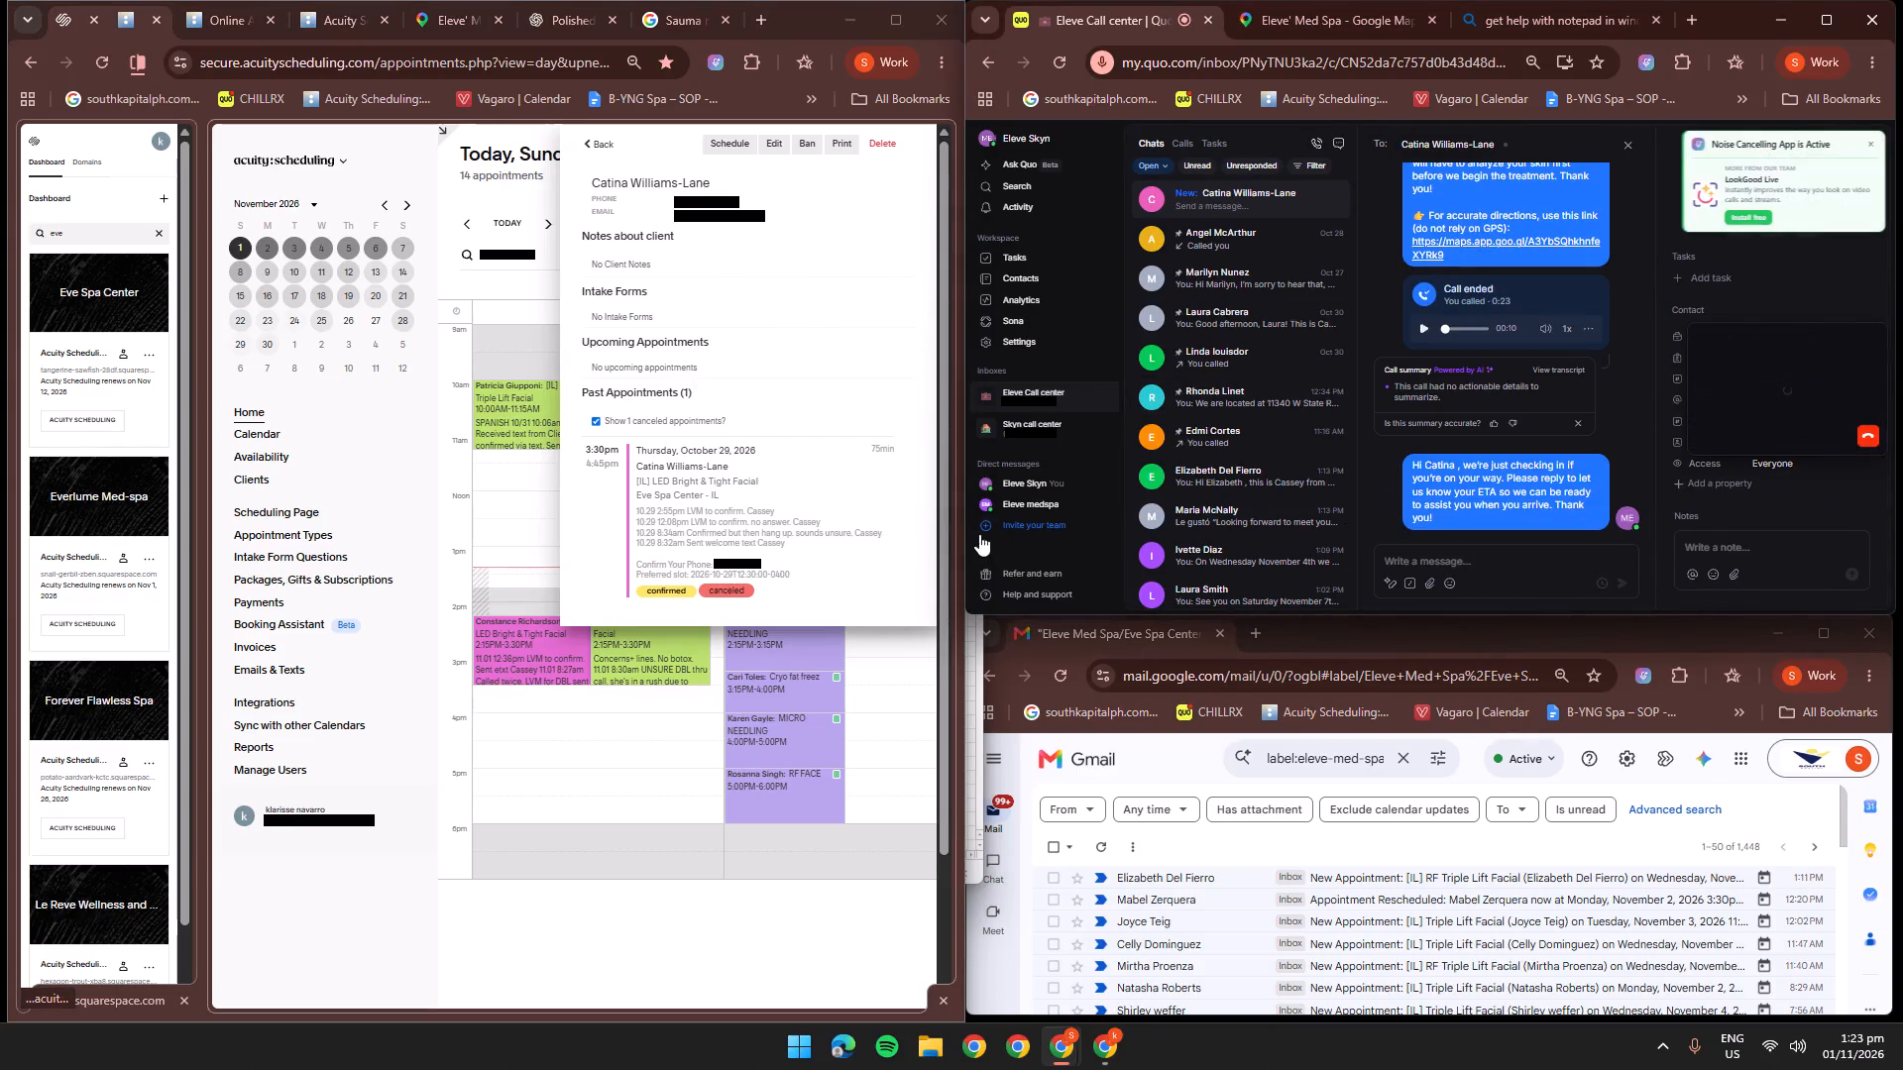
{"action": "left_click", "coordinate": [833, 403], "text": "alt"}
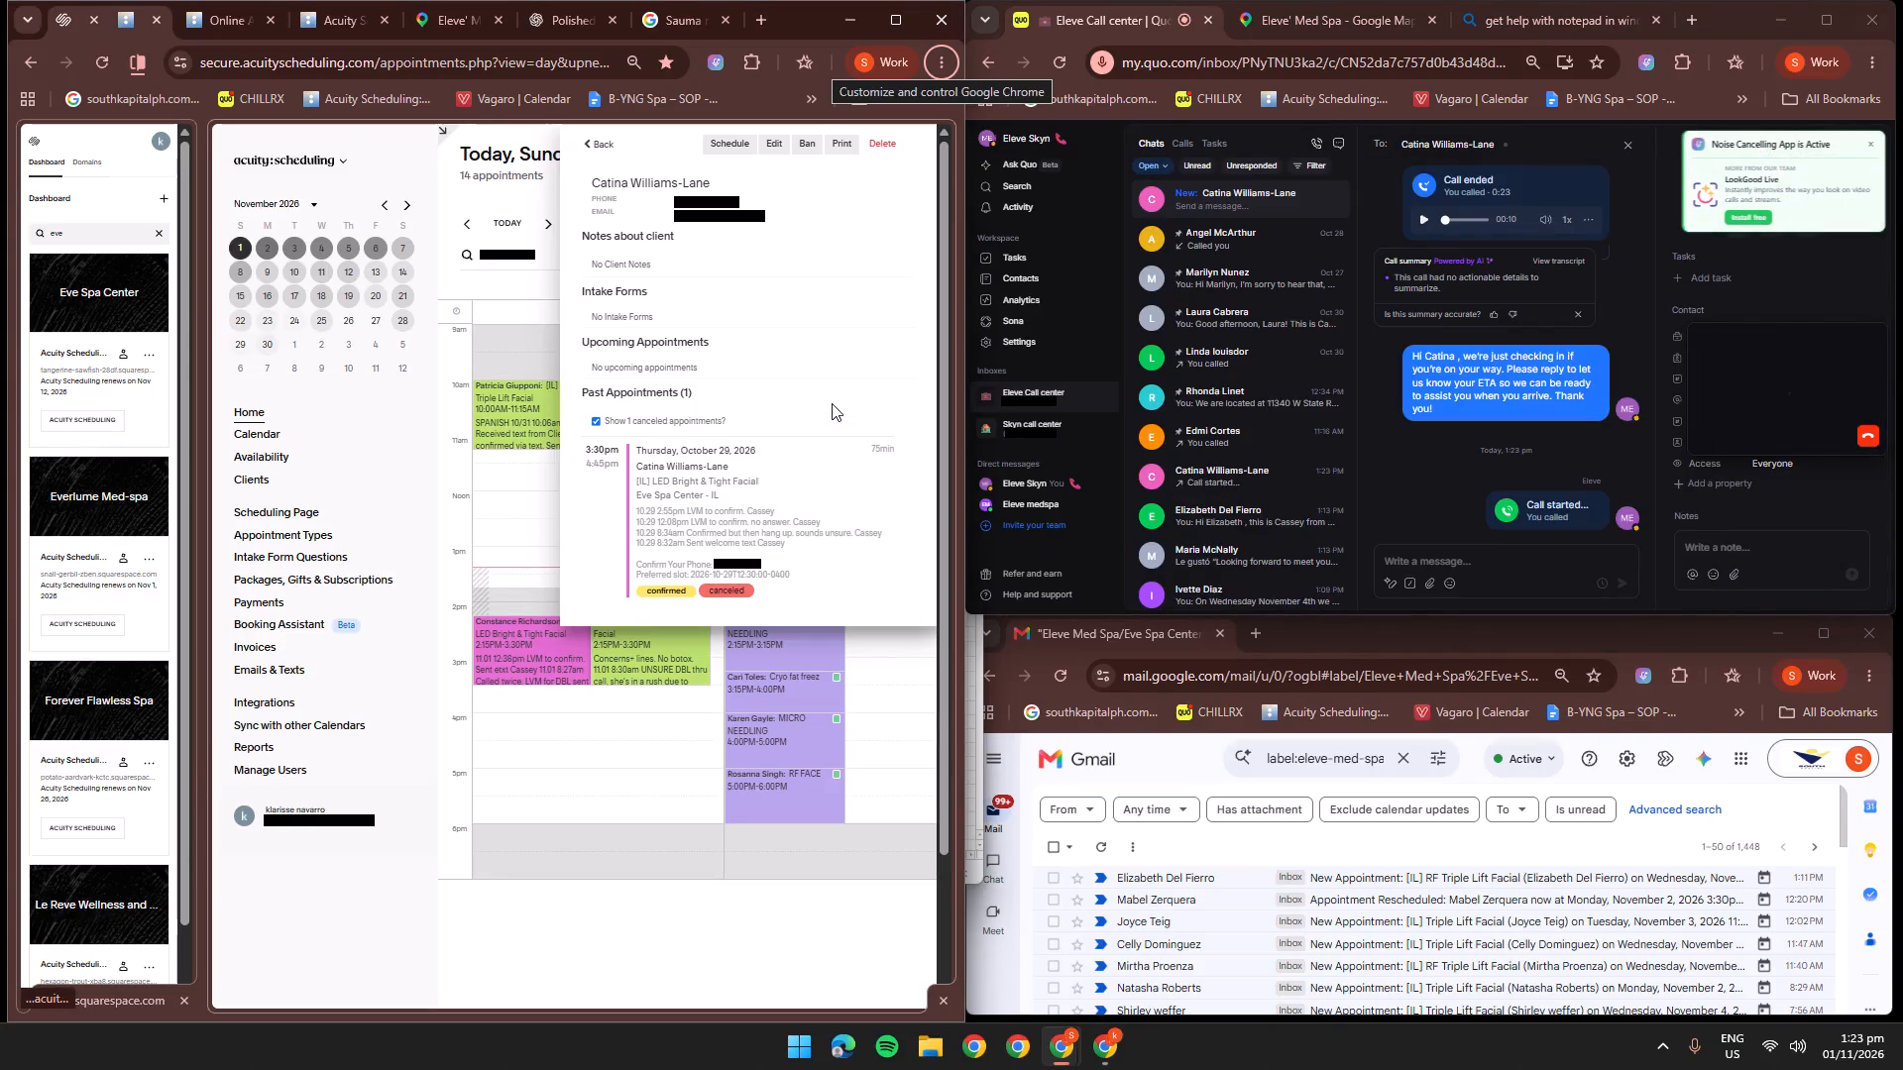
Switch to Google Keep and open the FOR REBOOKING note.
{"action": "key", "text": "alt+Tab"}
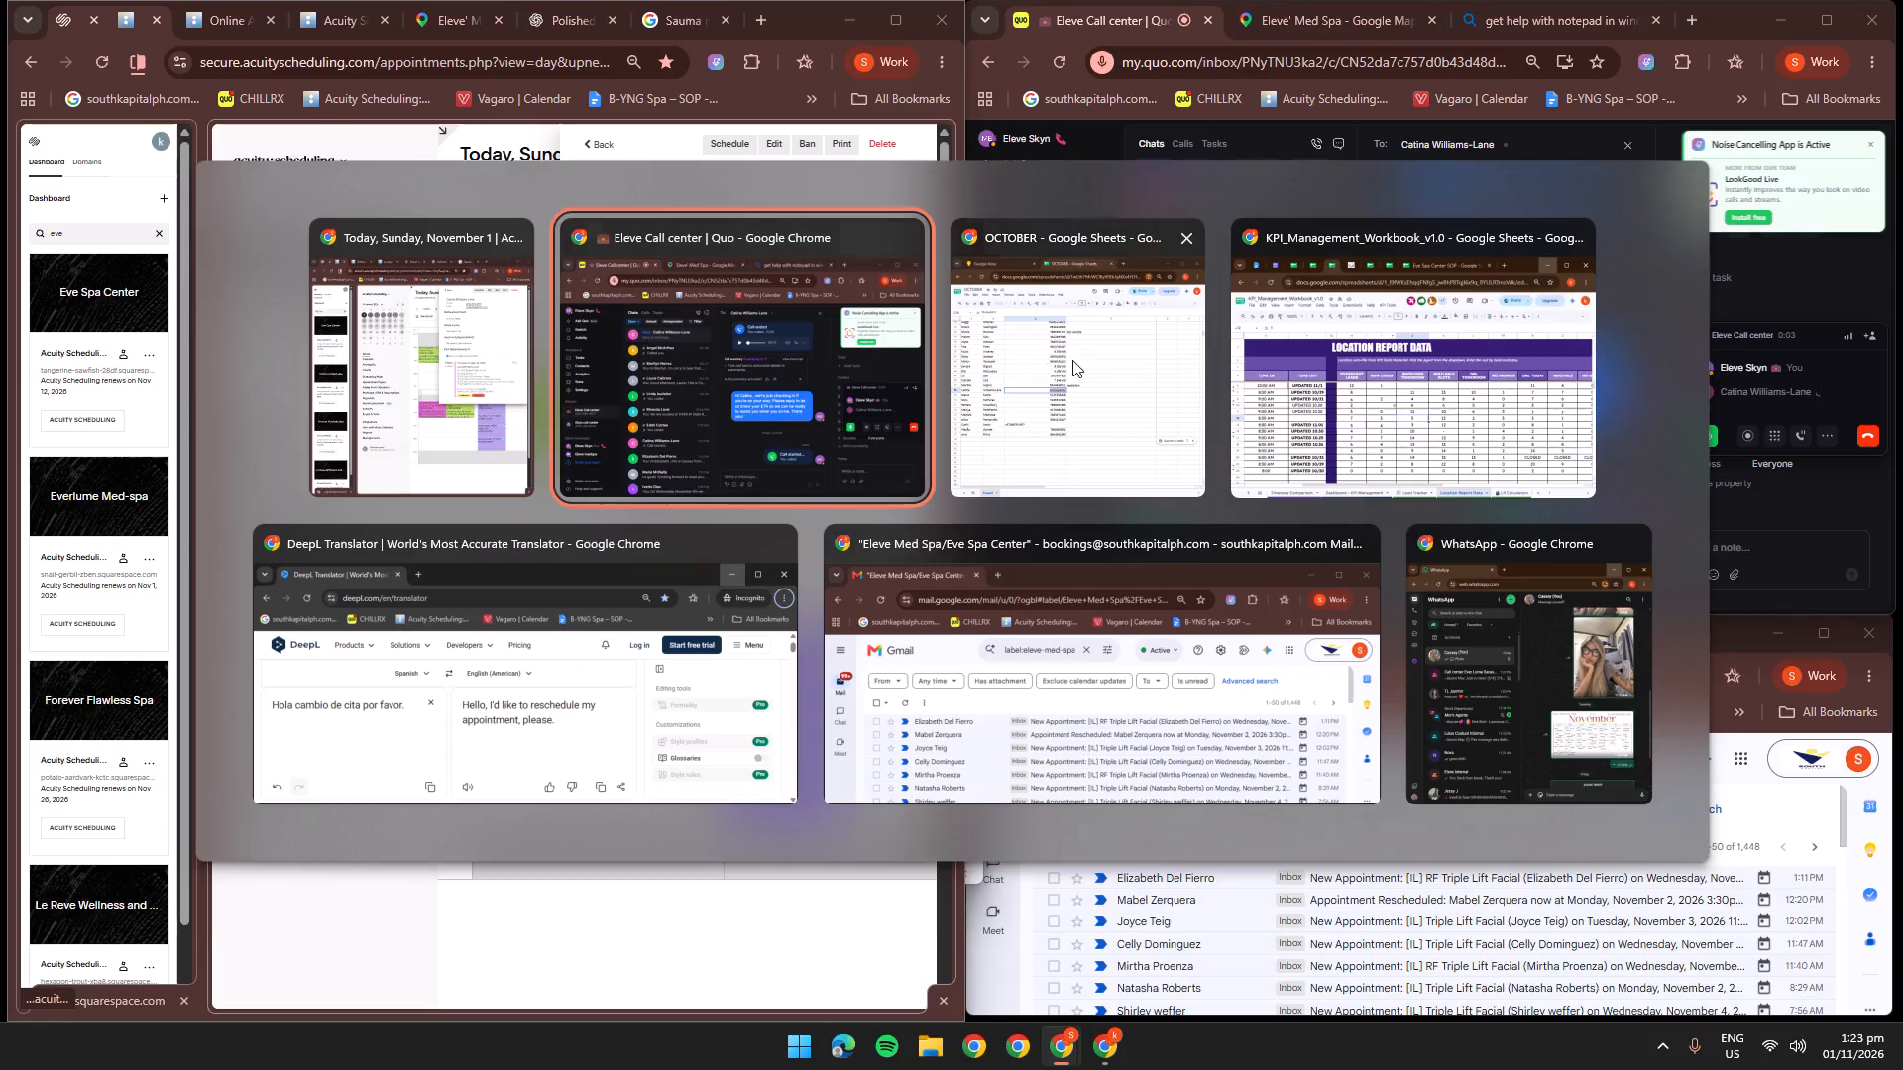
{"action": "left_click", "coordinate": [1072, 360], "text": "alt"}
{"action": "left_click", "coordinate": [385, 170]}
{"action": "left_click", "coordinate": [628, 438]}
{"action": "left_click", "coordinate": [929, 568]}
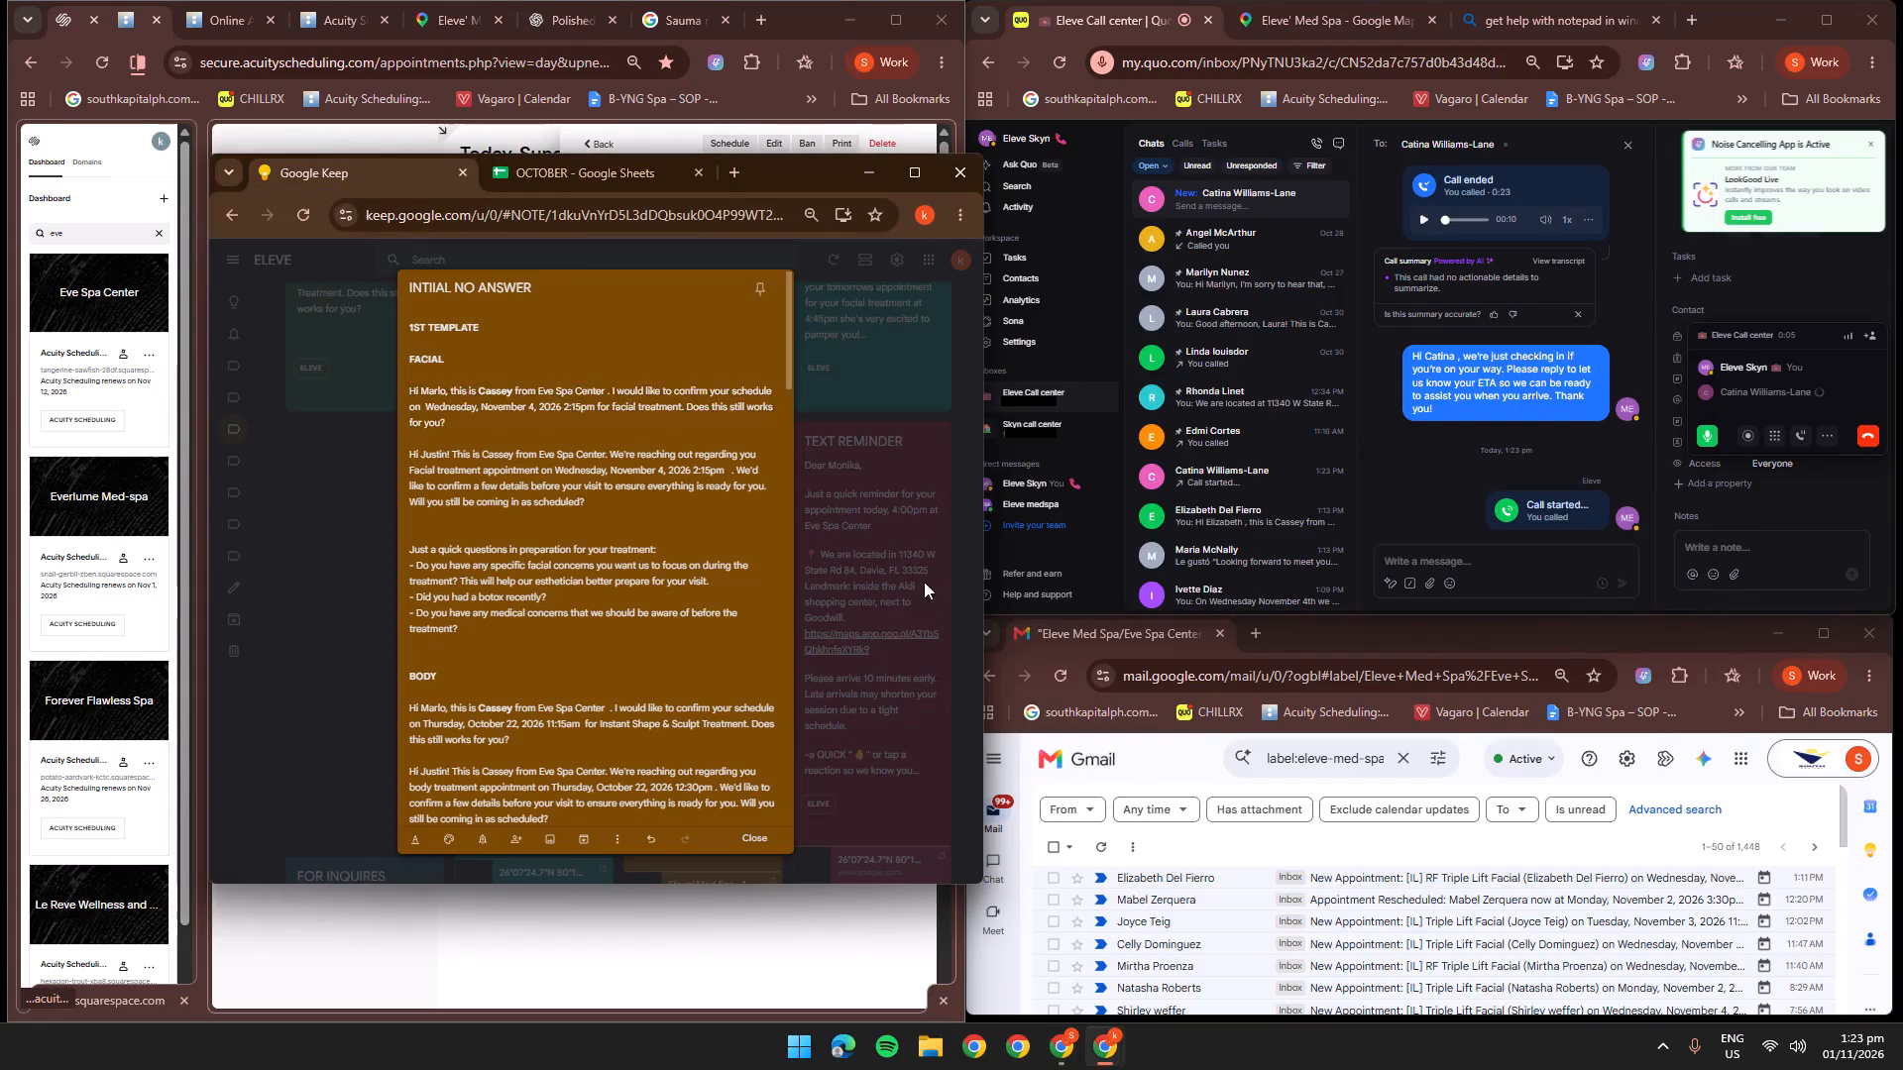
{"action": "scroll", "coordinate": [601, 810], "scroll_direction": "up", "scroll_amount": 8}
{"action": "left_click", "coordinate": [880, 528]}
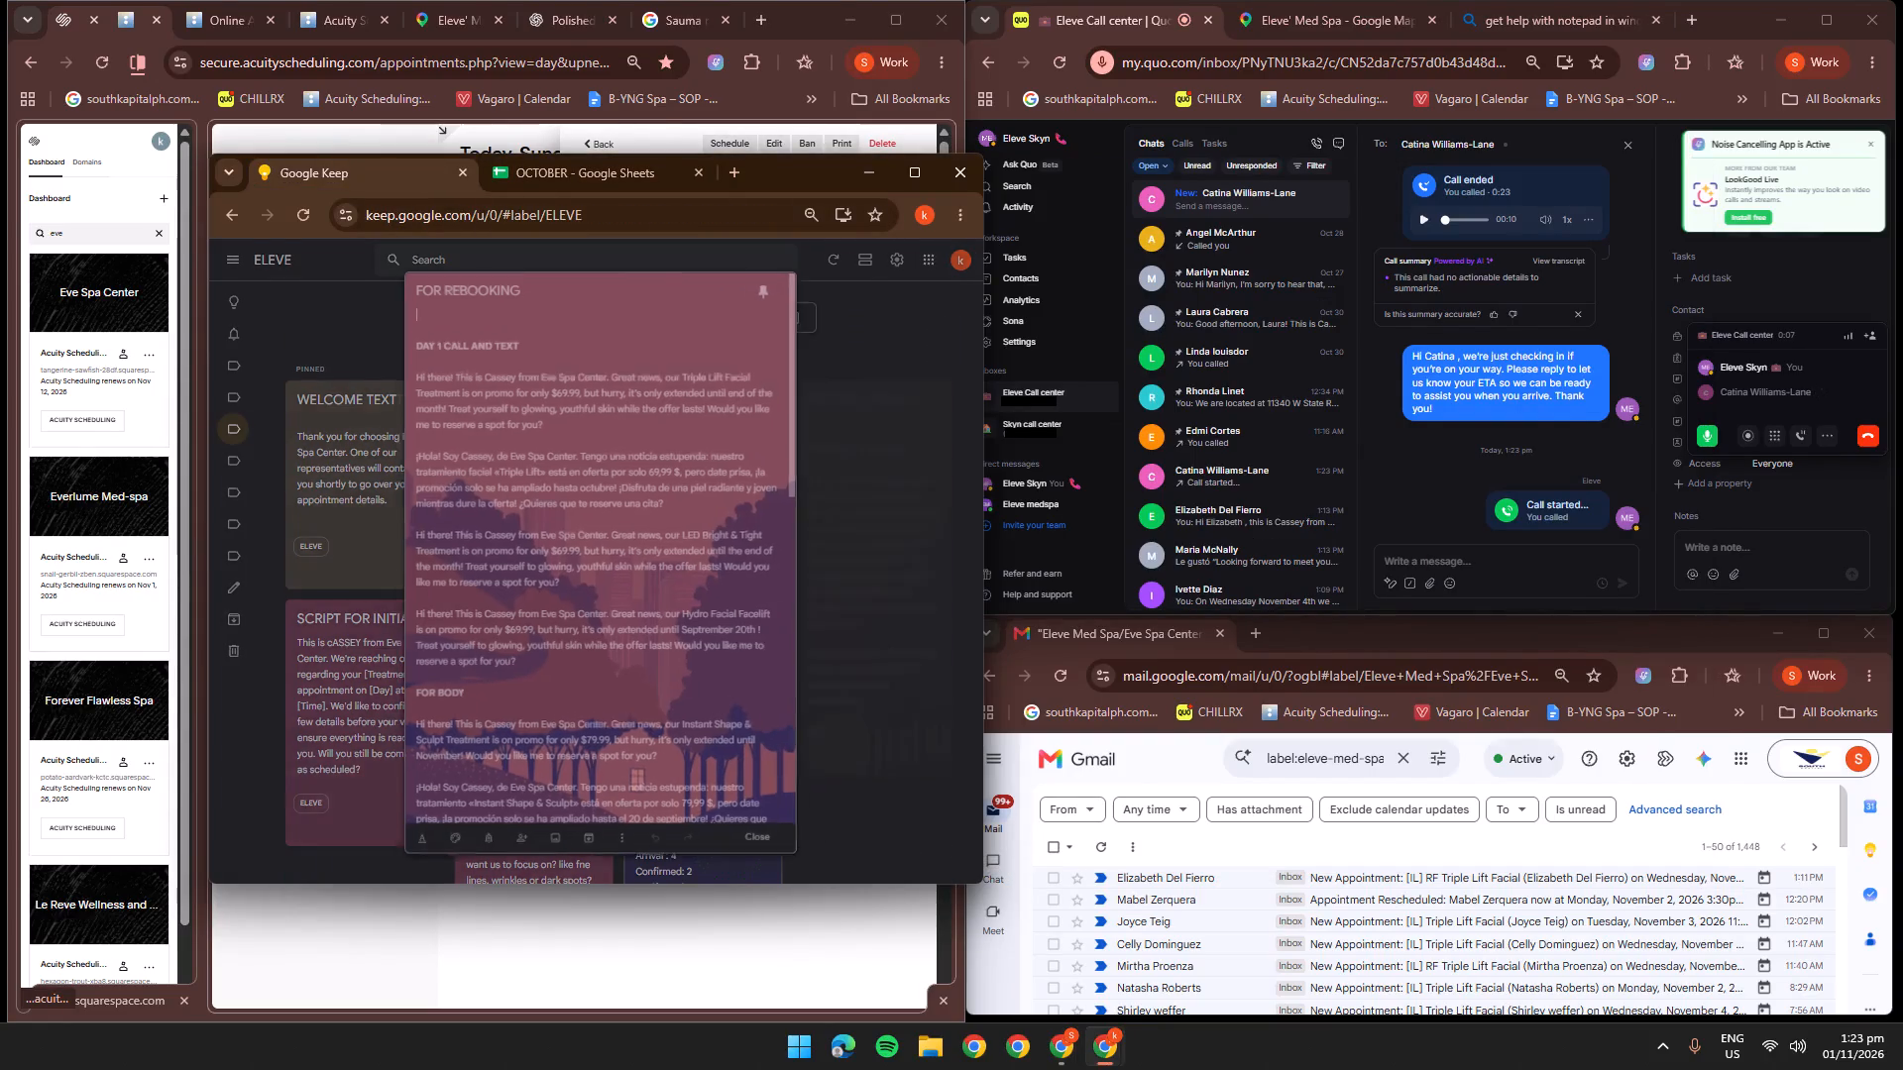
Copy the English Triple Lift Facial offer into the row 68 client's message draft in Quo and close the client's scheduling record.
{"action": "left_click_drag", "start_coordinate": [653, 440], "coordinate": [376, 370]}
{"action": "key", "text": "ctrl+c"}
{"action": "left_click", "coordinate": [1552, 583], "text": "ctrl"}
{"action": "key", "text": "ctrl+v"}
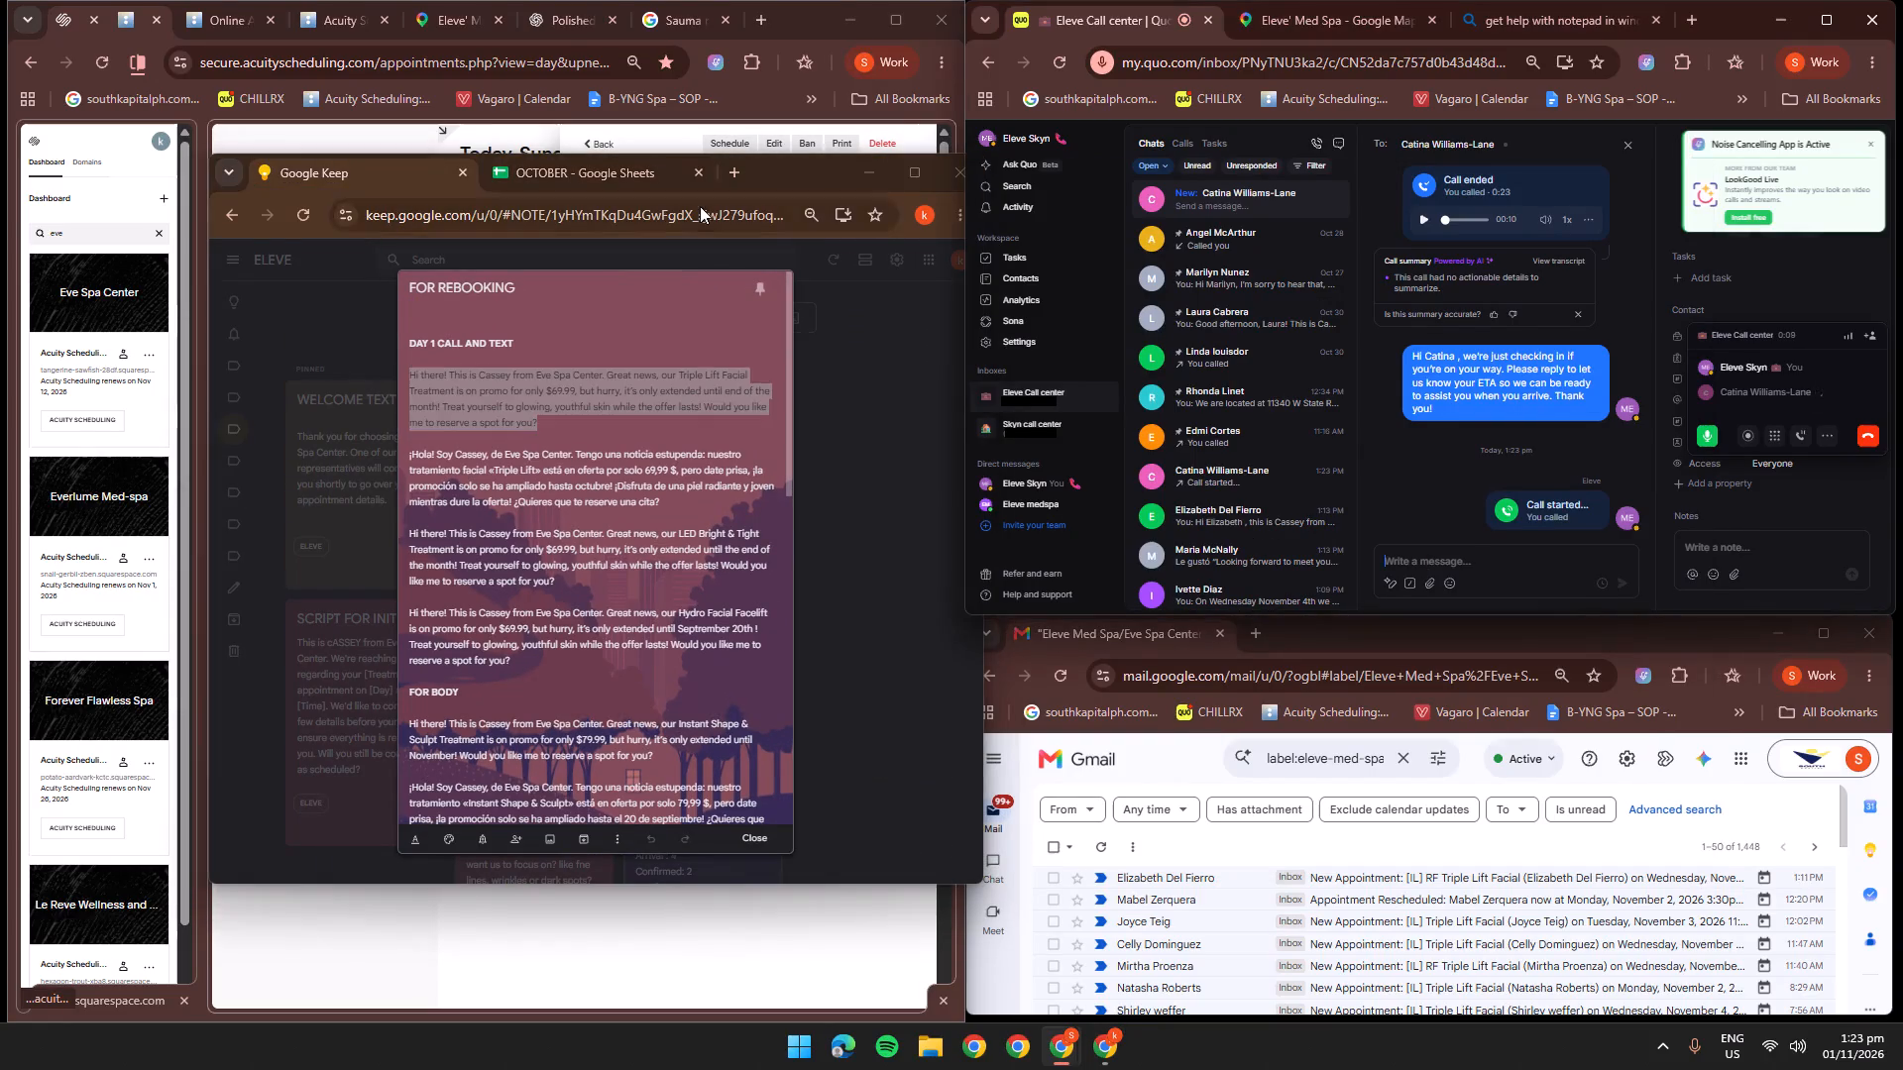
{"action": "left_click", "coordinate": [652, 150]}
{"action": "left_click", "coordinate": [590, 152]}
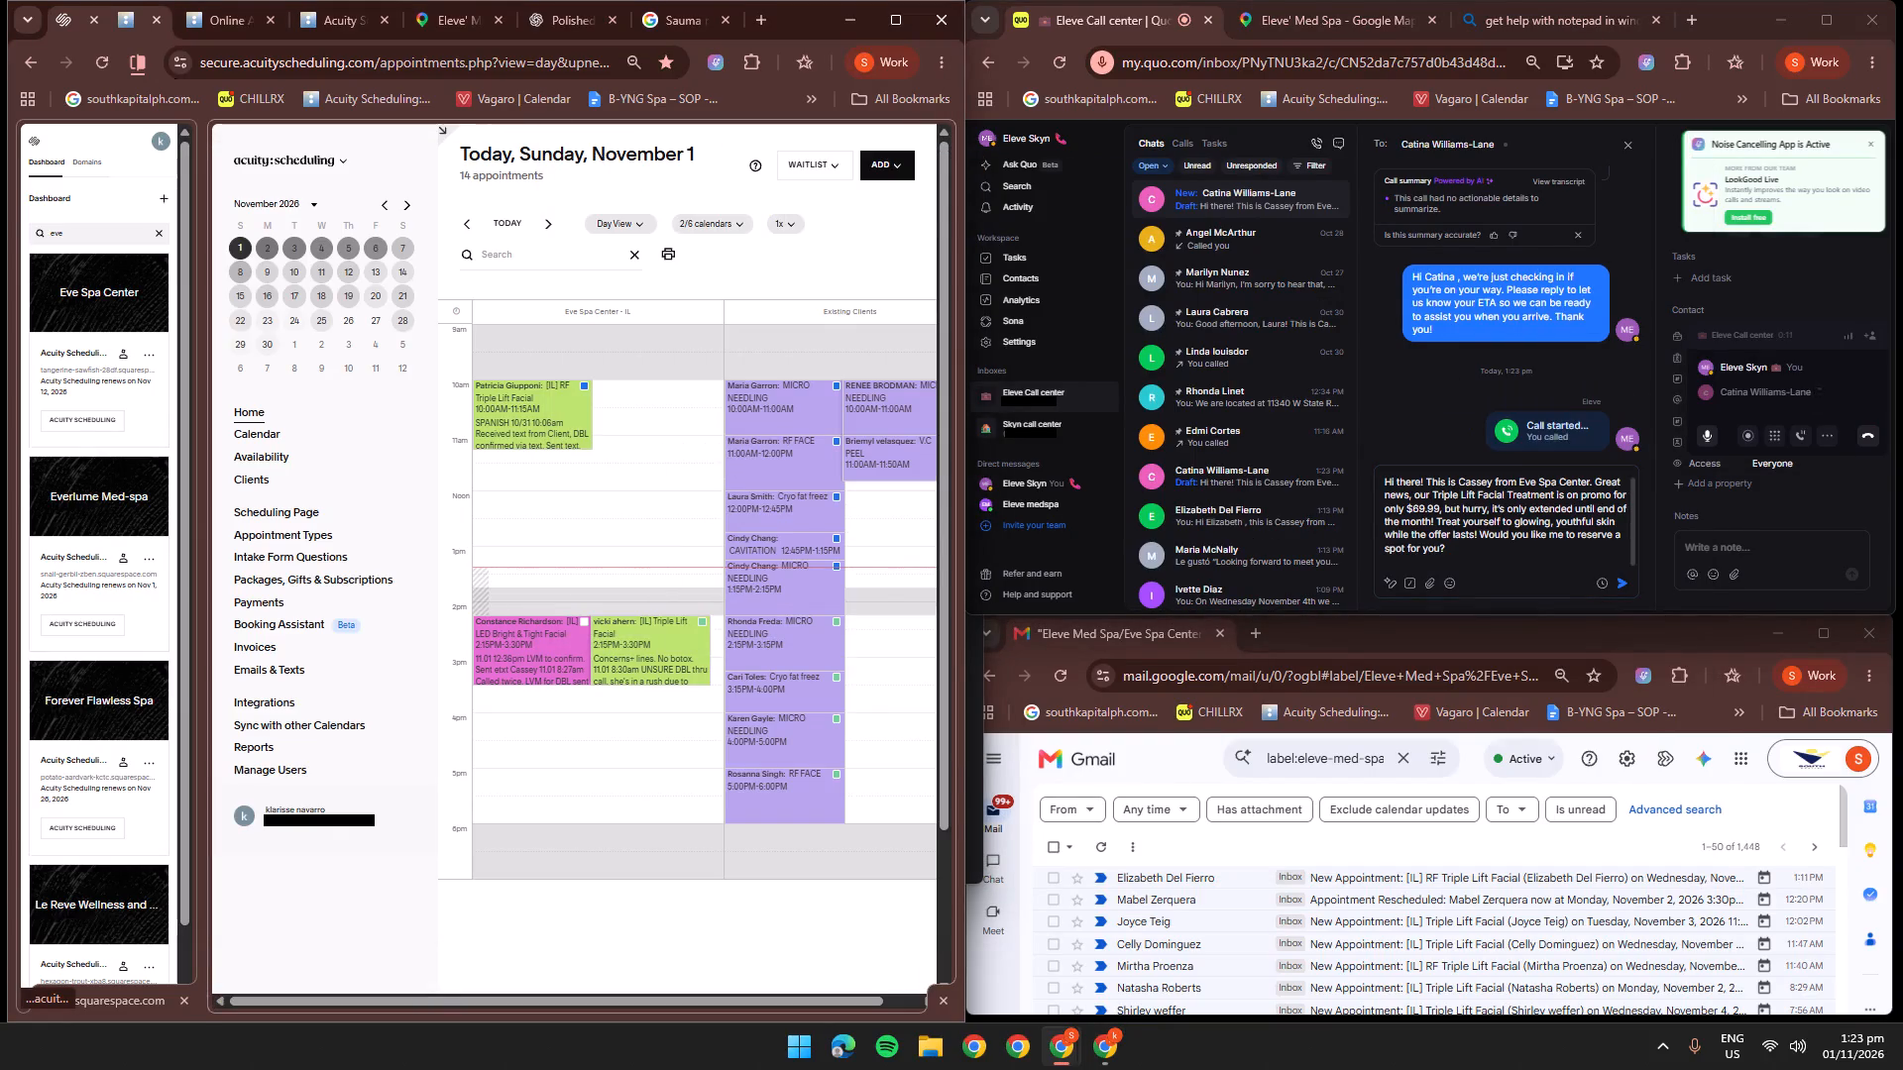
Replace the client's message draft in Quo with the LED Bright & Tight Treatment offer from the FOR REBOOKING note.
{"action": "key", "text": "alt+Tab"}
{"action": "left_click", "coordinate": [1018, 379], "text": "alt"}
{"action": "left_click", "coordinate": [618, 561]}
{"action": "left_click", "coordinate": [660, 667]}
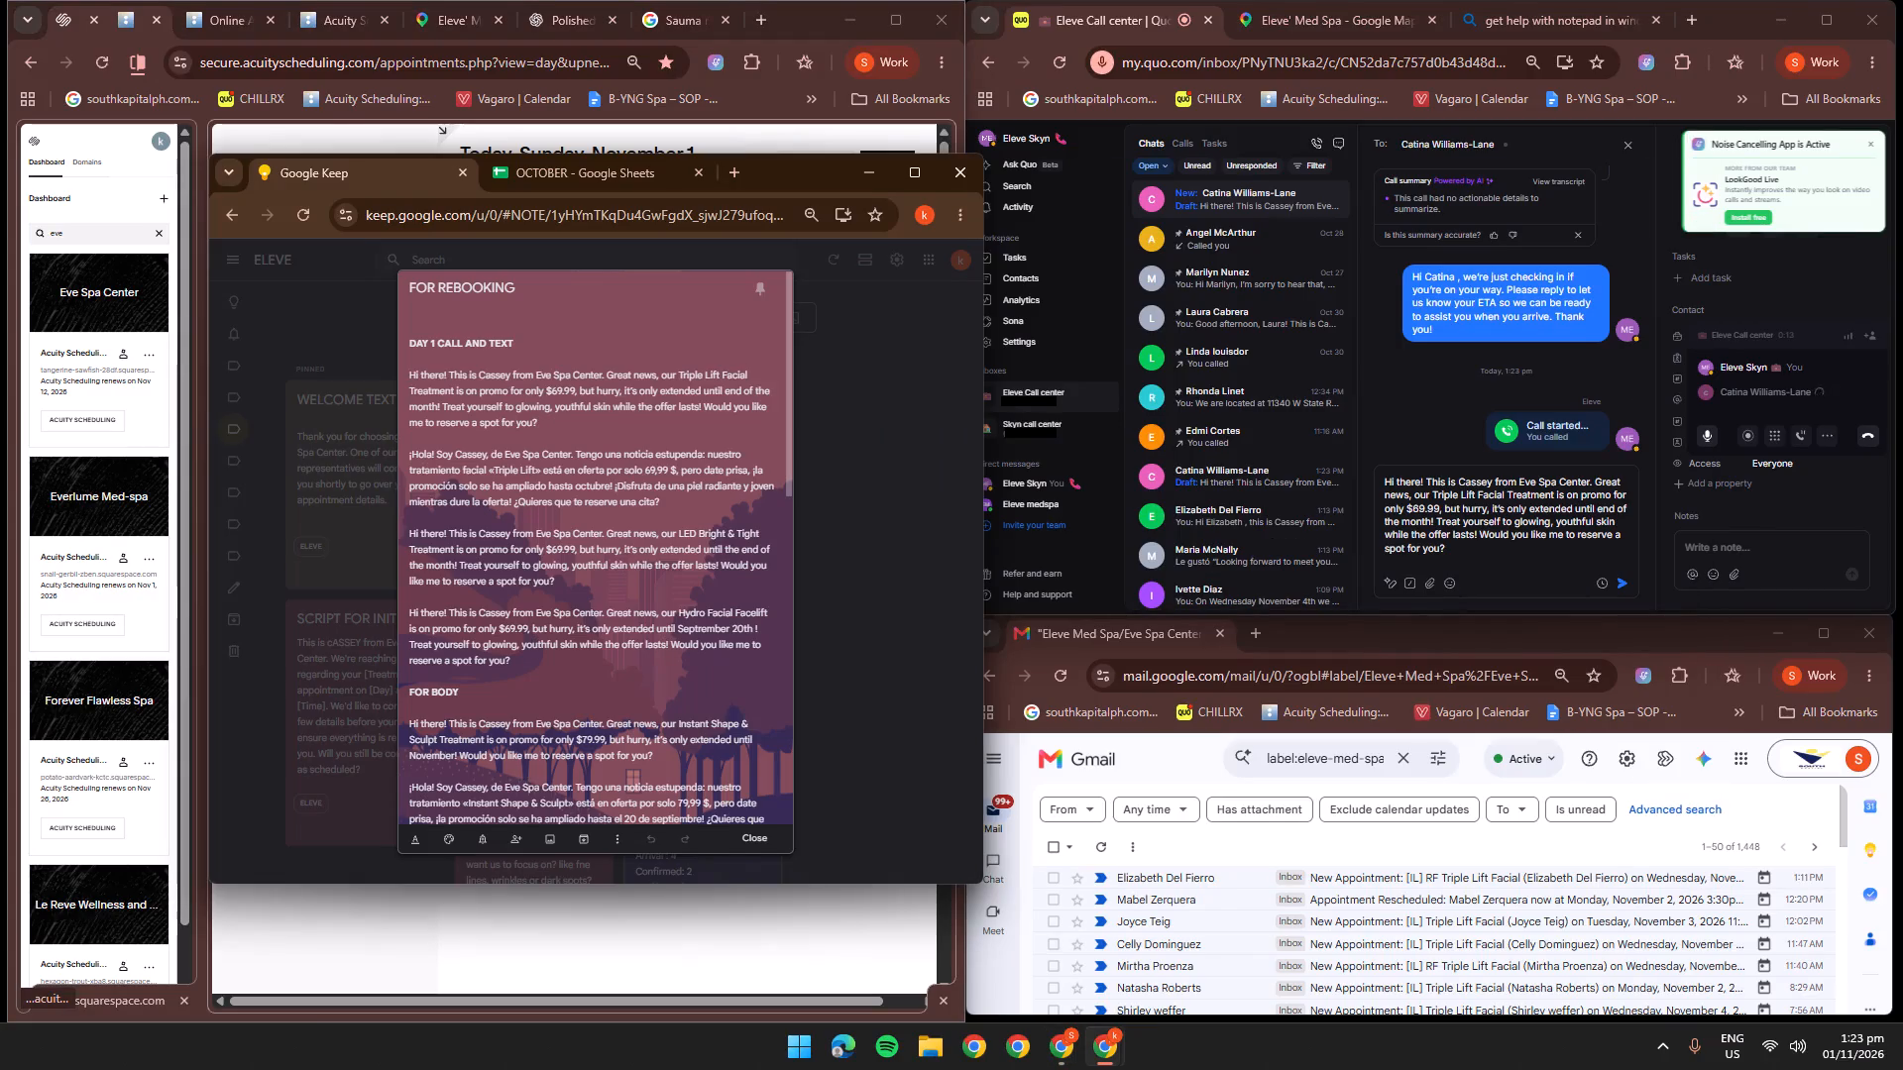
{"action": "left_click_drag", "start_coordinate": [608, 573], "coordinate": [406, 525]}
{"action": "left_click", "coordinate": [532, 573]}
{"action": "left_click_drag", "start_coordinate": [607, 588], "coordinate": [392, 537]}
{"action": "key", "text": "ctrl+c"}
{"action": "key", "text": "ctrl+c"}
{"action": "left_click", "coordinate": [1534, 523]}
{"action": "key", "text": "ctrl+a"}
{"action": "key", "text": "ctrl+v"}
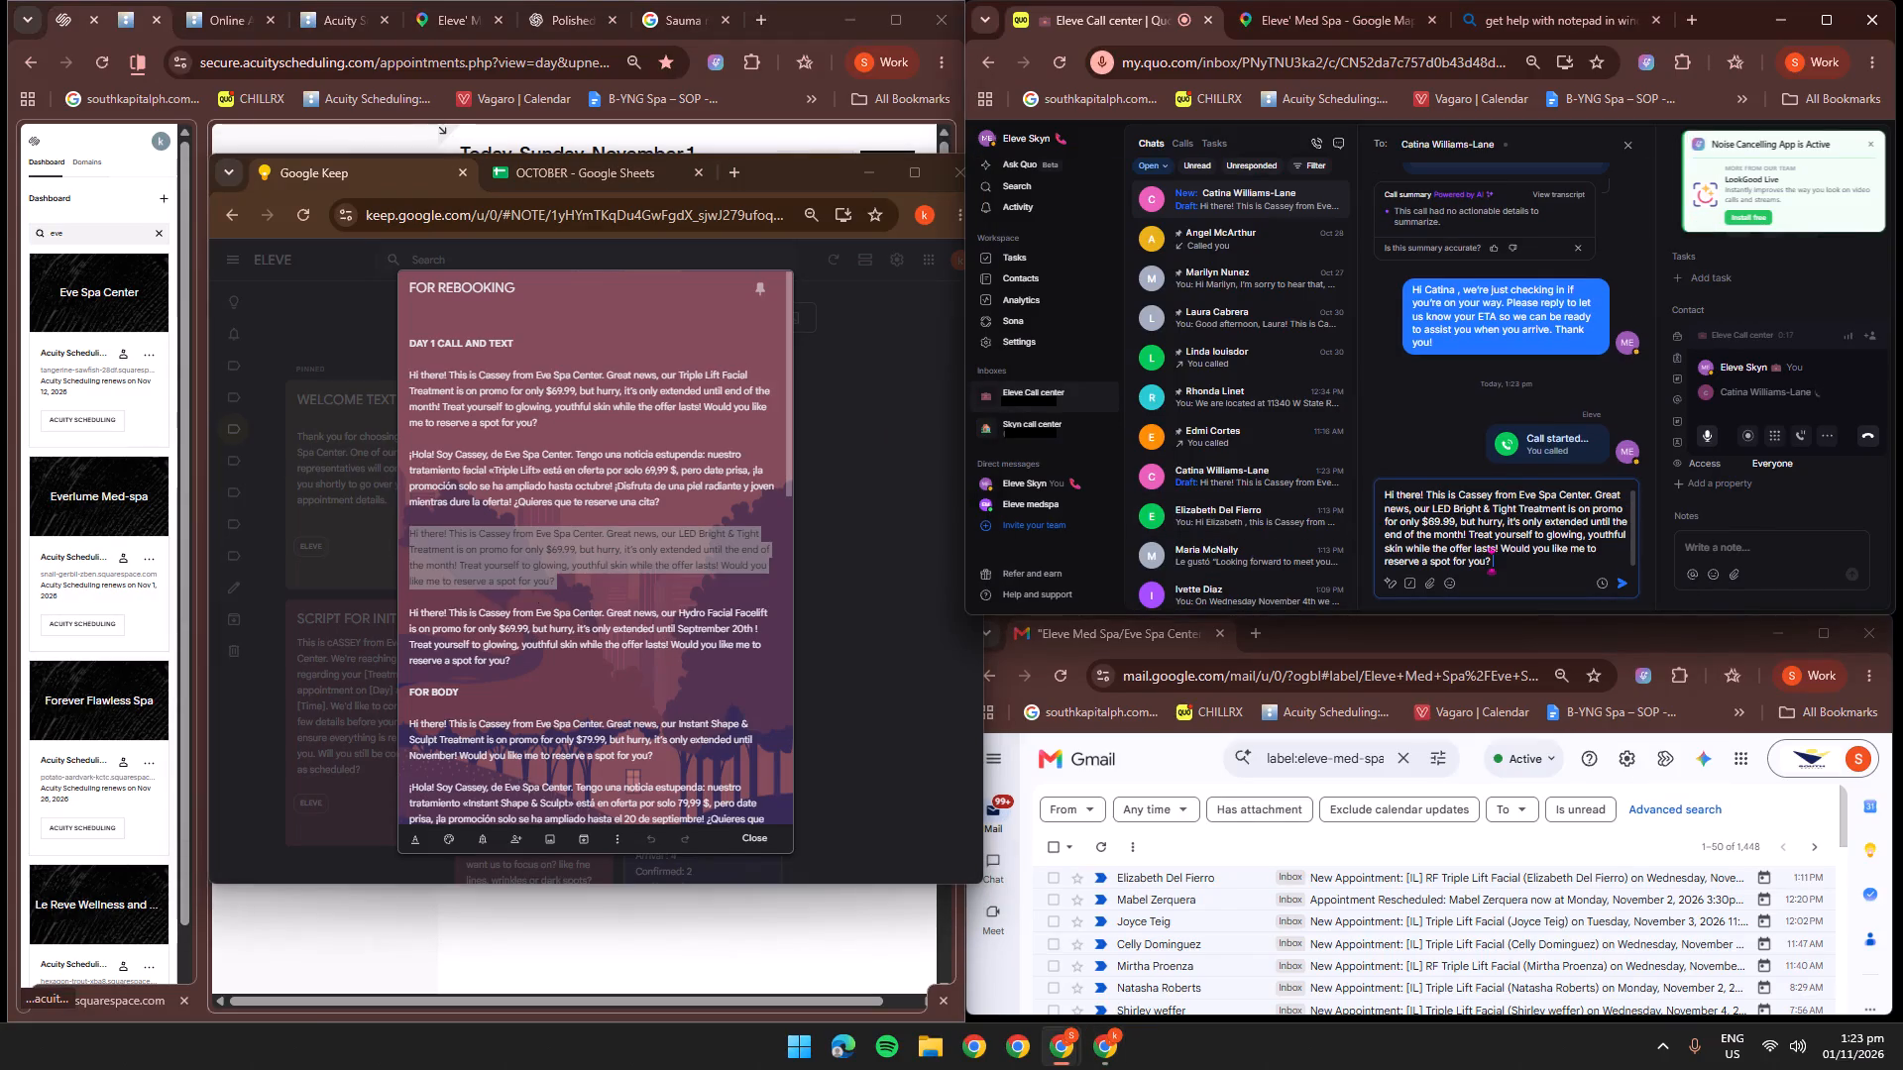
Change the draft's offer deadline from the month's end to "November 8th" and copy the whole message.
{"action": "left_click", "coordinate": [1439, 538]}
{"action": "double_click", "coordinate": [1449, 538]}
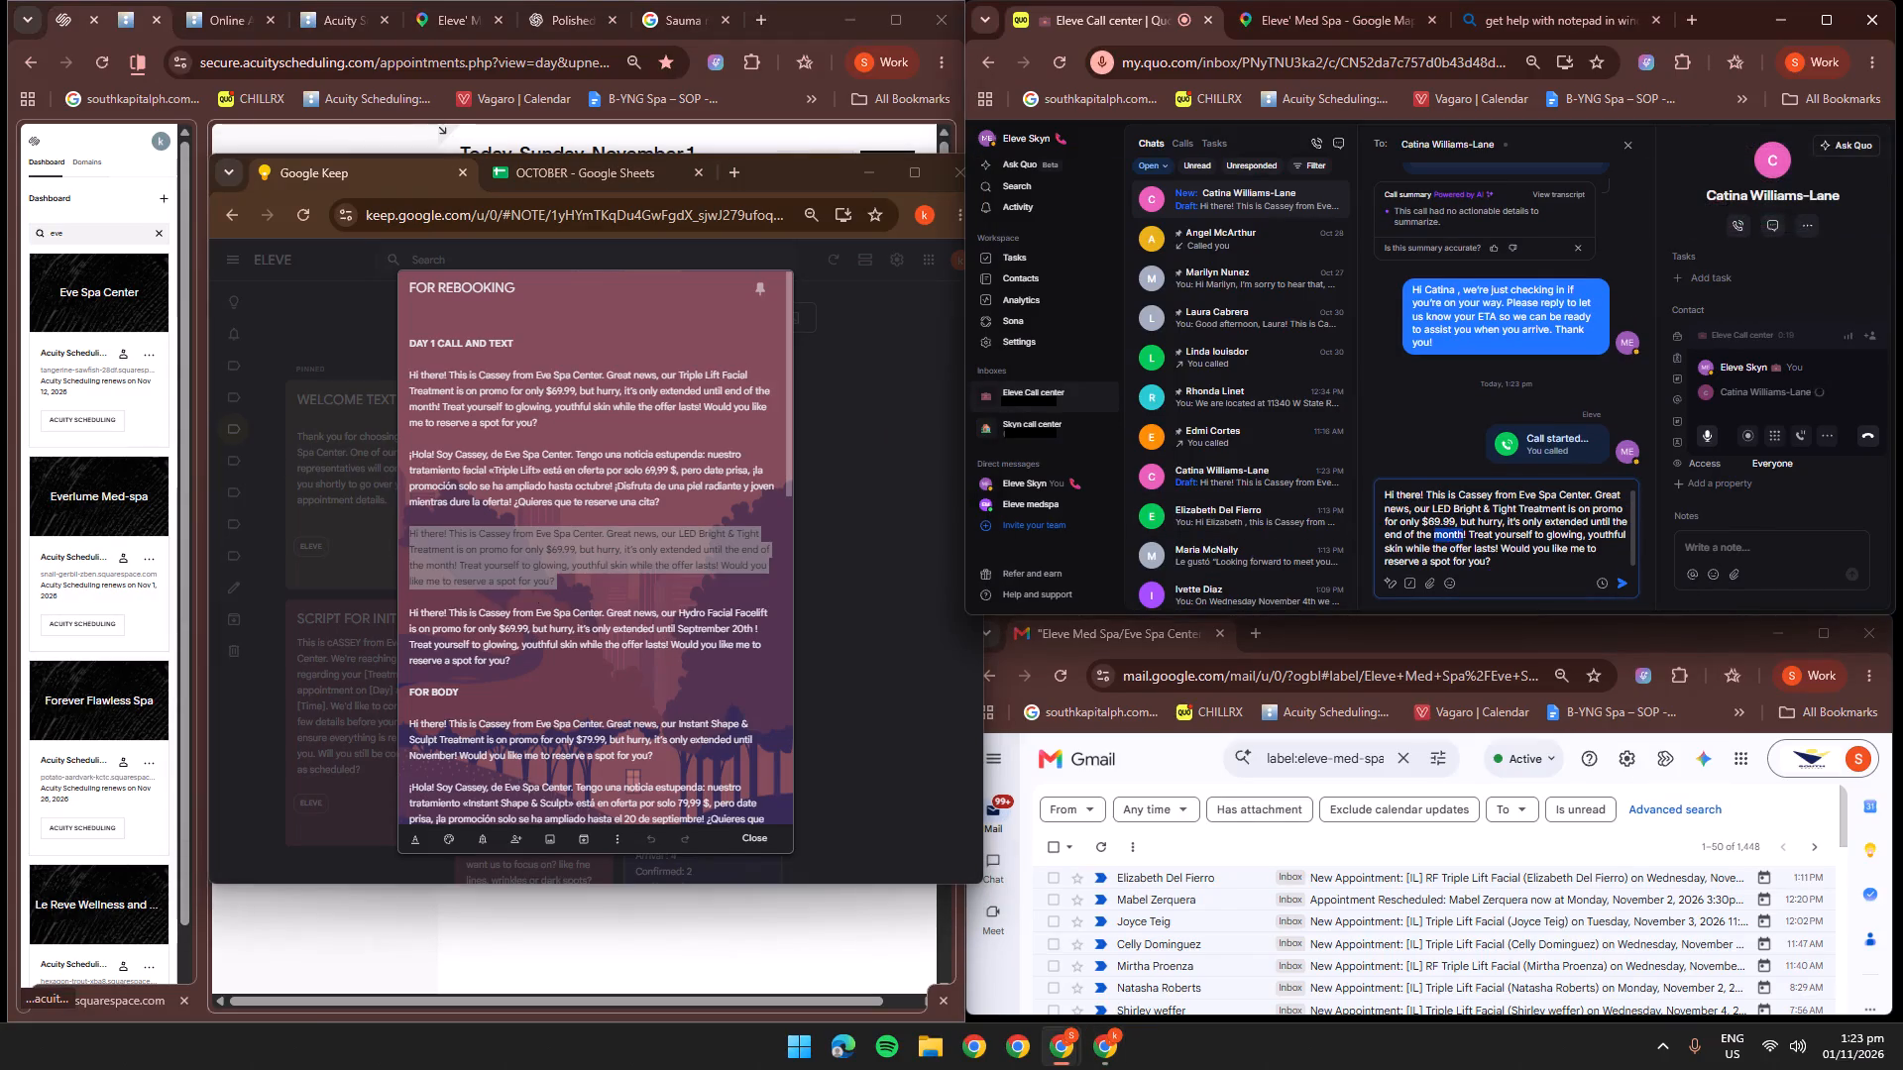
{"action": "key", "text": "BackSpace"}
{"action": "key", "text": "BackSpace"}
{"action": "key", "text": "BackSpace"}
{"action": "key", "text": "BackSpace"}
{"action": "key", "text": "BackSpace"}
{"action": "key", "text": "BackSpace"}
{"action": "key", "text": "BackSpace"}
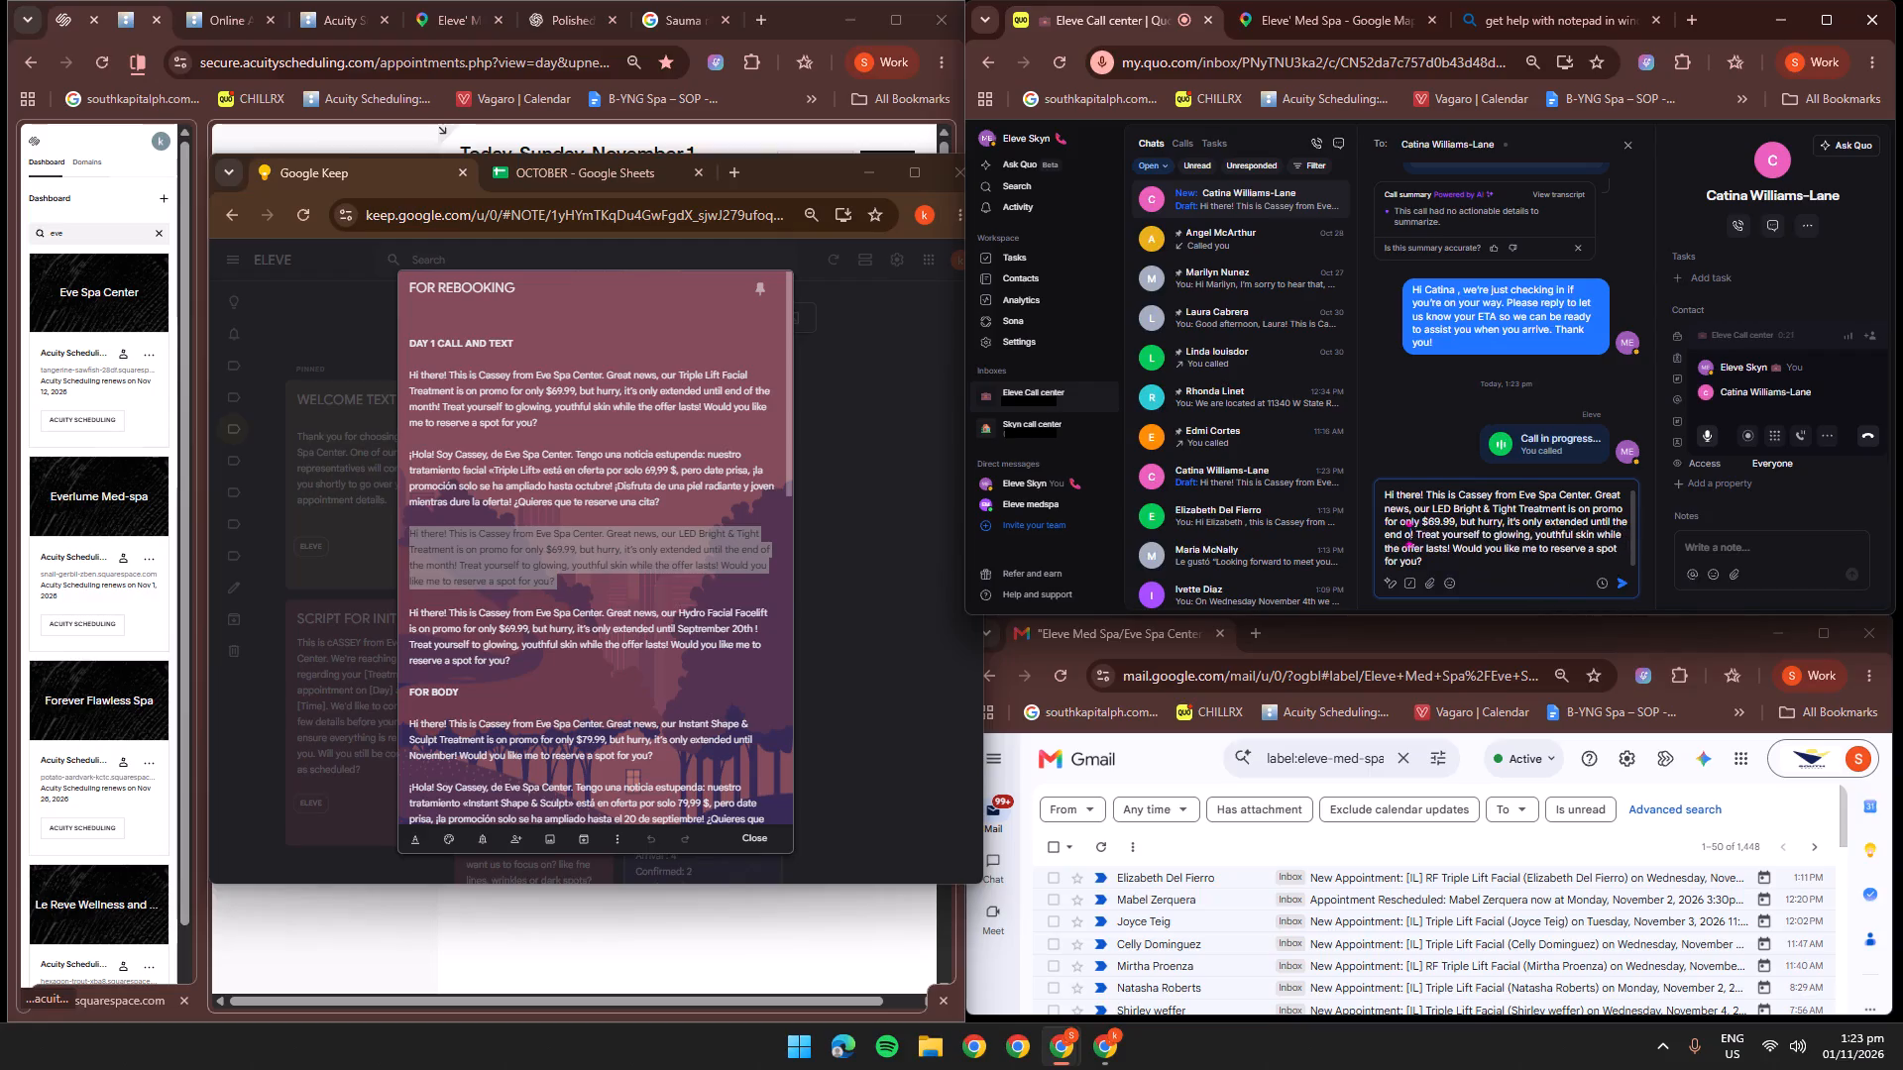
{"action": "key", "text": "BackSpace"}
{"action": "key", "text": "BackSpace"}
{"action": "key", "text": "BackSpace"}
{"action": "key", "text": "BackSpace"}
{"action": "key", "text": "BackSpace"}
{"action": "key", "text": "BackSpace"}
{"action": "key", "text": "BackSpace"}
{"action": "key", "text": "BackSpace"}
{"action": "key", "text": "BackSpace"}
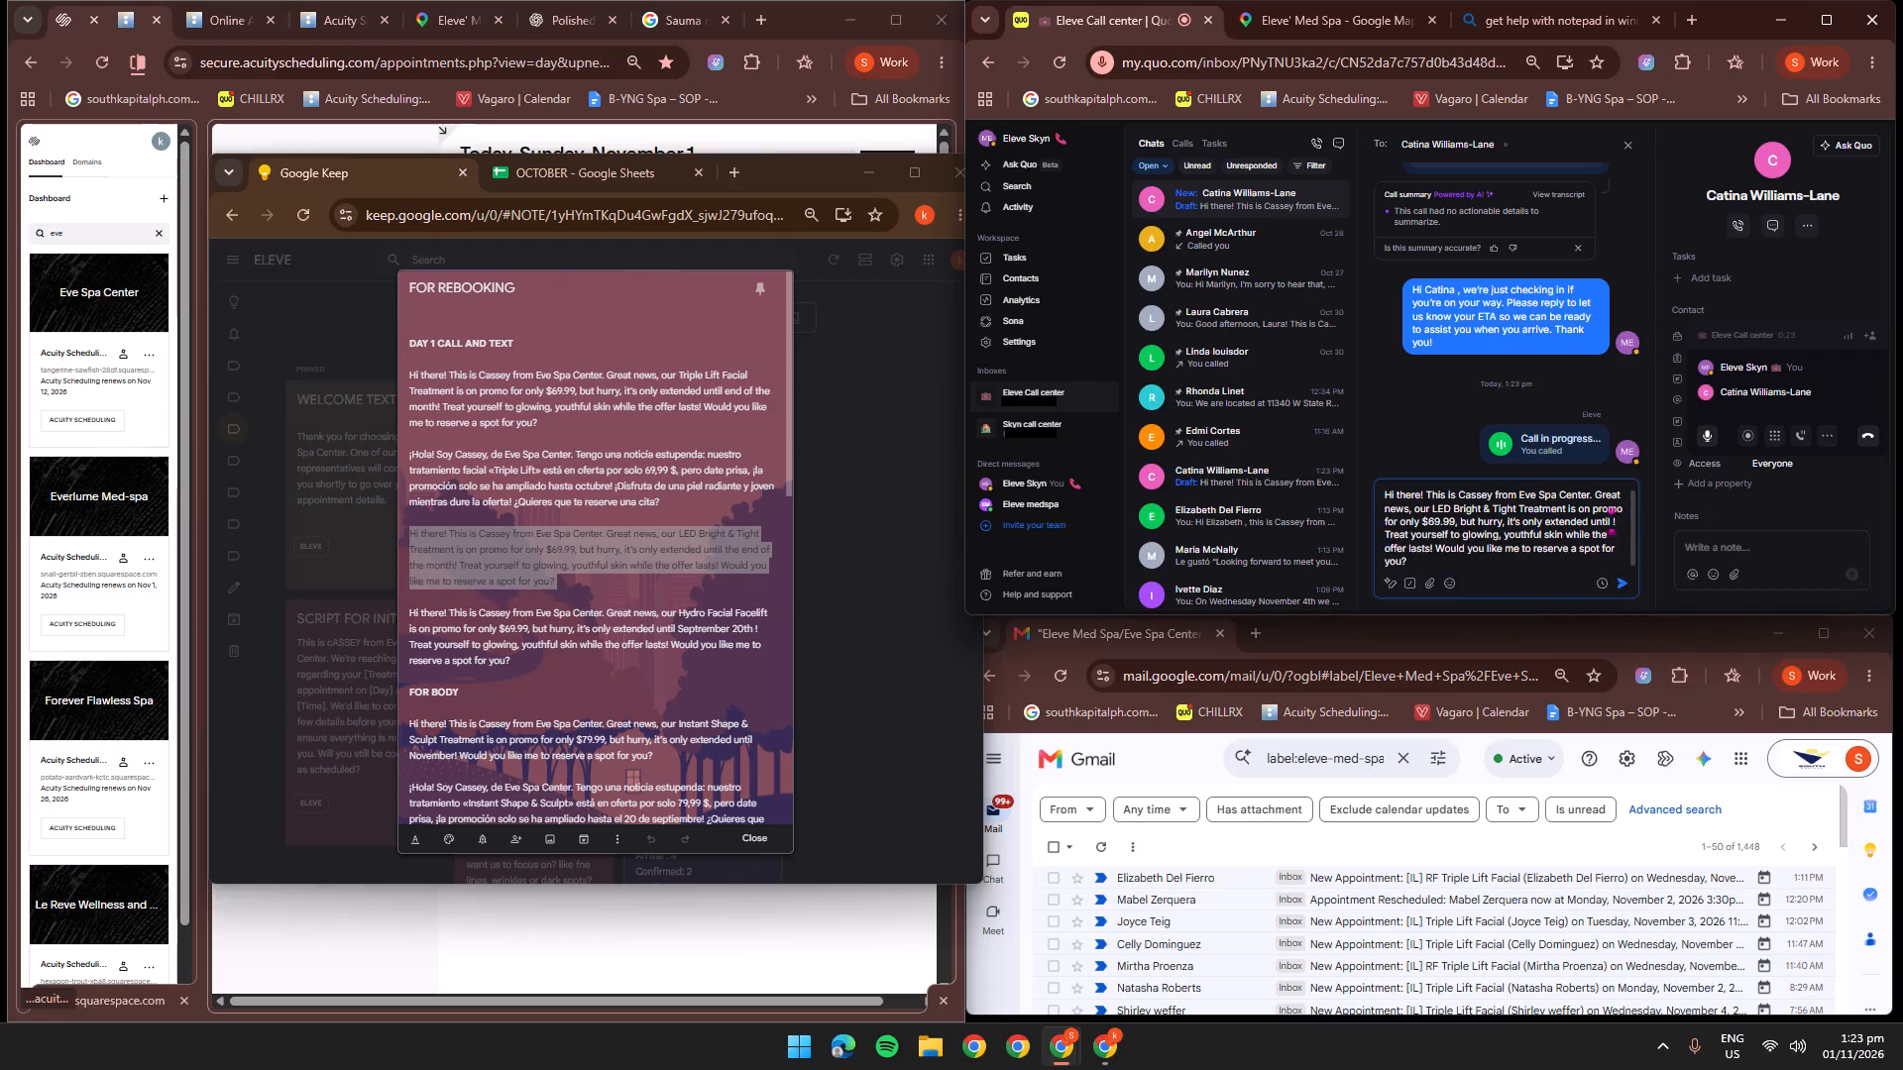
{"action": "left_click", "coordinate": [862, 160]}
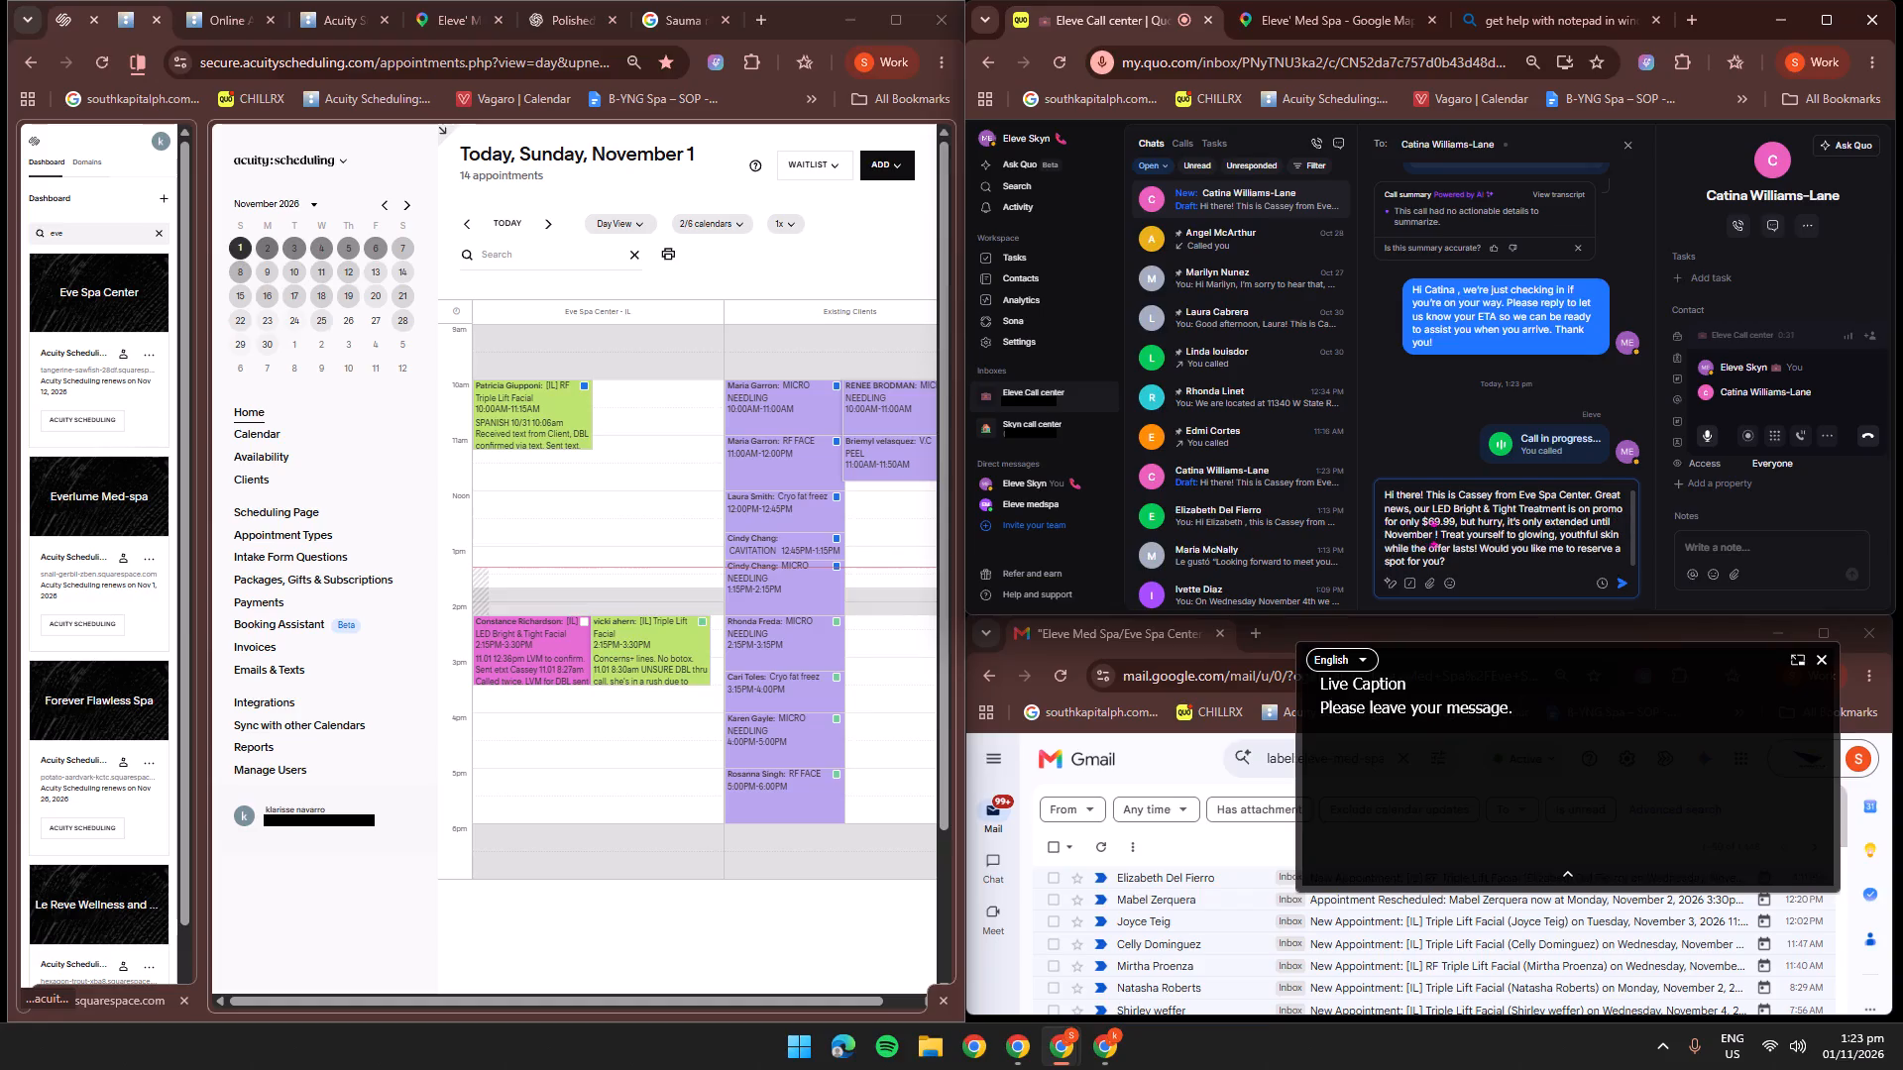
{"action": "type", "text": "8th"}
{"action": "key", "text": "ctrl+a"}
{"action": "key", "text": "ctrl+c"}
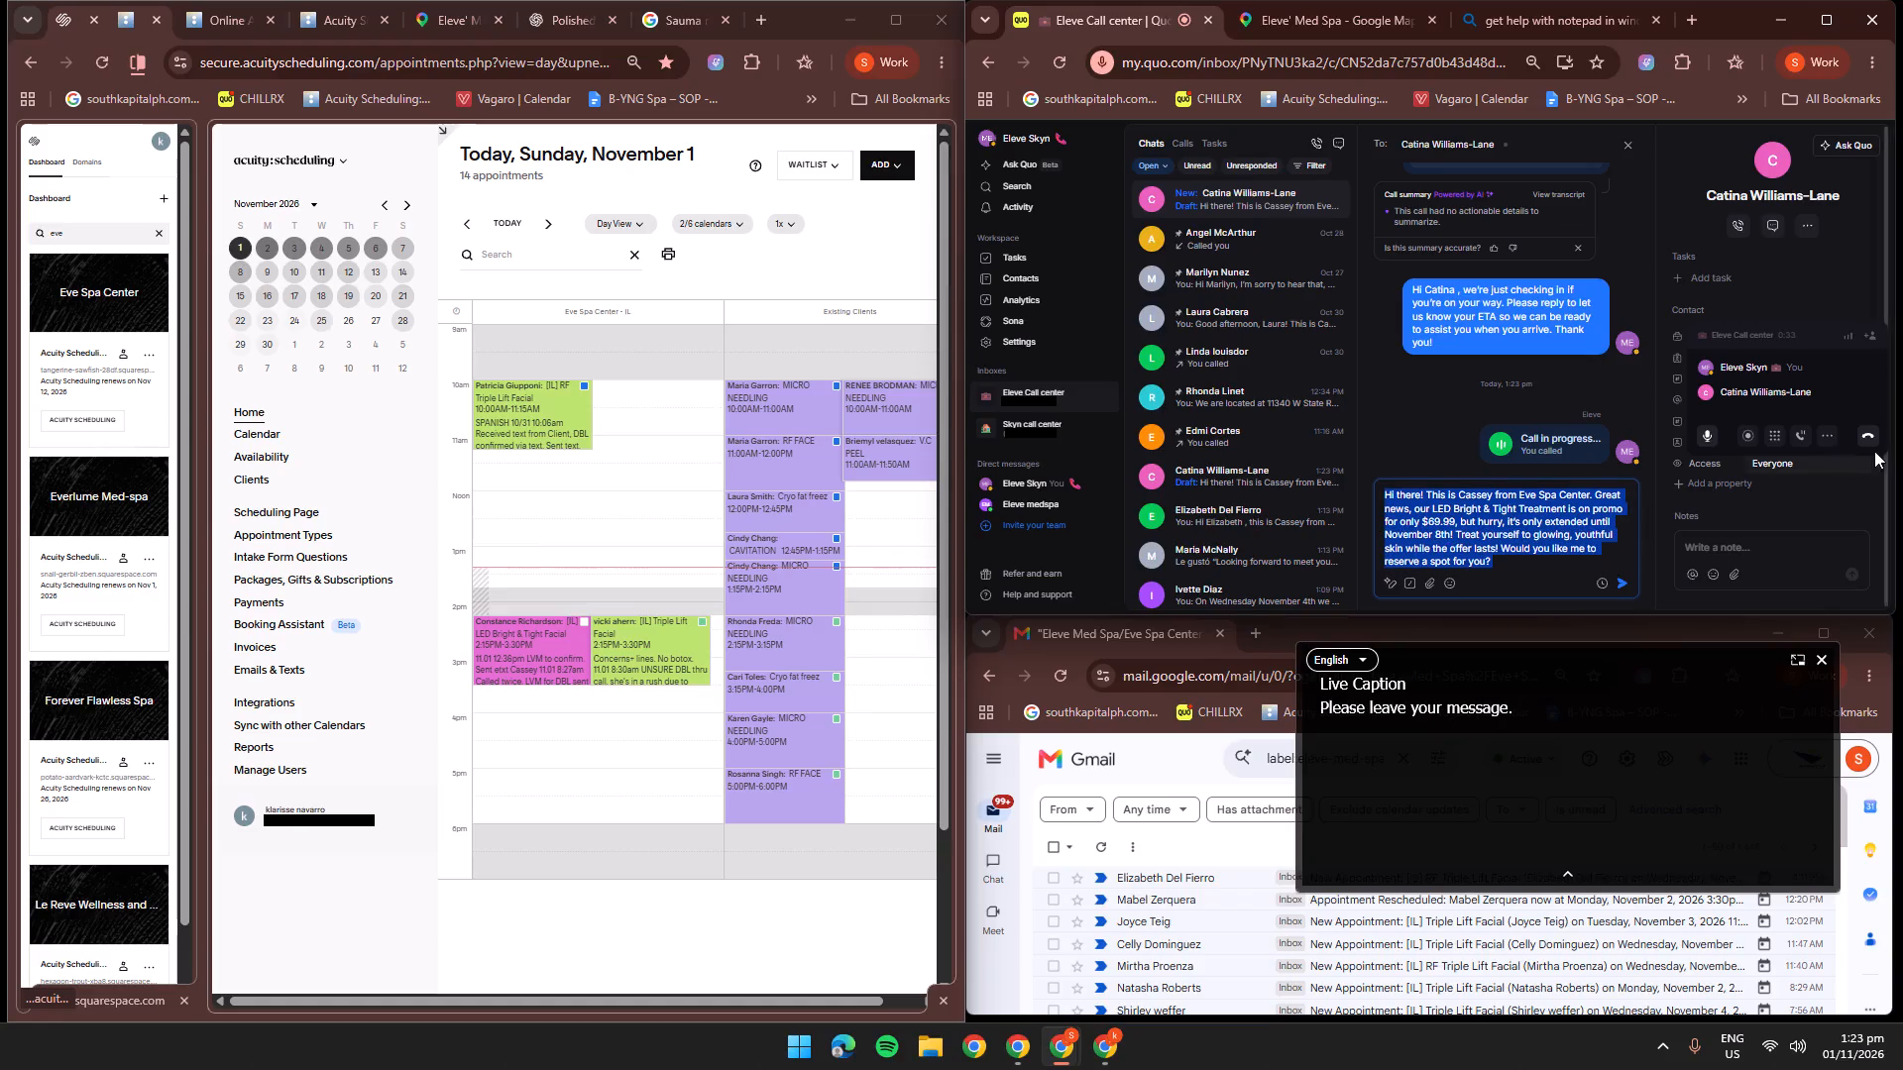
End the call and send the LED Bright & Tight offer message to the client.
{"action": "left_click", "coordinate": [1878, 446]}
{"action": "left_click", "coordinate": [1867, 444]}
{"action": "left_click", "coordinate": [1490, 532]}
{"action": "key", "text": "Return"}
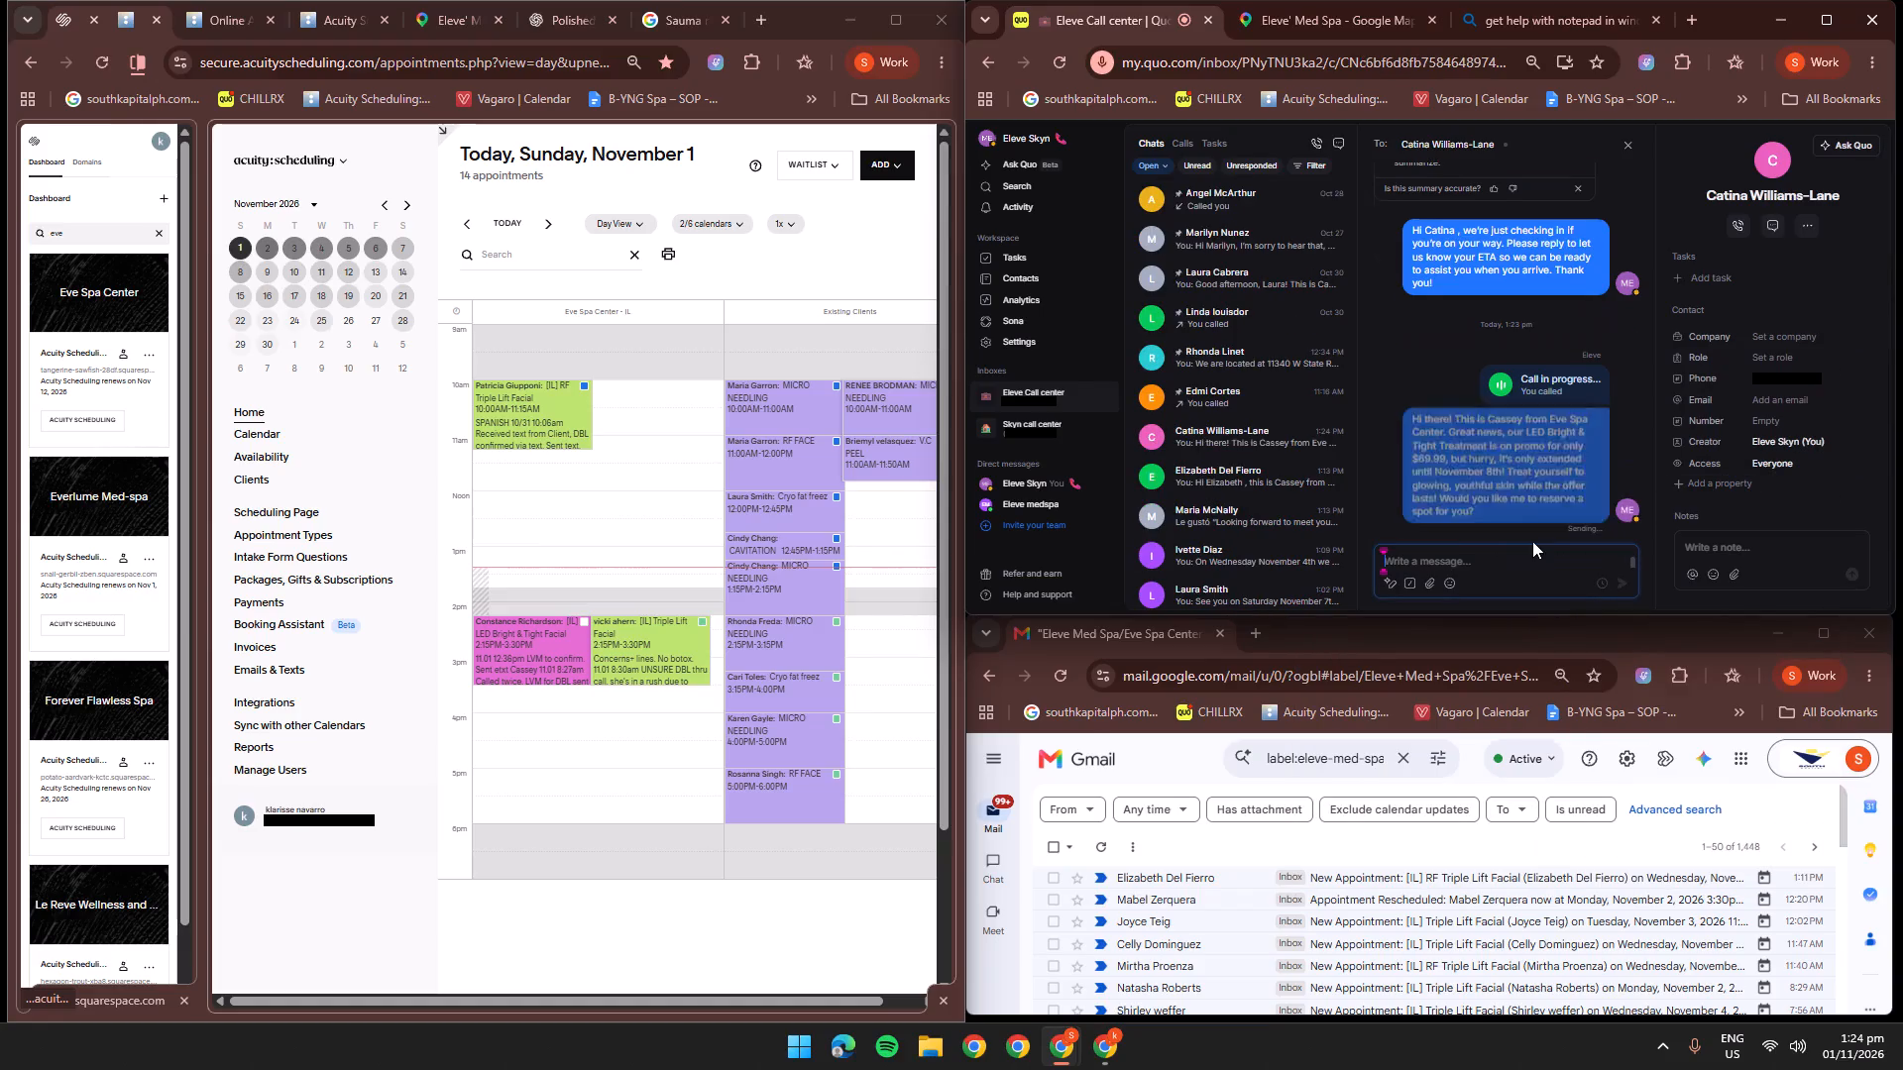
Replace the LED Bright & Tight paragraph in Google Keep's FOR REBOOKING note with the copied message.
{"action": "key", "text": "alt+Tab"}
{"action": "left_click", "coordinate": [848, 384], "text": "alt"}
{"action": "left_click", "coordinate": [617, 555]}
{"action": "left_click_drag", "start_coordinate": [641, 576], "coordinate": [461, 544]}
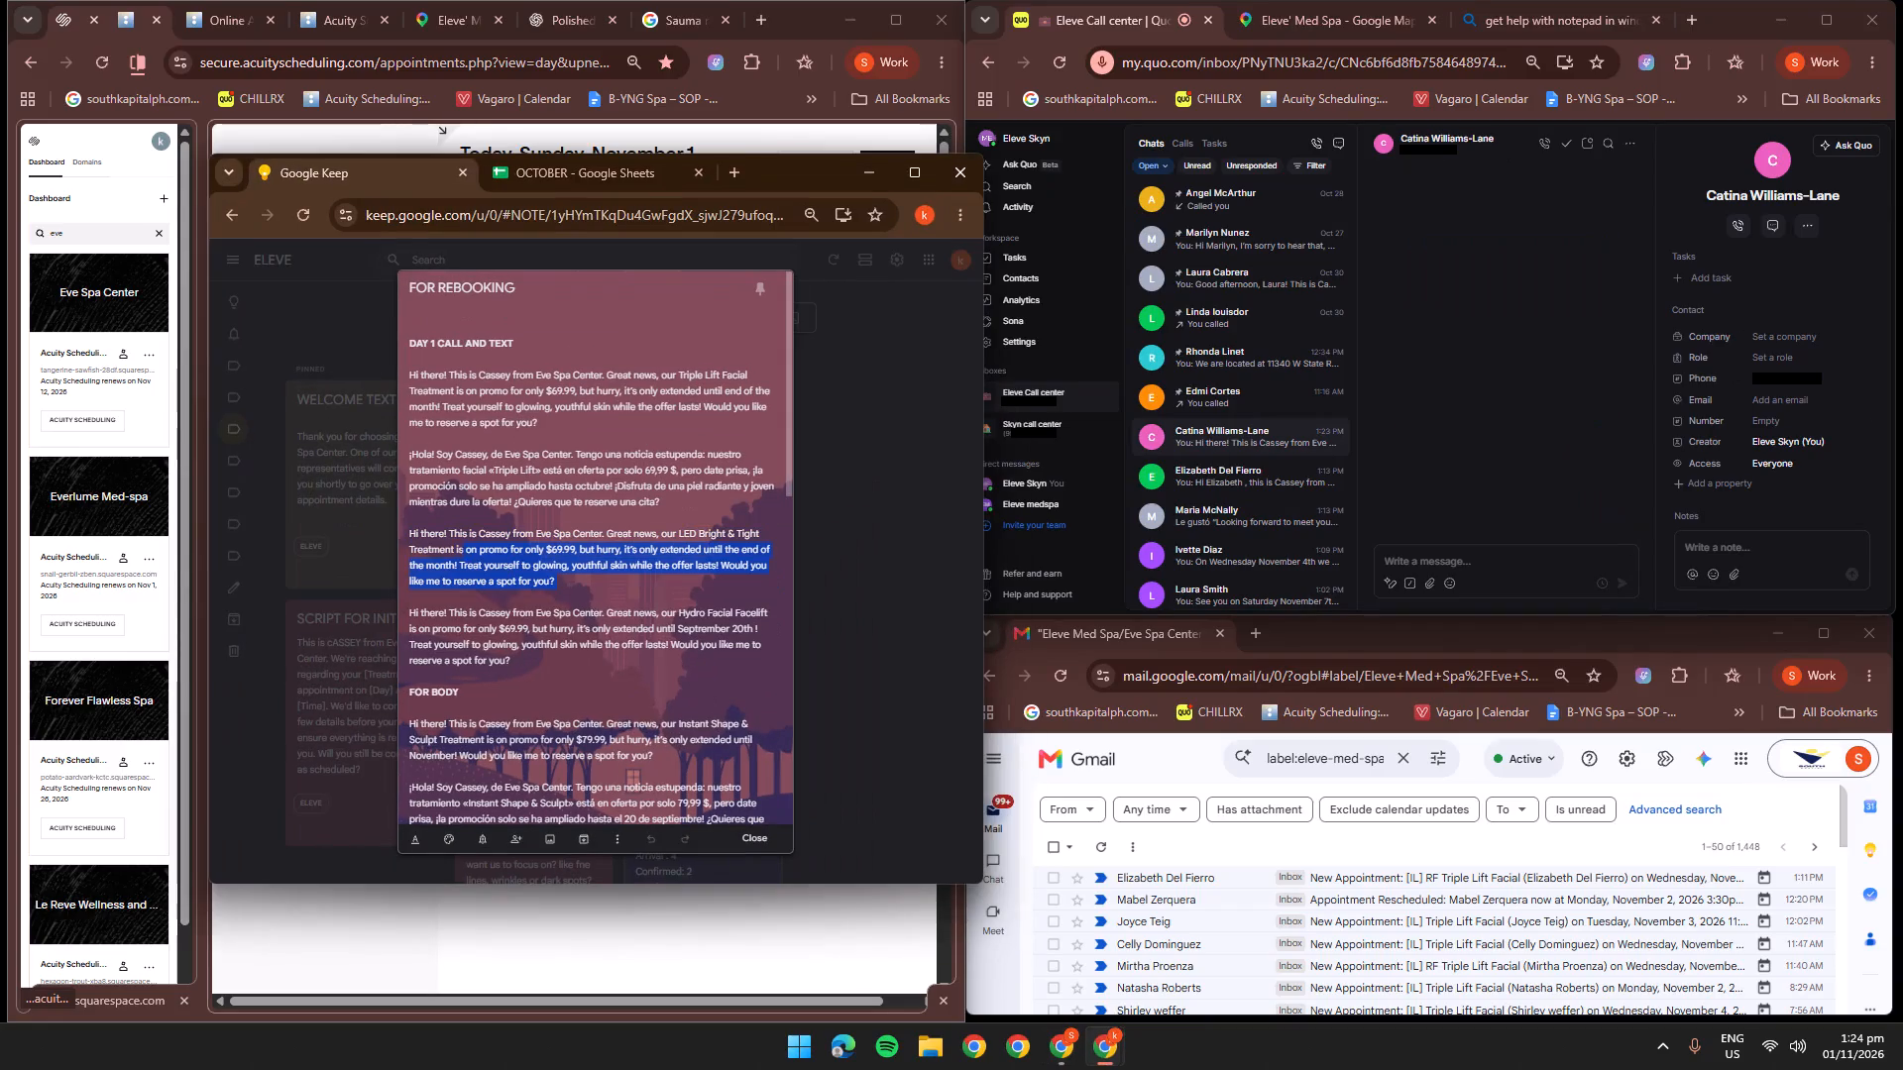
{"action": "left_click_drag", "start_coordinate": [461, 544], "coordinate": [407, 527]}
{"action": "key", "text": "ctrl+v"}
{"action": "left_click", "coordinate": [592, 454]}
Change the English Triple Lift Facial offer's deadline in the note to "until November 8th!", reusing the LED paragraph's wording, and close the note.
{"action": "left_click", "coordinate": [506, 406]}
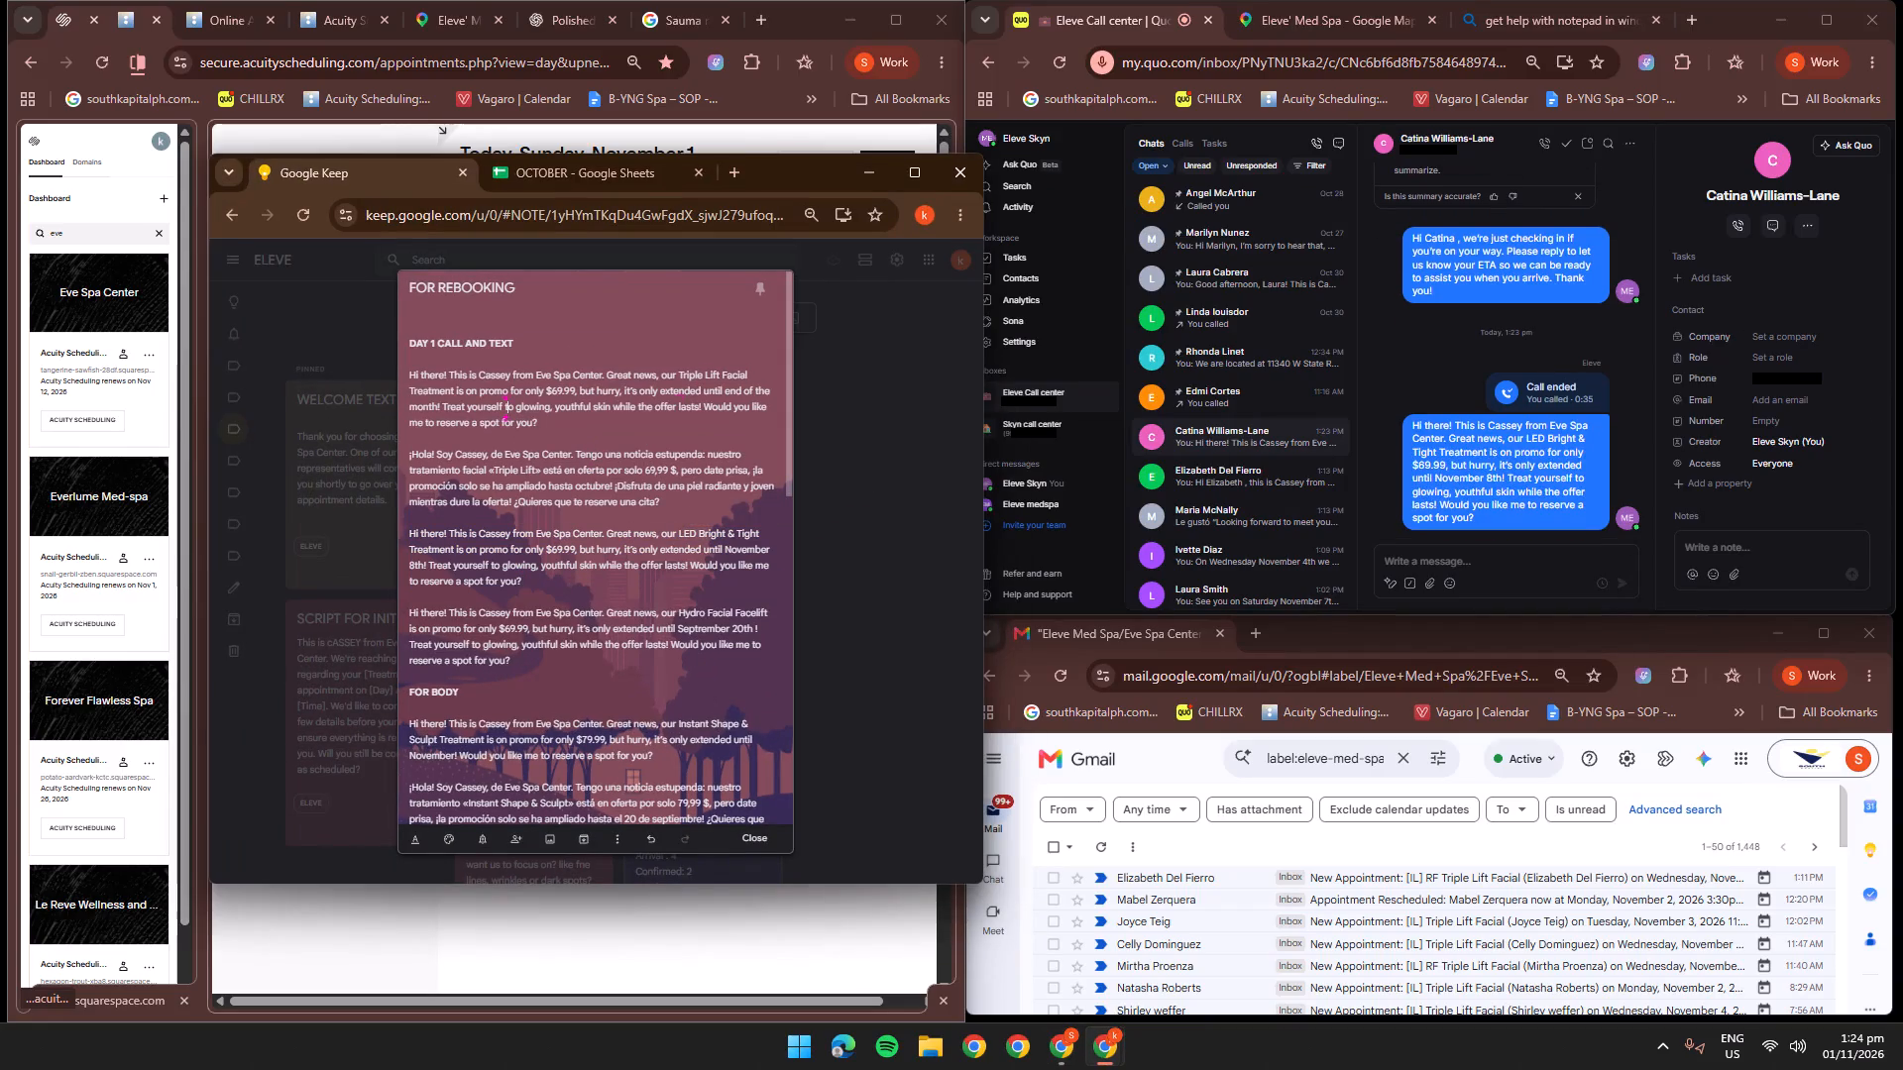
{"action": "left_click", "coordinate": [682, 400]}
{"action": "left_click", "coordinate": [677, 554]}
{"action": "left_click", "coordinate": [705, 486]}
{"action": "left_click", "coordinate": [746, 501]}
{"action": "left_click", "coordinate": [707, 560]}
{"action": "left_click_drag", "start_coordinate": [705, 550], "coordinate": [425, 565]}
{"action": "key", "text": "ctrl+c"}
{"action": "key", "text": "ctrl+c"}
{"action": "left_click", "coordinate": [710, 426]}
{"action": "left_click", "coordinate": [707, 390]}
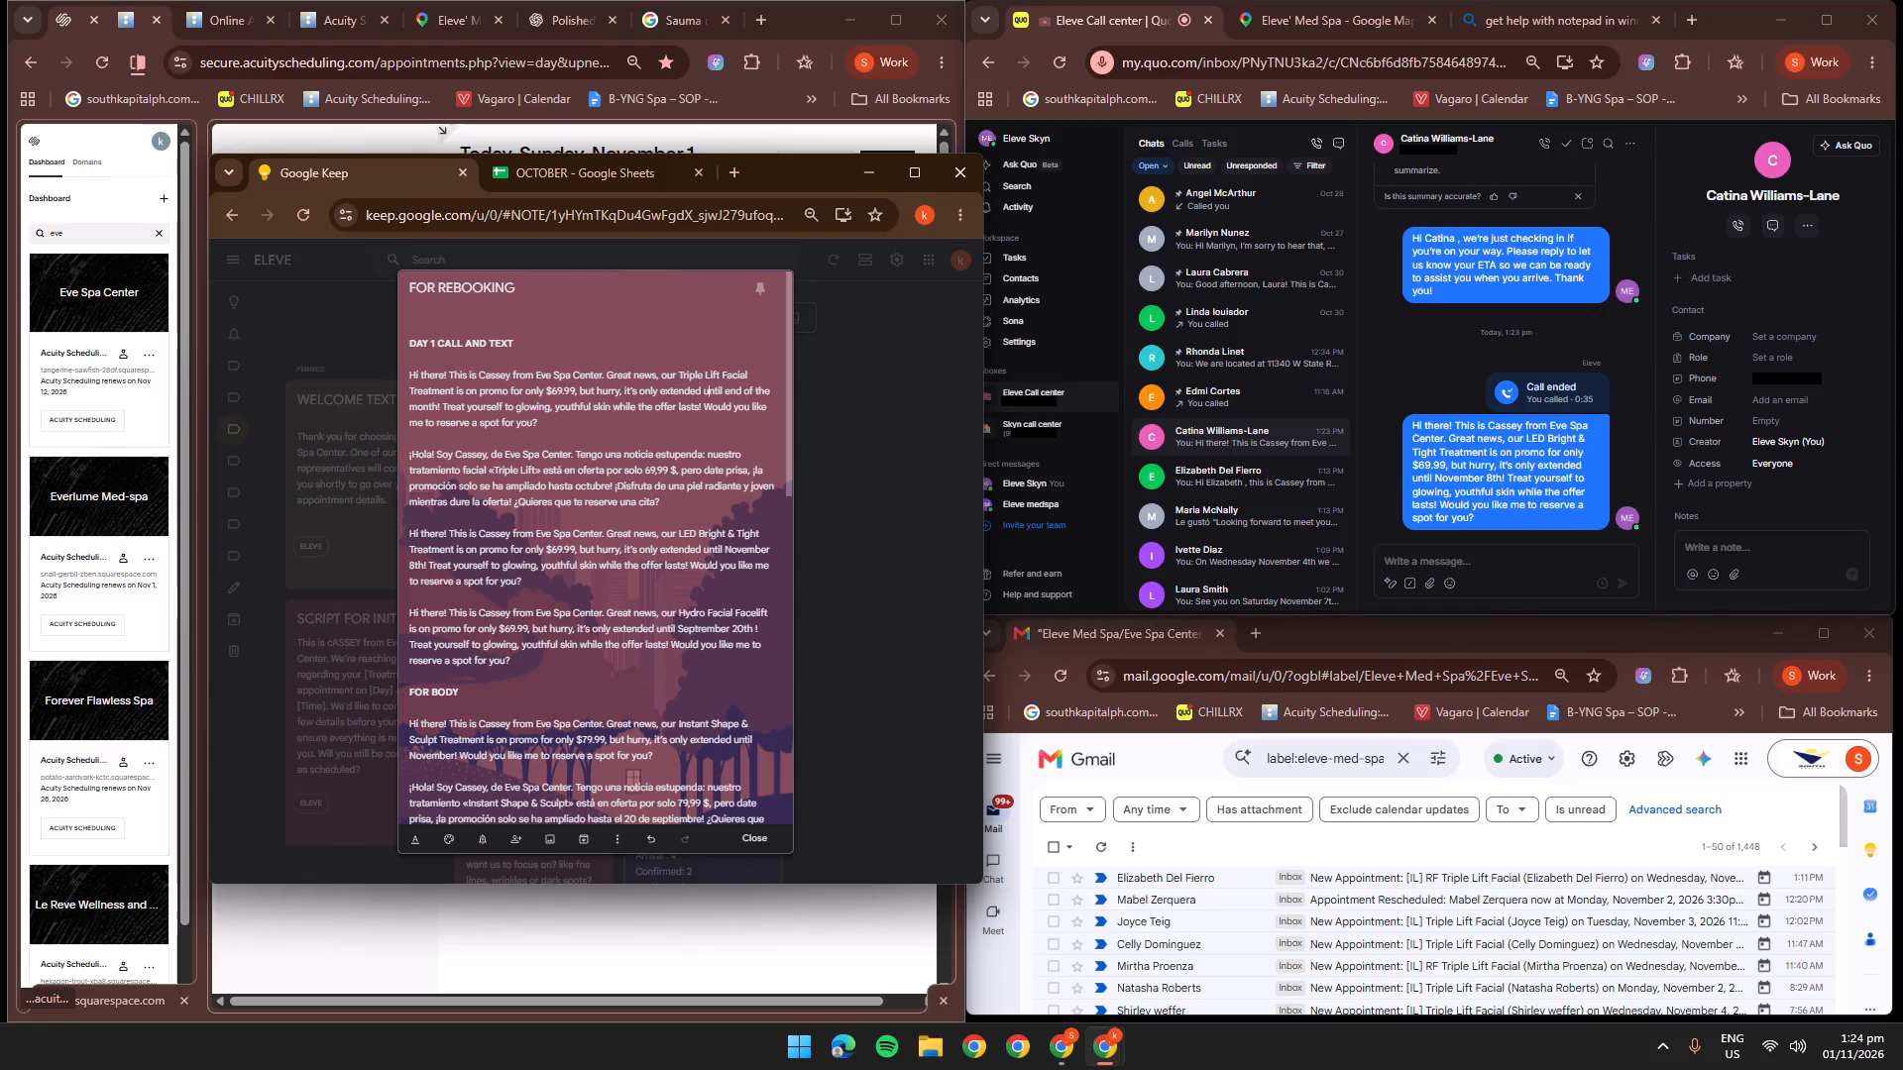
{"action": "left_click", "coordinate": [704, 396]}
{"action": "left_click", "coordinate": [707, 394]}
{"action": "left_click", "coordinate": [708, 391]}
{"action": "left_click_drag", "start_coordinate": [705, 391], "coordinate": [438, 408]}
{"action": "key", "text": "ctrl+v"}
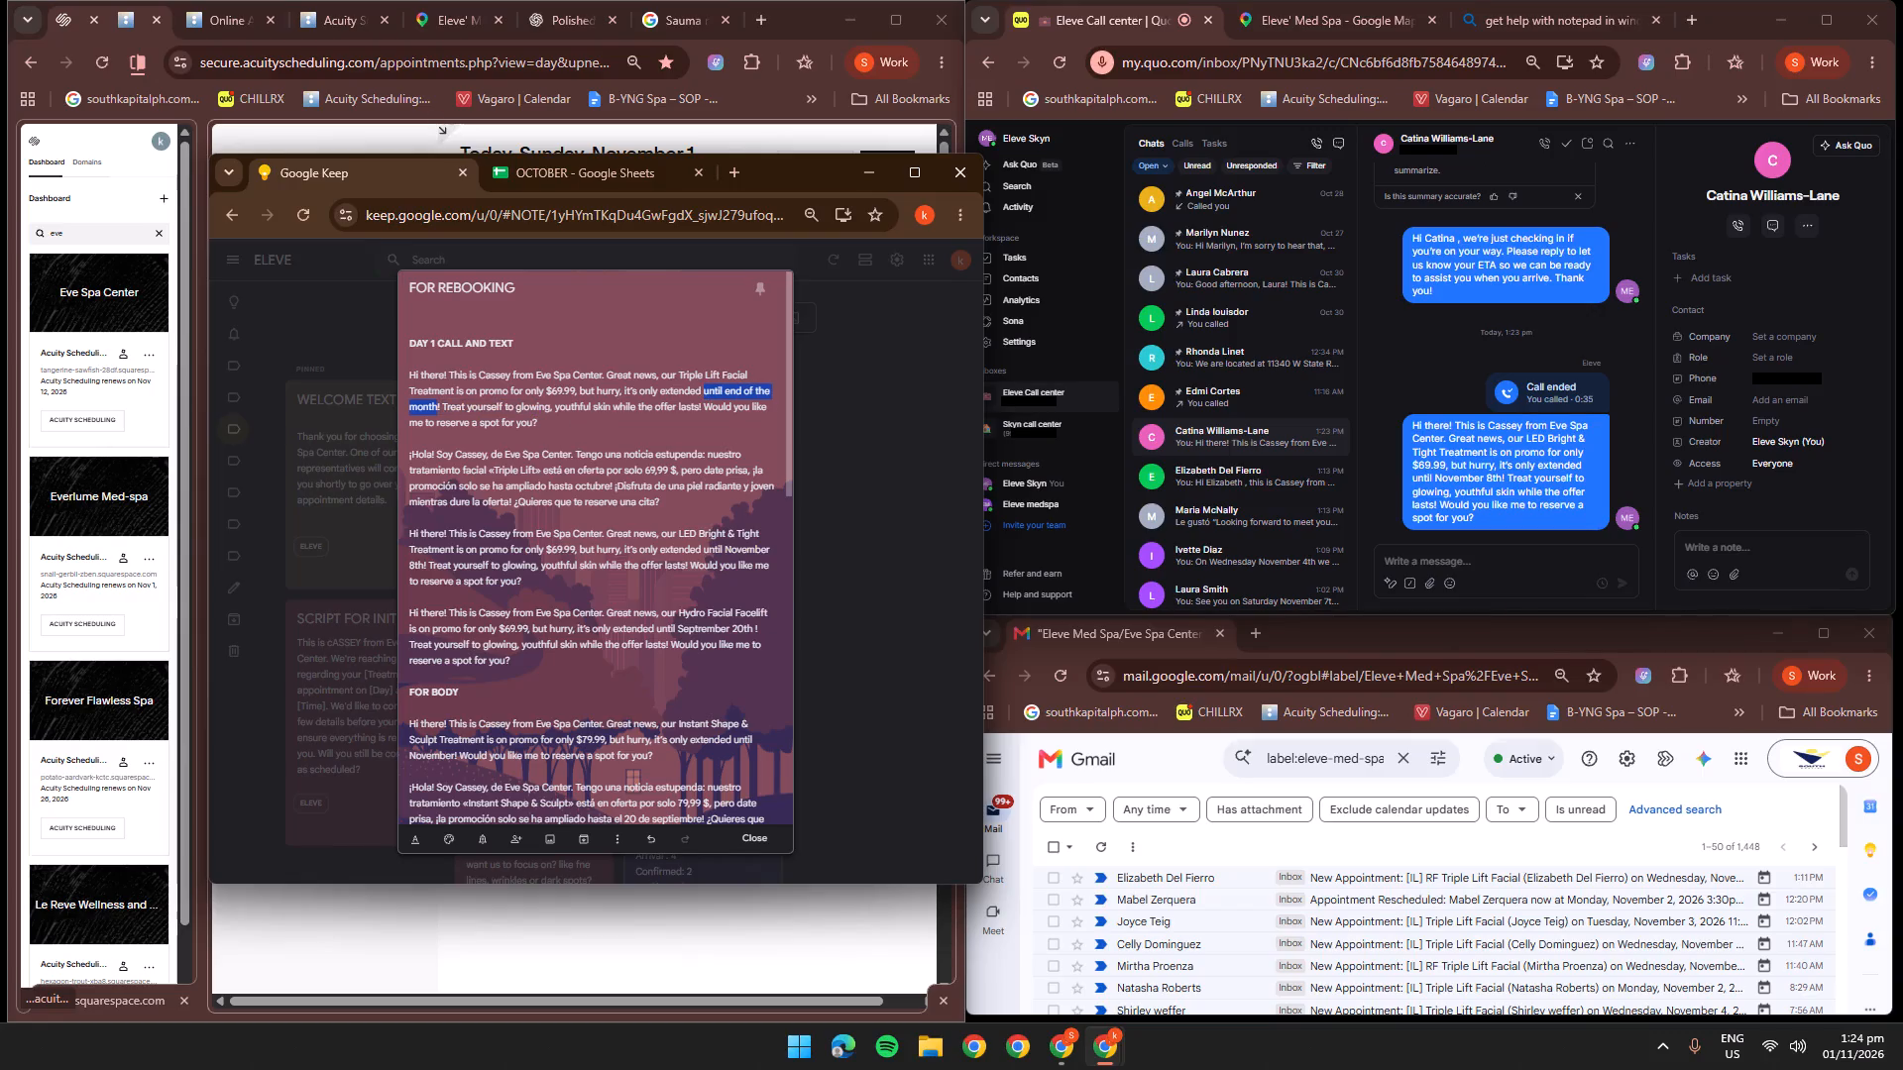
{"action": "key", "text": "BackSpace"}
{"action": "key", "text": "BackSpace"}
{"action": "left_click", "coordinate": [580, 472]}
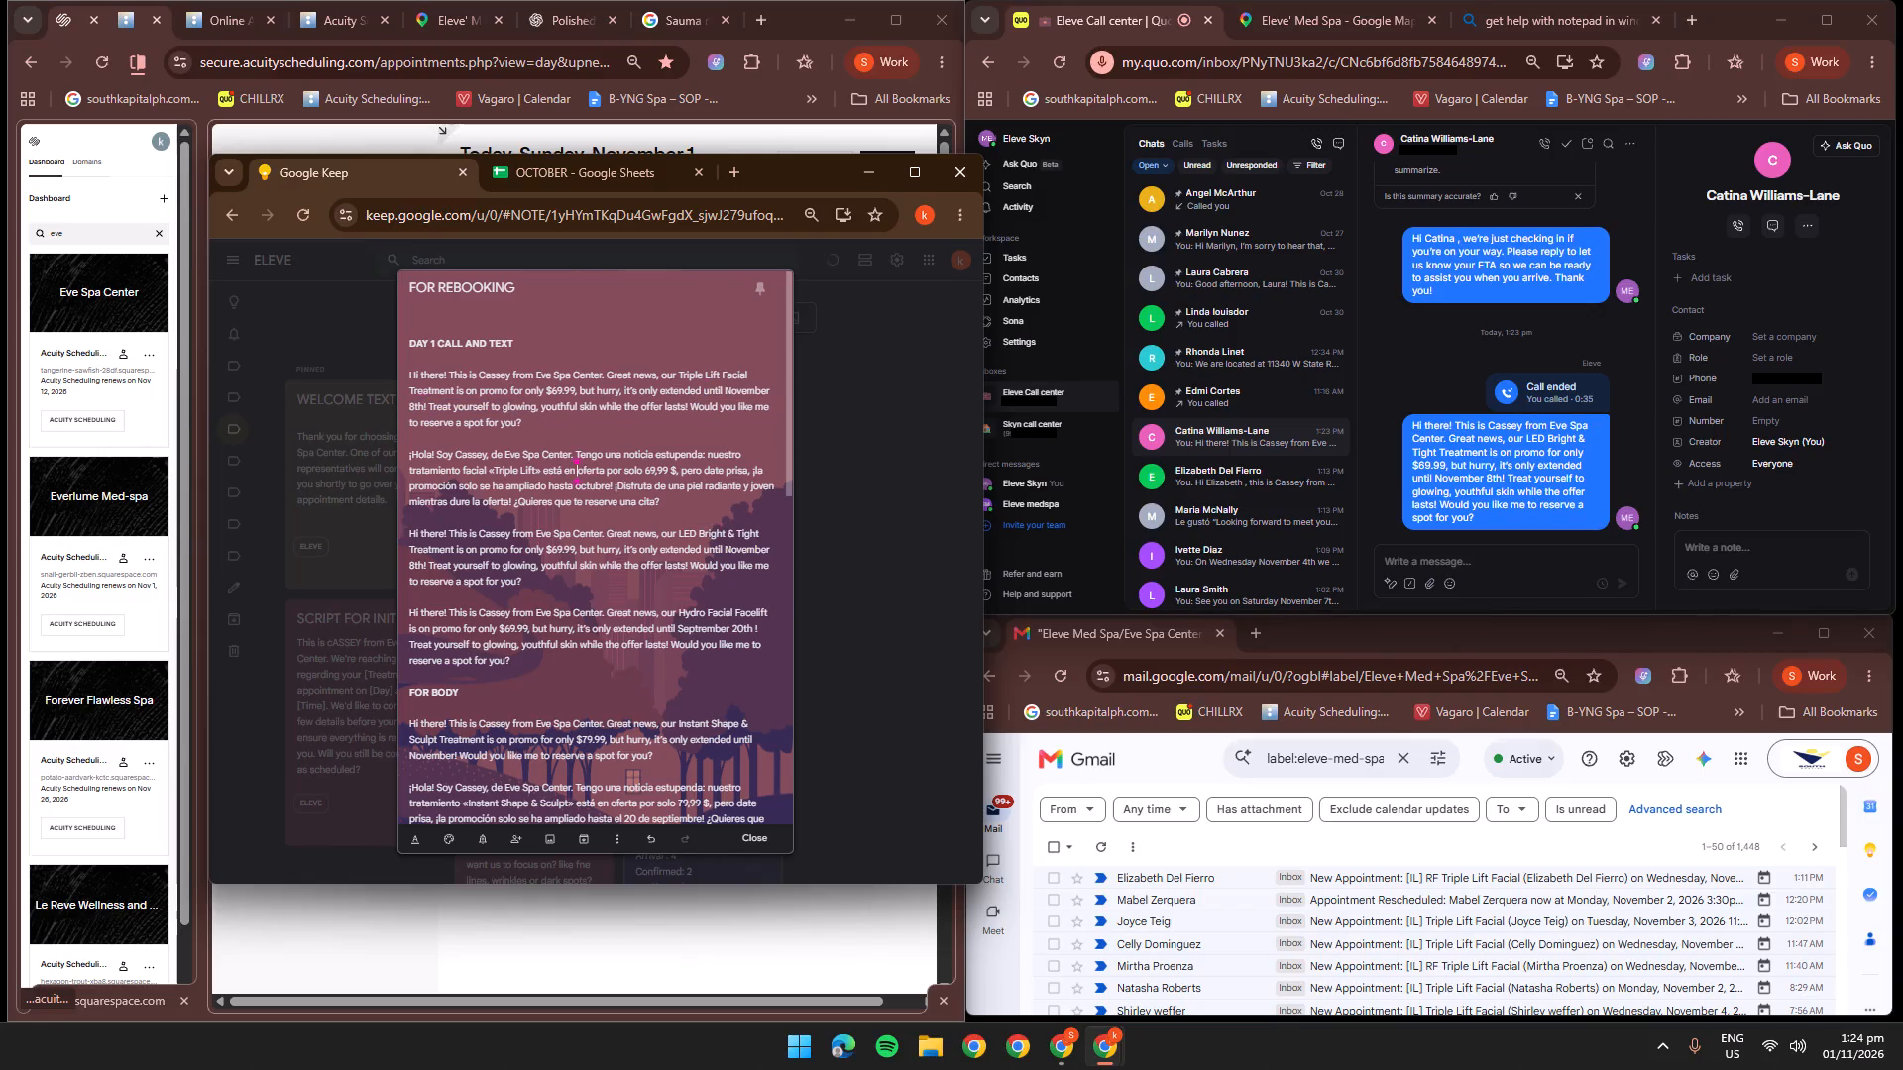
{"action": "left_click", "coordinate": [608, 566]}
{"action": "left_click", "coordinate": [624, 678]}
{"action": "scroll", "coordinate": [624, 678], "scroll_direction": "down", "scroll_amount": 2}
{"action": "scroll", "coordinate": [624, 678], "scroll_direction": "up", "scroll_amount": 2}
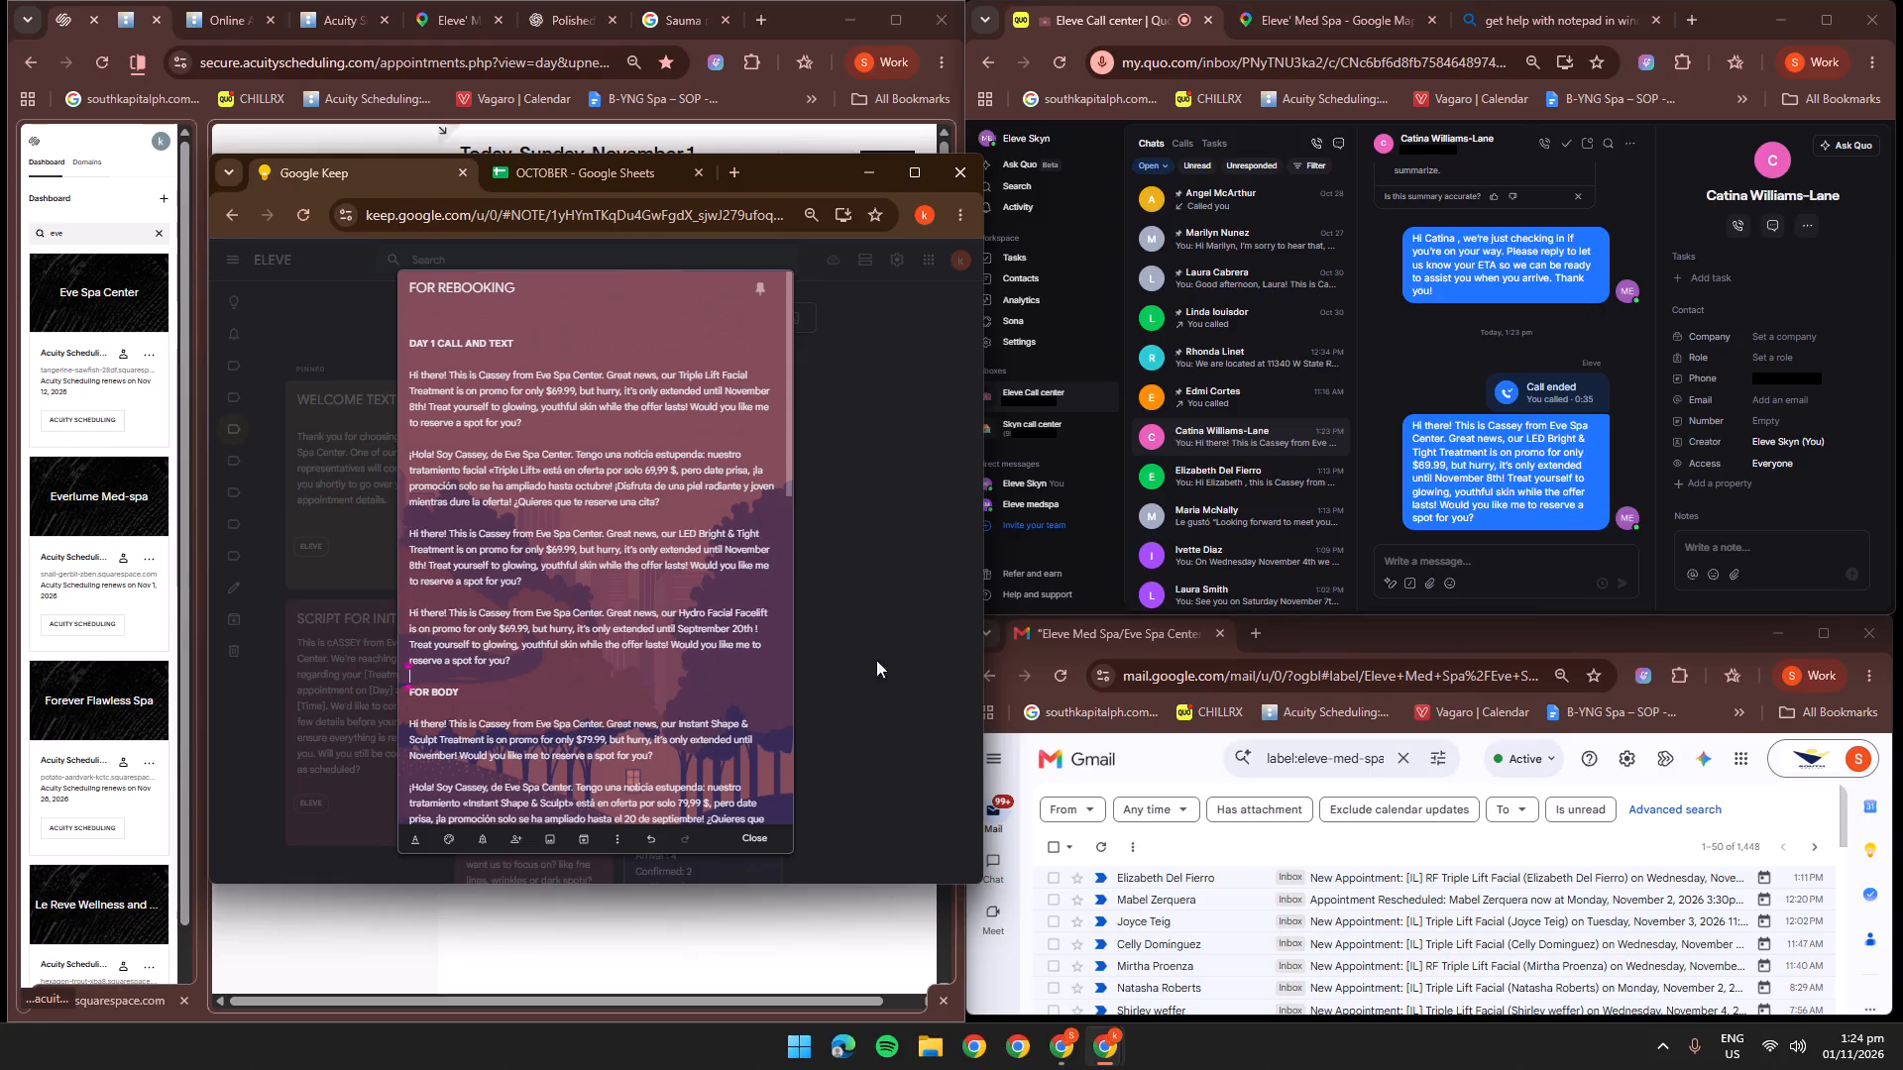
{"action": "left_click", "coordinate": [848, 701]}
{"action": "left_click", "coordinate": [878, 179]}
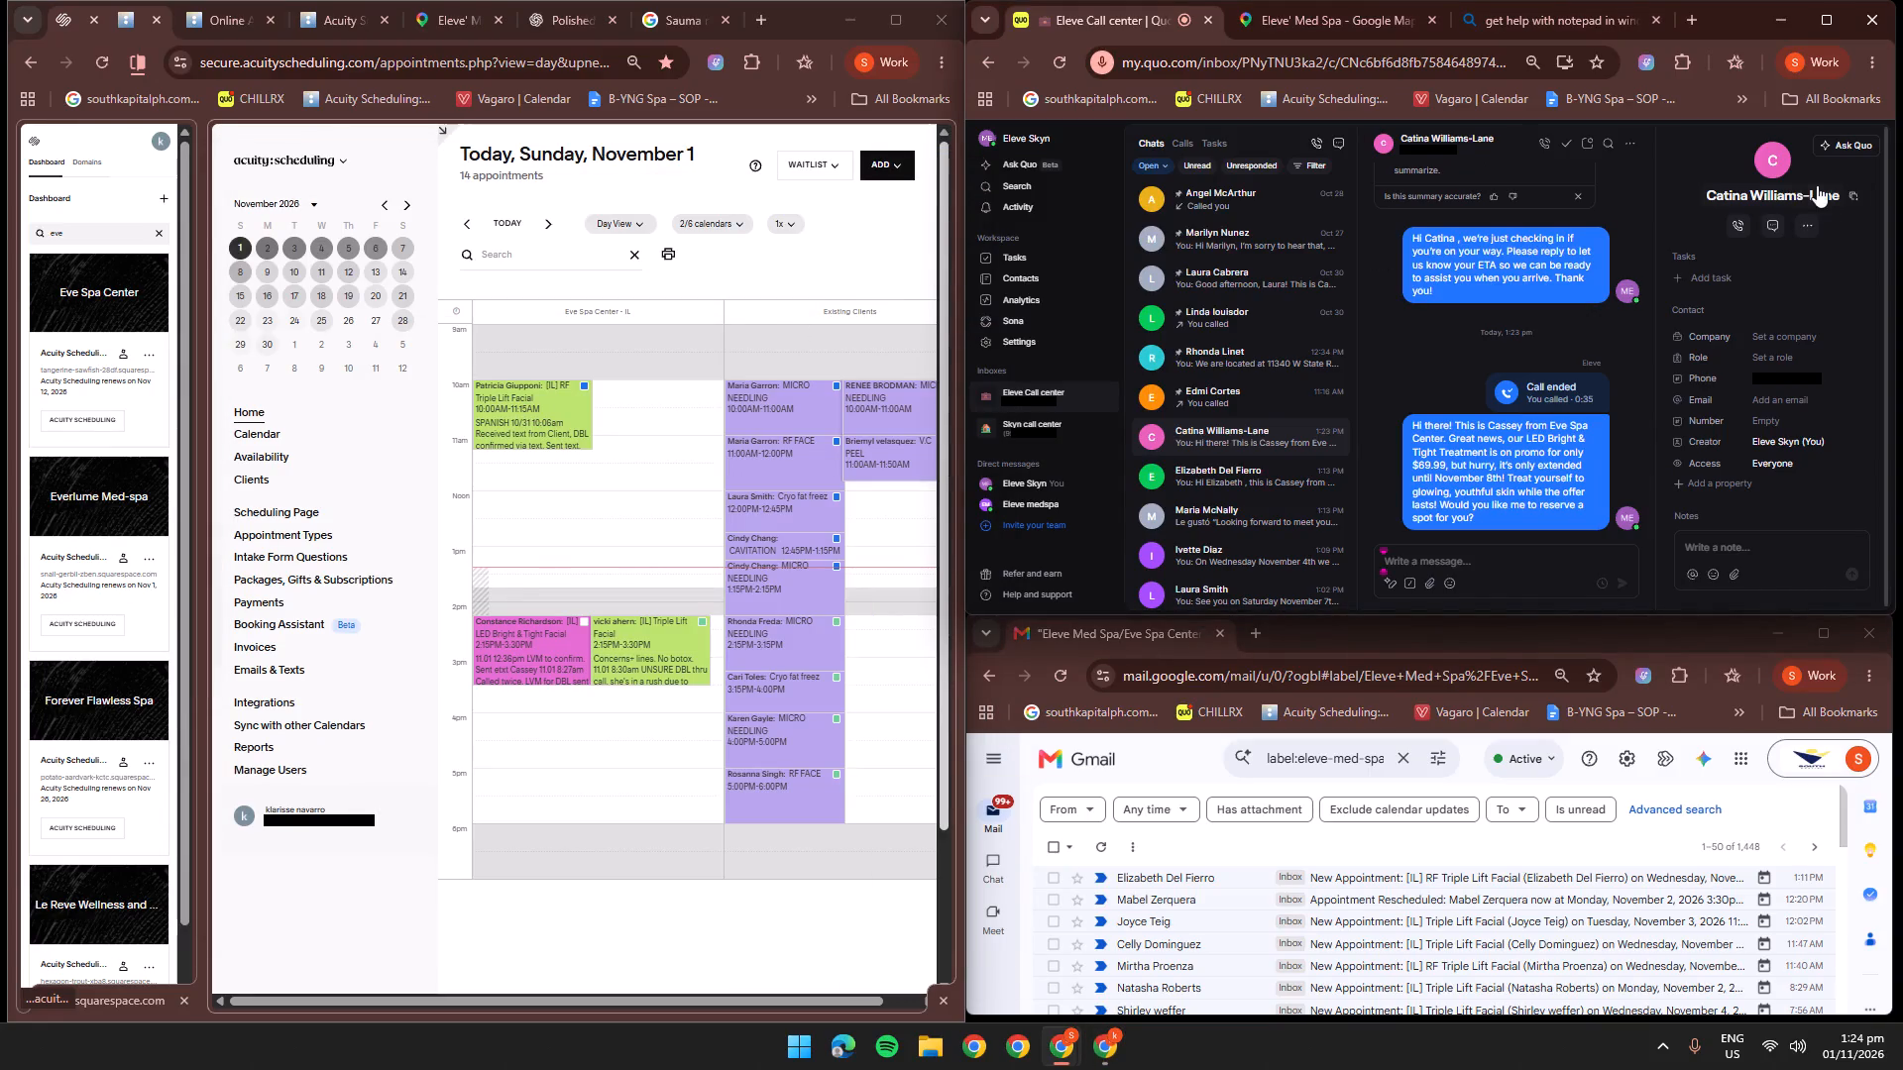
Copy the client's name from Quo, search the scheduling calendar for it and open the October 29 appointment.
{"action": "left_click", "coordinate": [1817, 185]}
{"action": "key", "text": "ctrl+a"}
{"action": "key", "text": "ctrl+c"}
{"action": "left_click", "coordinate": [579, 257]}
{"action": "key", "text": "ctrl+v"}
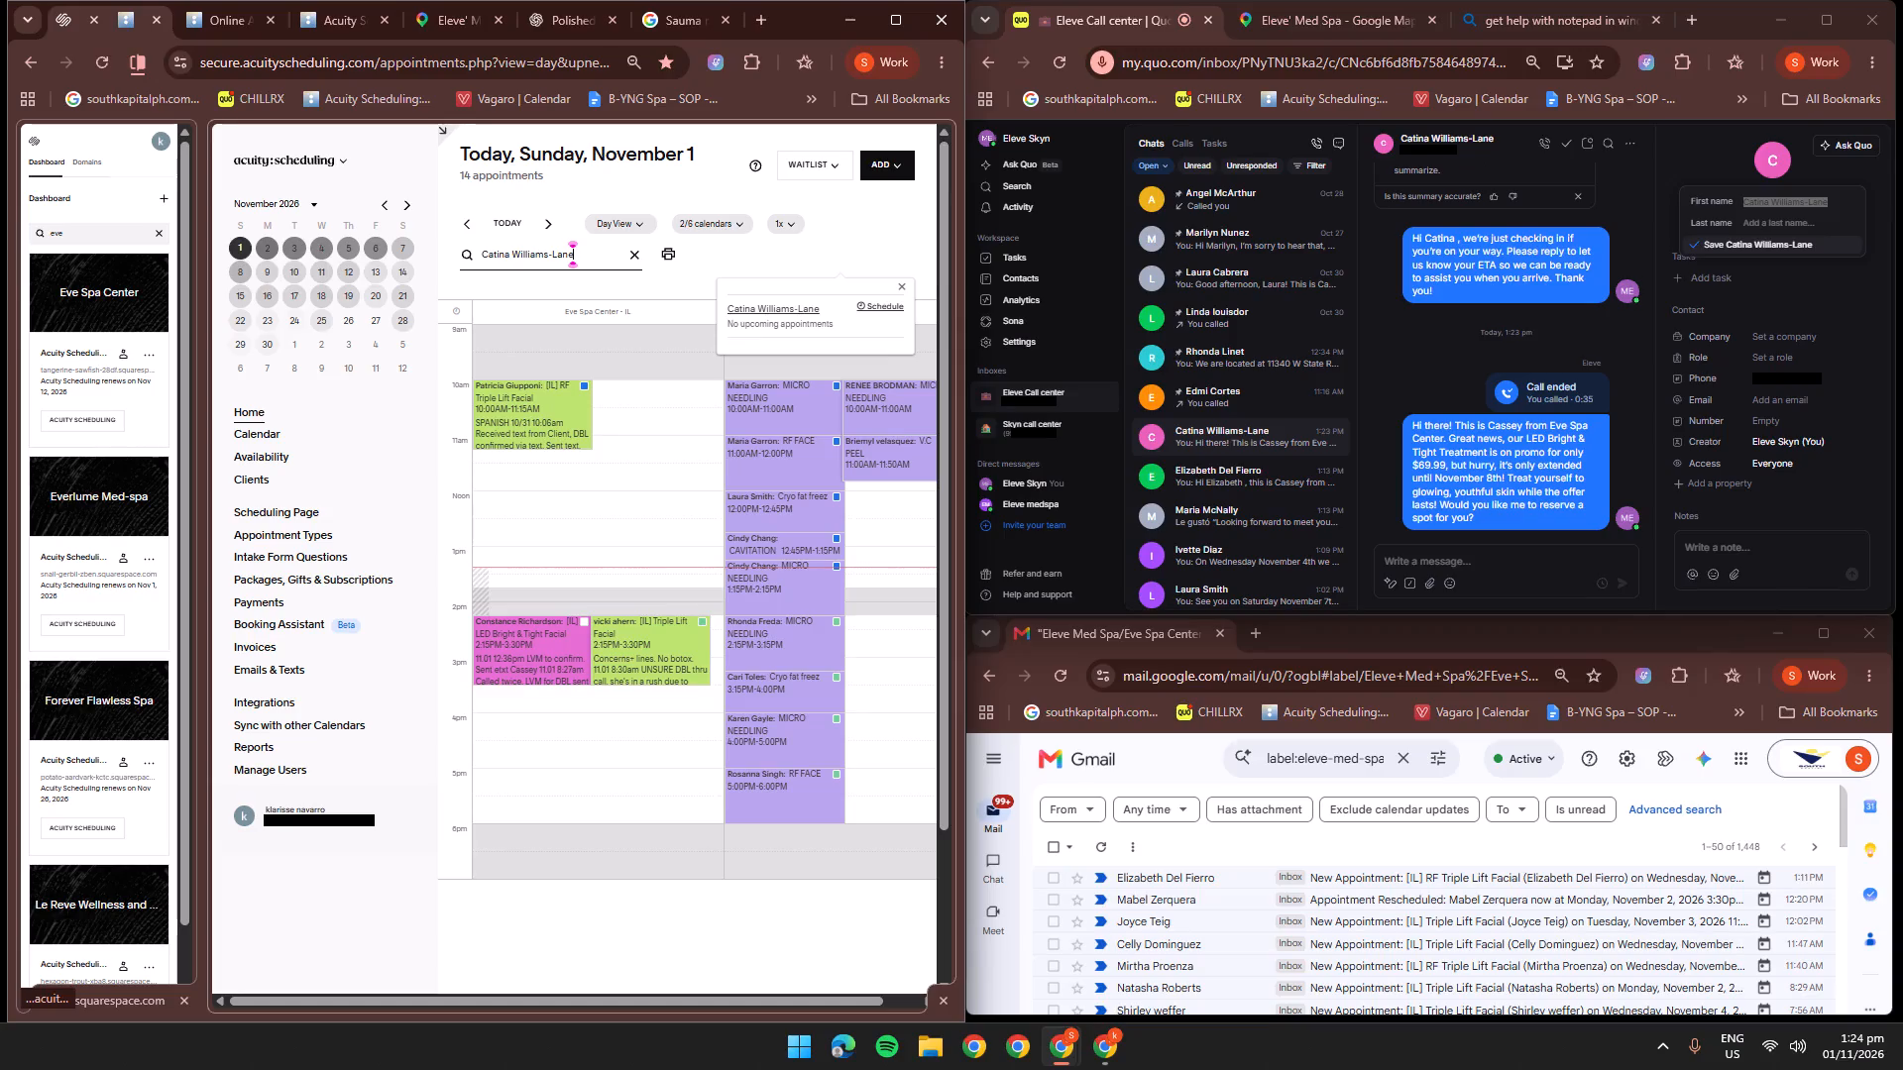
{"action": "left_click", "coordinate": [760, 311]}
{"action": "left_click", "coordinate": [684, 448]}
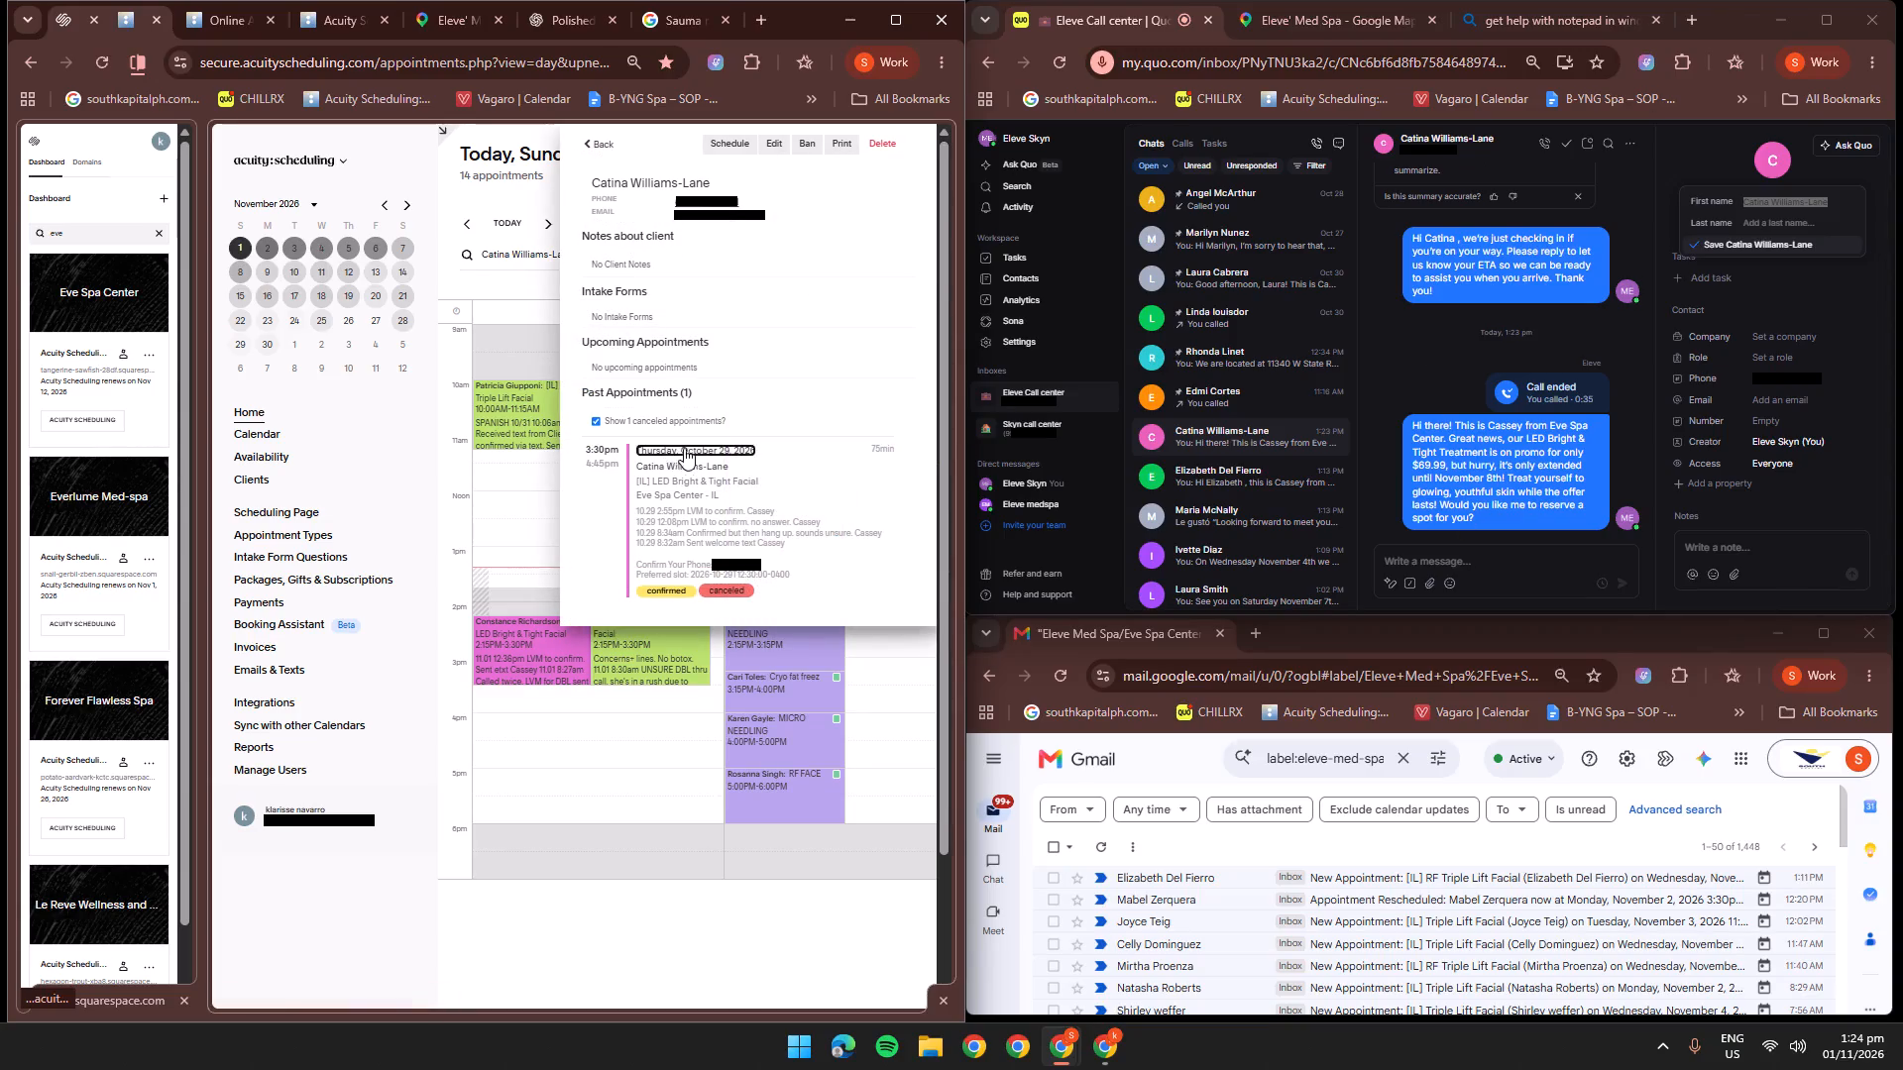
Add "11.01 1:24pm Called to offer reschedule no answer. Sent text Cassey" atop the appointment notes and save the appointment.
{"action": "scroll", "coordinate": [752, 594], "scroll_direction": "down", "scroll_amount": 2}
{"action": "left_click", "coordinate": [773, 783]}
{"action": "key", "text": "Return"}
{"action": "key", "text": "Up"}
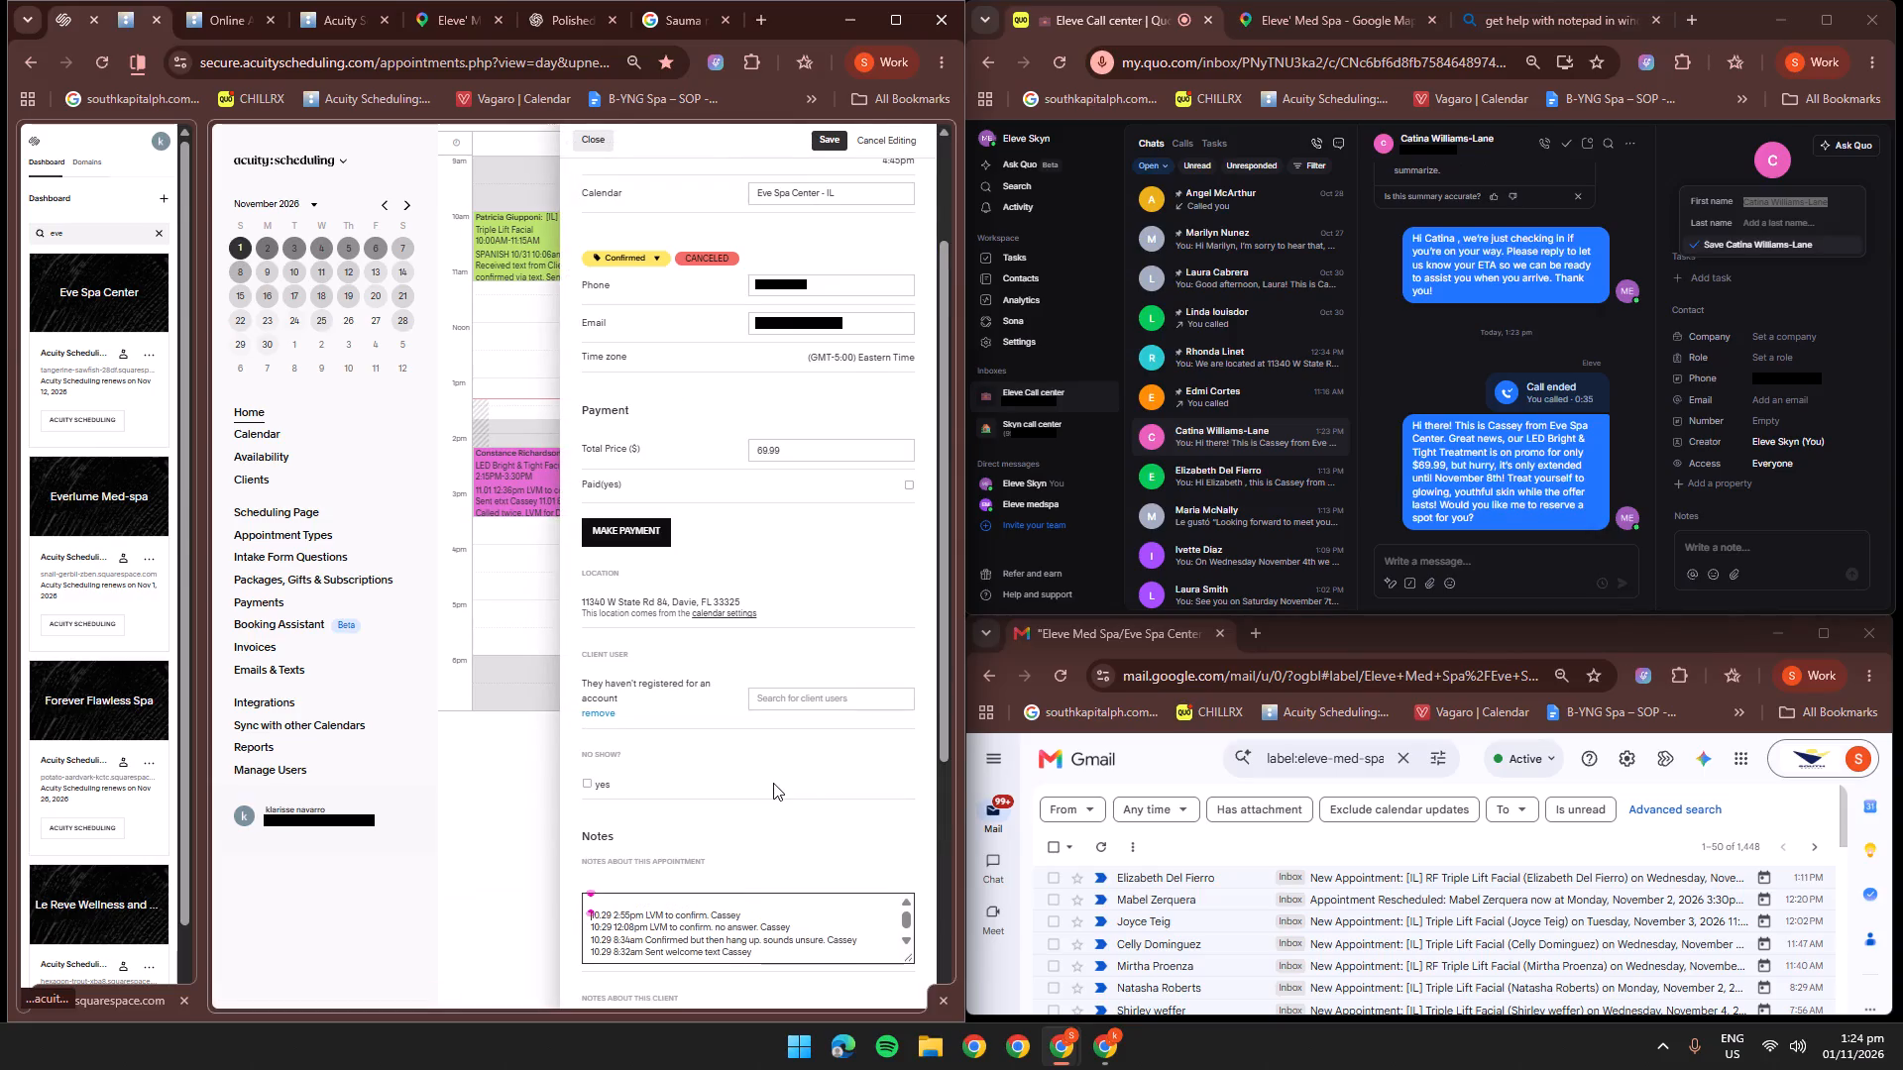
{"action": "type", "text": "10."}
{"action": "key", "text": "BackSpace"}
{"action": "key", "text": "BackSpace"}
{"action": "type", "text": "1l01"}
{"action": "key", "text": "BackSpace"}
{"action": "key", "text": "BackSpace"}
{"action": "key", "text": "BackSpace"}
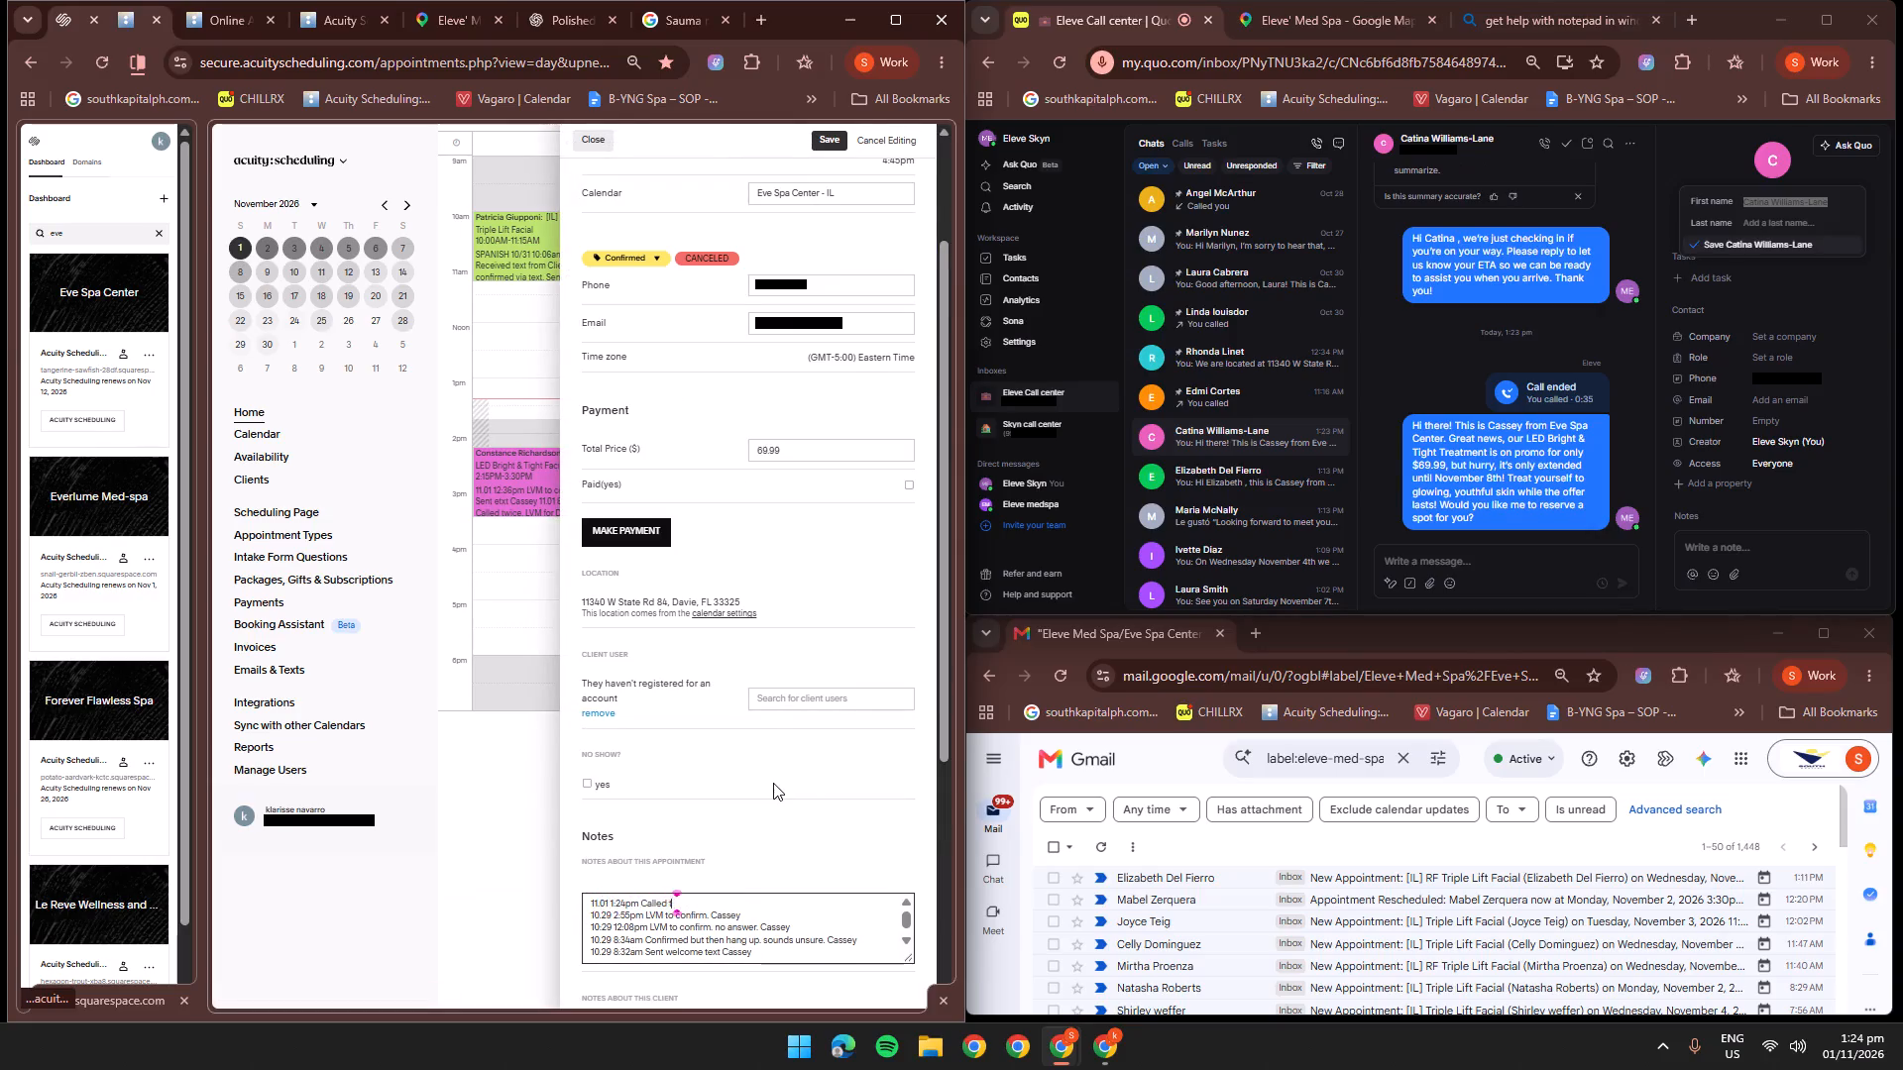
{"action": "key", "text": "BackSpace"}
{"action": "key", "text": "BackSpace"}
{"action": "key", "text": "BackSpace"}
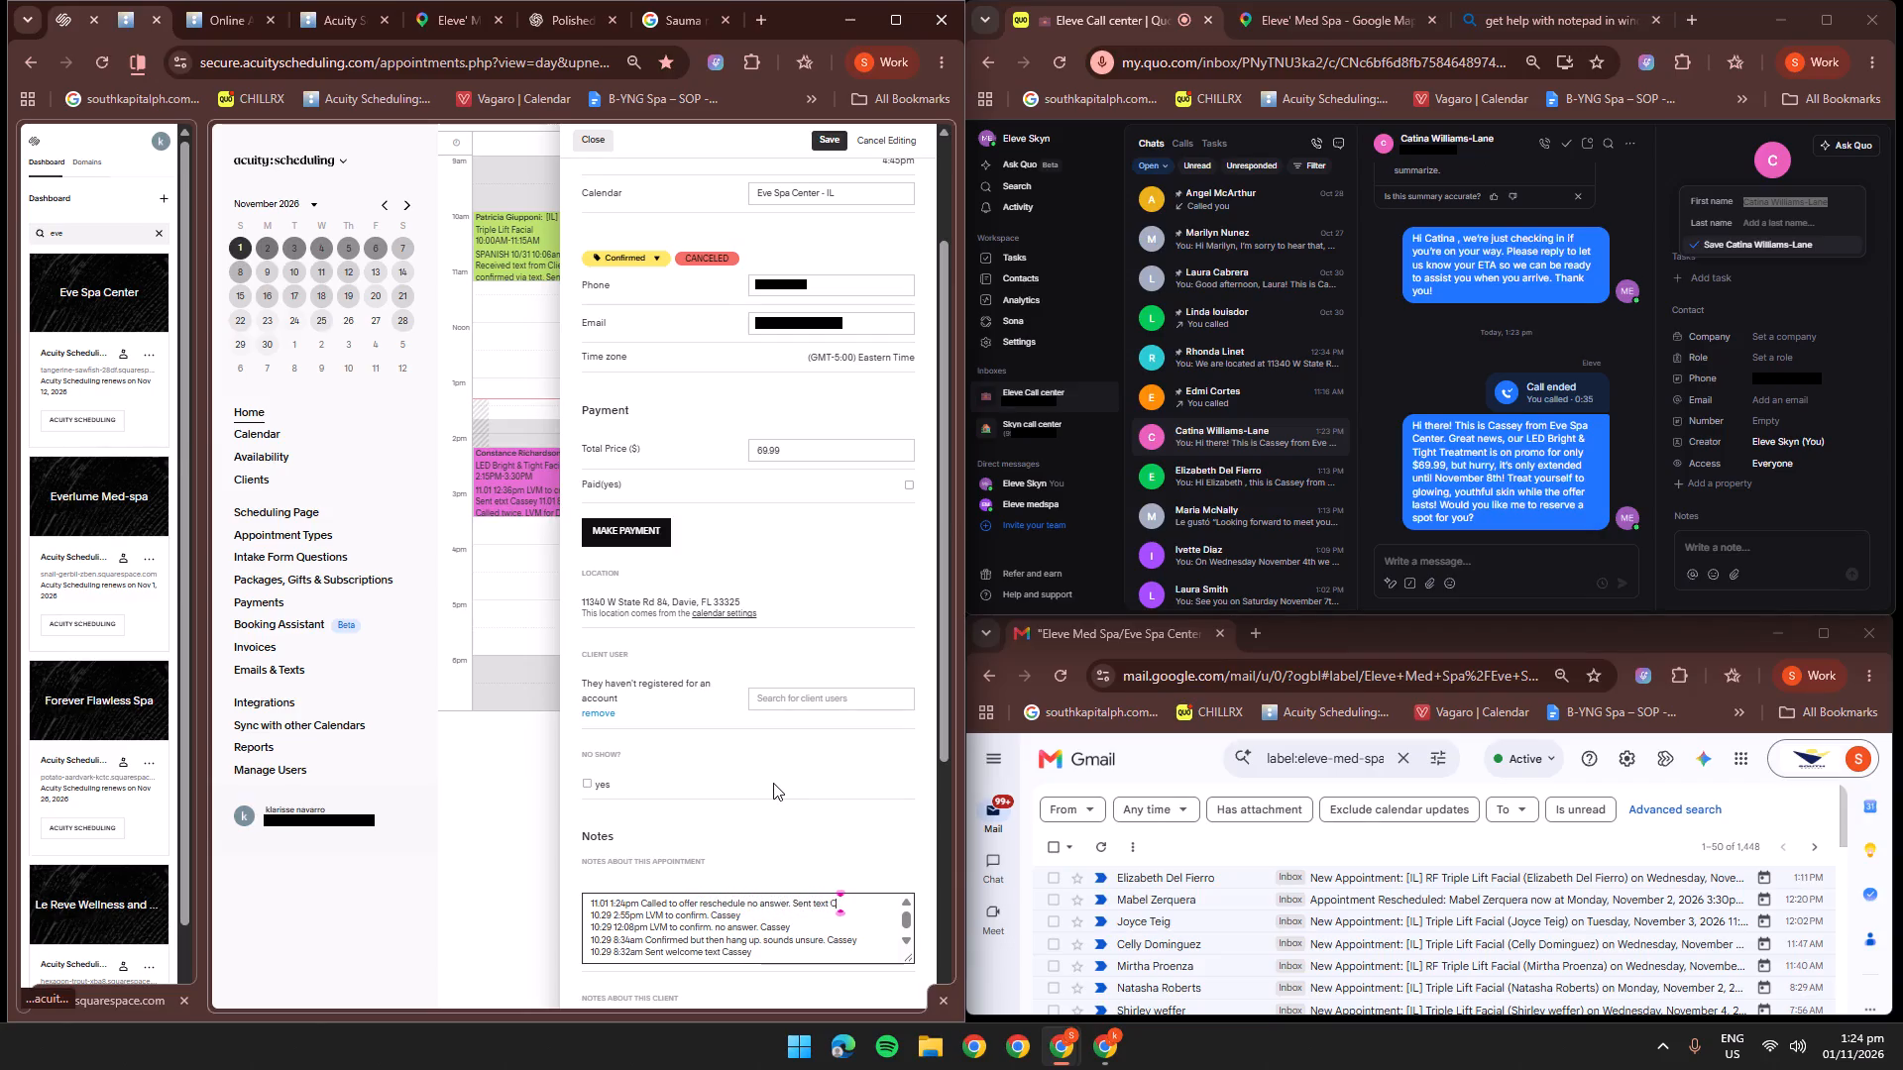
{"action": "left_click", "coordinate": [833, 156]}
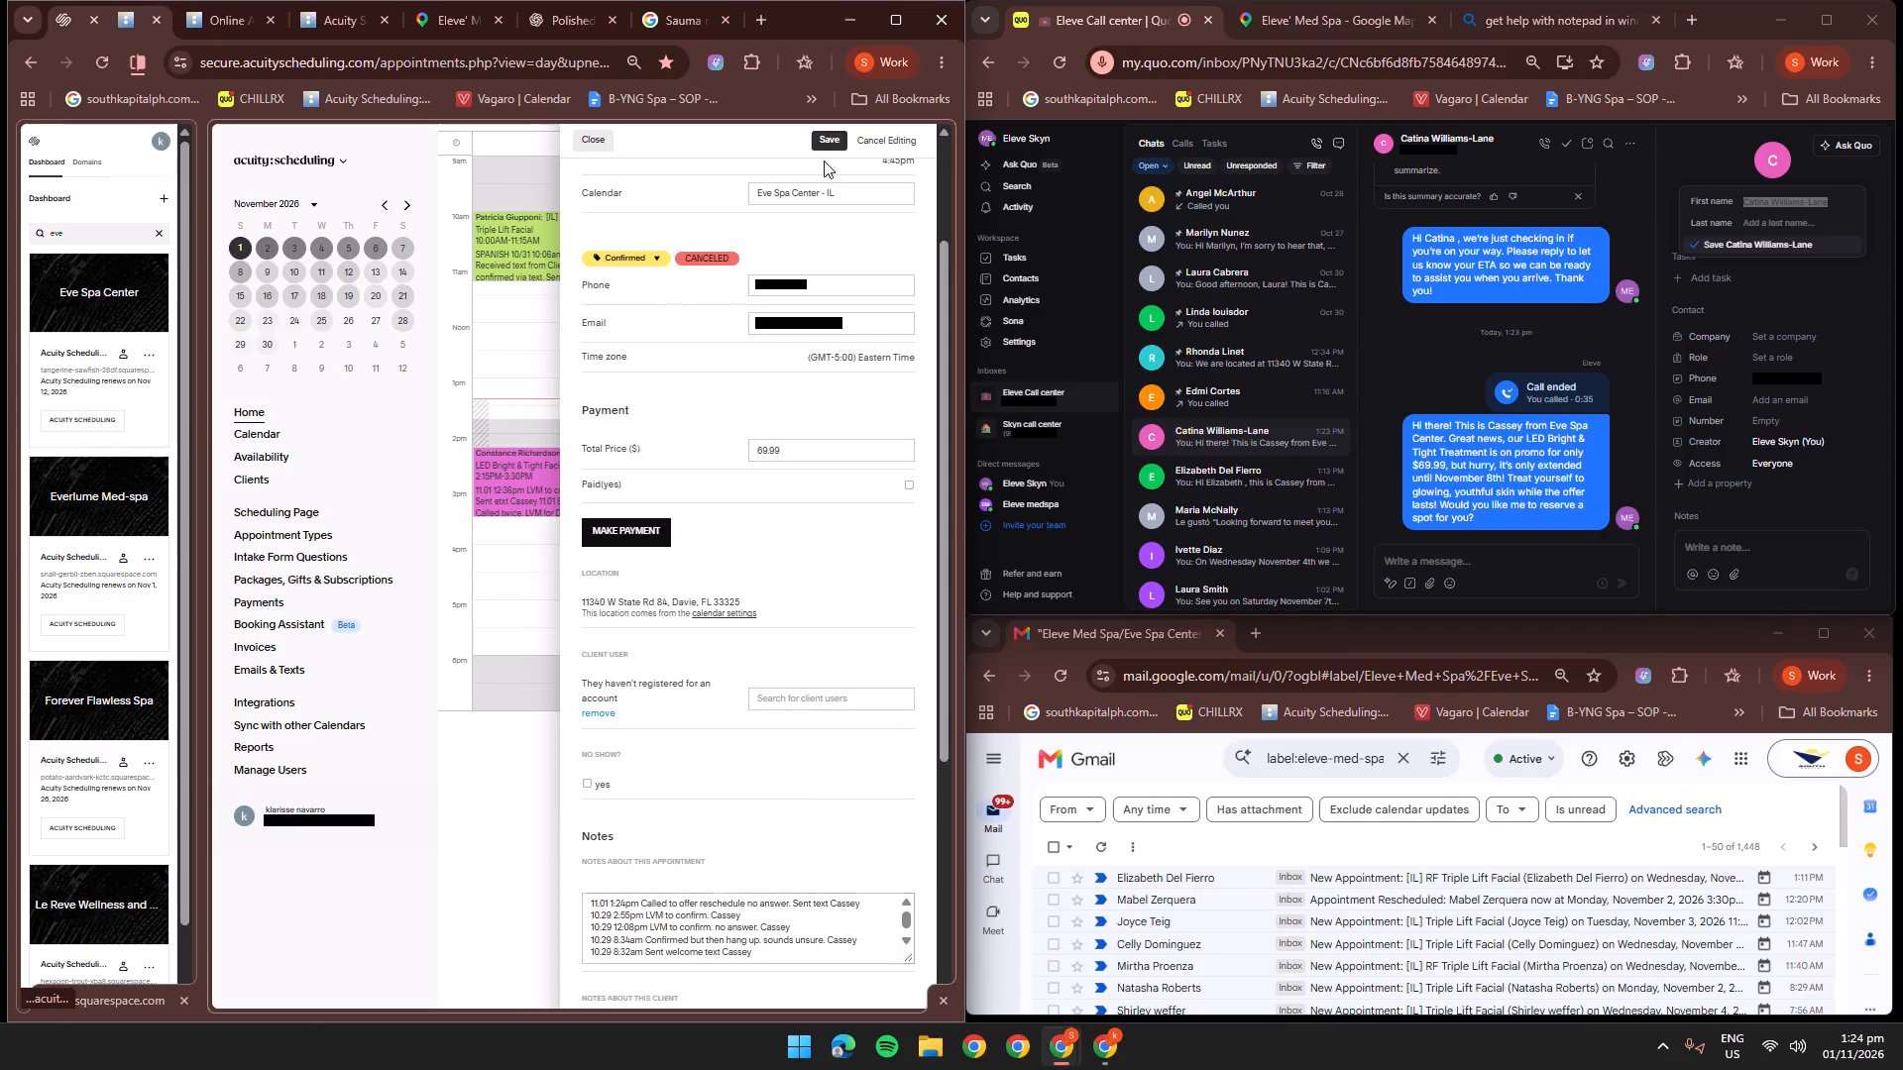
{"action": "left_click", "coordinate": [813, 152]}
{"action": "scroll", "coordinate": [778, 315], "scroll_direction": "up", "scroll_amount": 3}
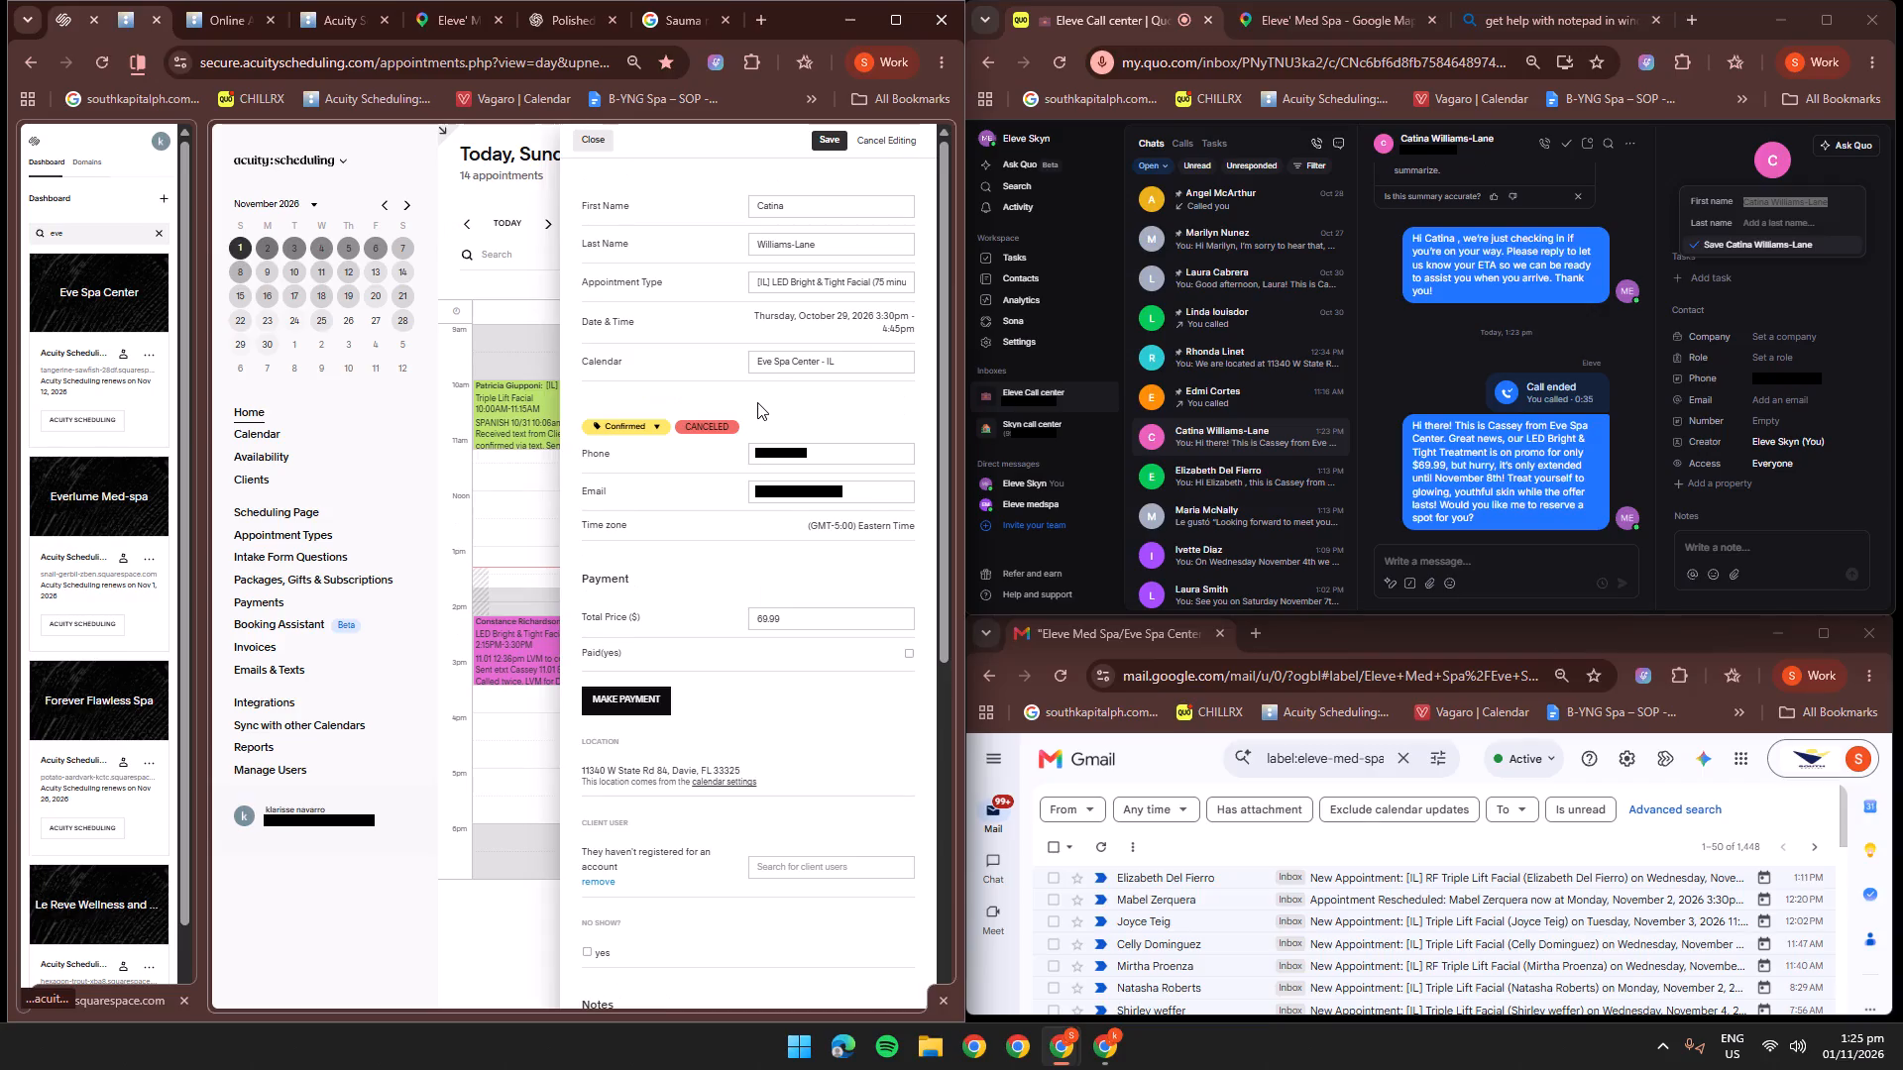
{"action": "left_click", "coordinate": [823, 143]}
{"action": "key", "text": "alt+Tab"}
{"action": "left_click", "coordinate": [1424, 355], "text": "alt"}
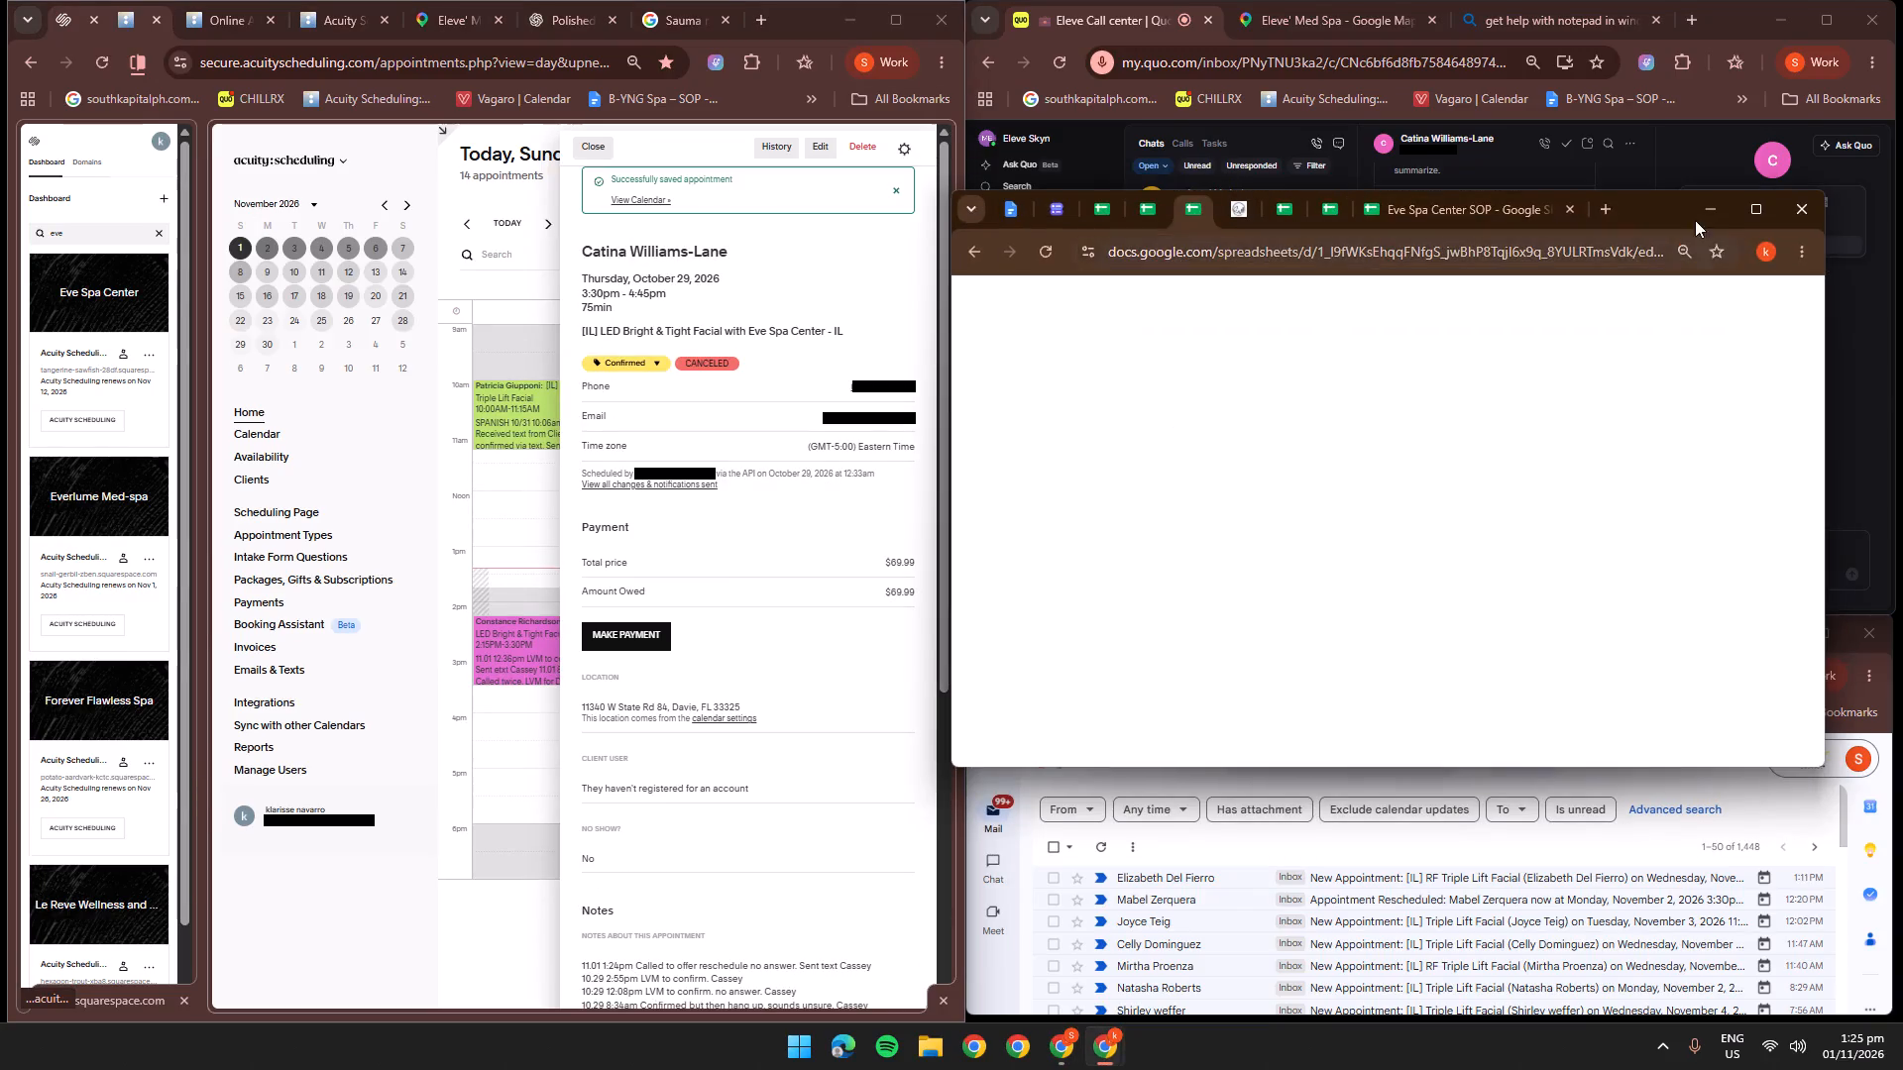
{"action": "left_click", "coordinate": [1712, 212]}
Copy the row 69 client's phone number from the OCTOBER spreadsheet and search the scheduling calendar for it.
{"action": "key", "text": "alt+Tab"}
{"action": "left_click", "coordinate": [1441, 363], "text": "alt"}
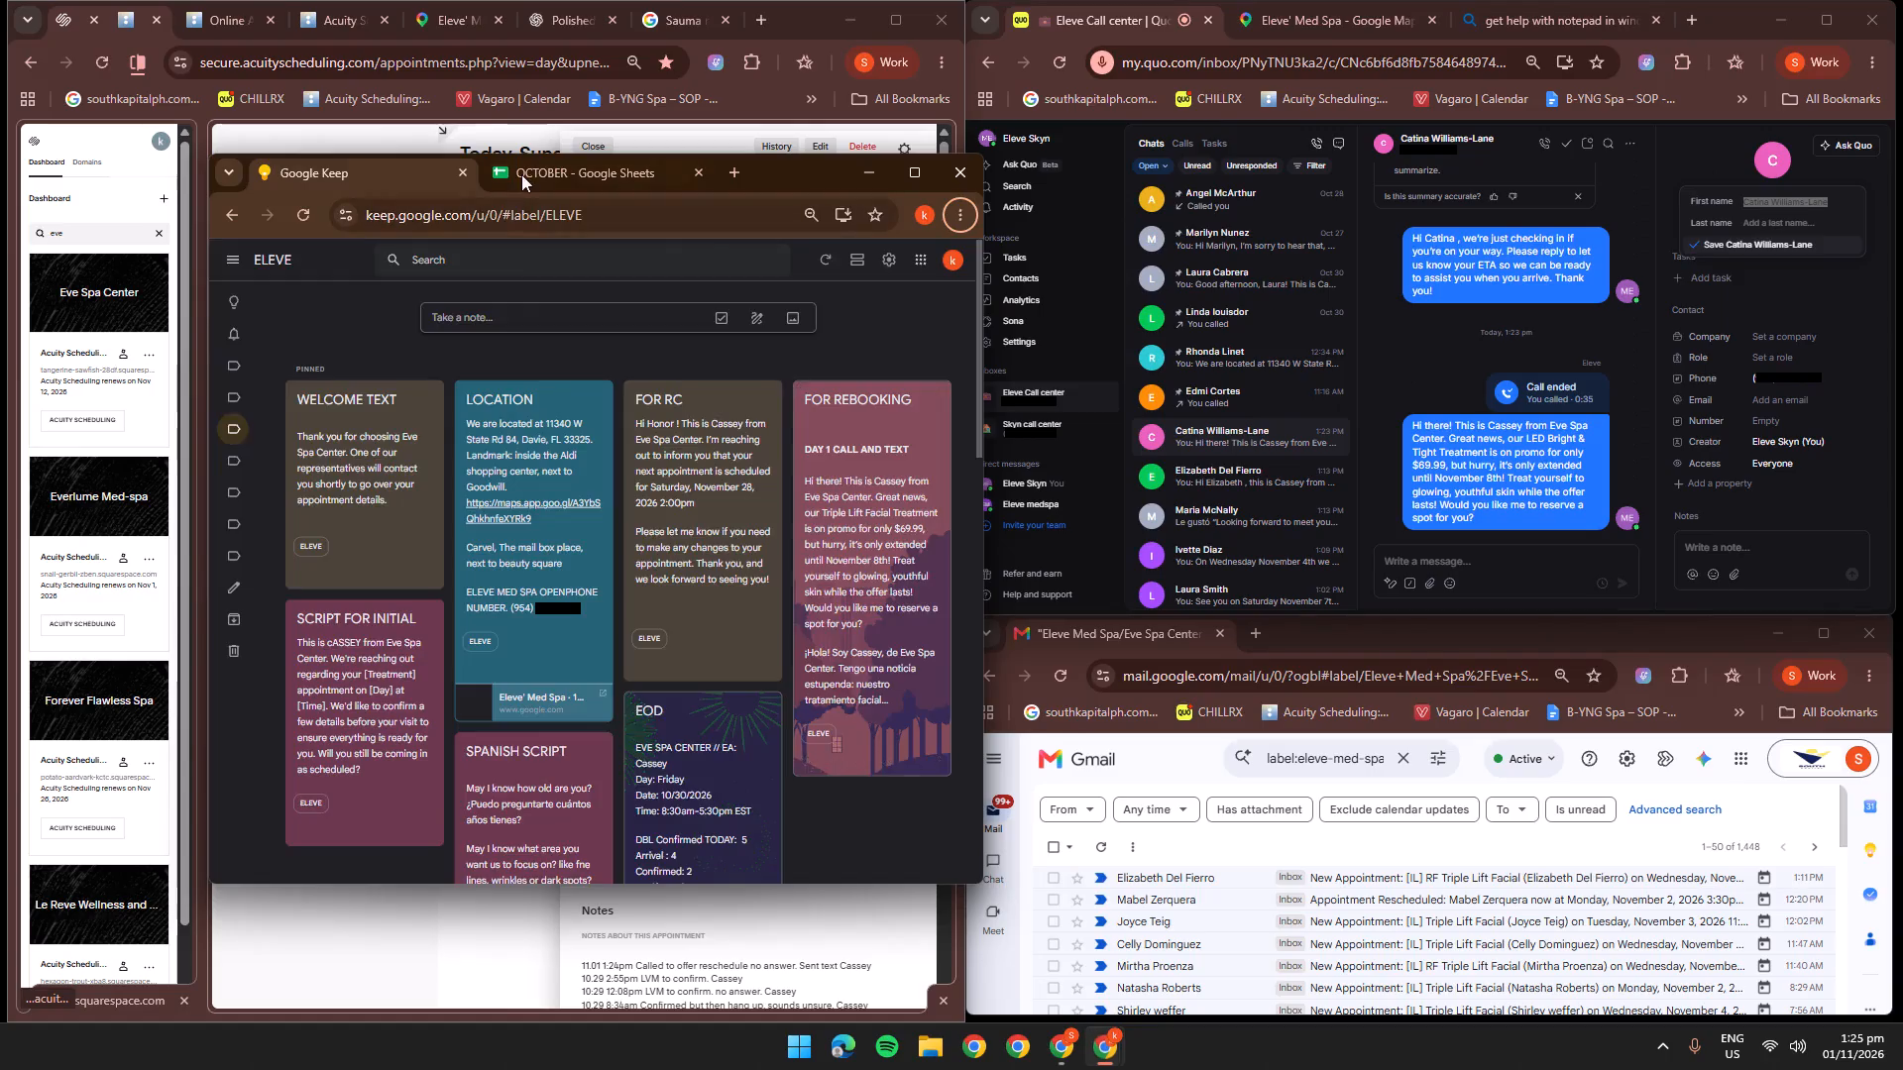
{"action": "left_click", "coordinate": [523, 173]}
{"action": "double_click", "coordinate": [482, 568]}
{"action": "double_click", "coordinate": [482, 571]}
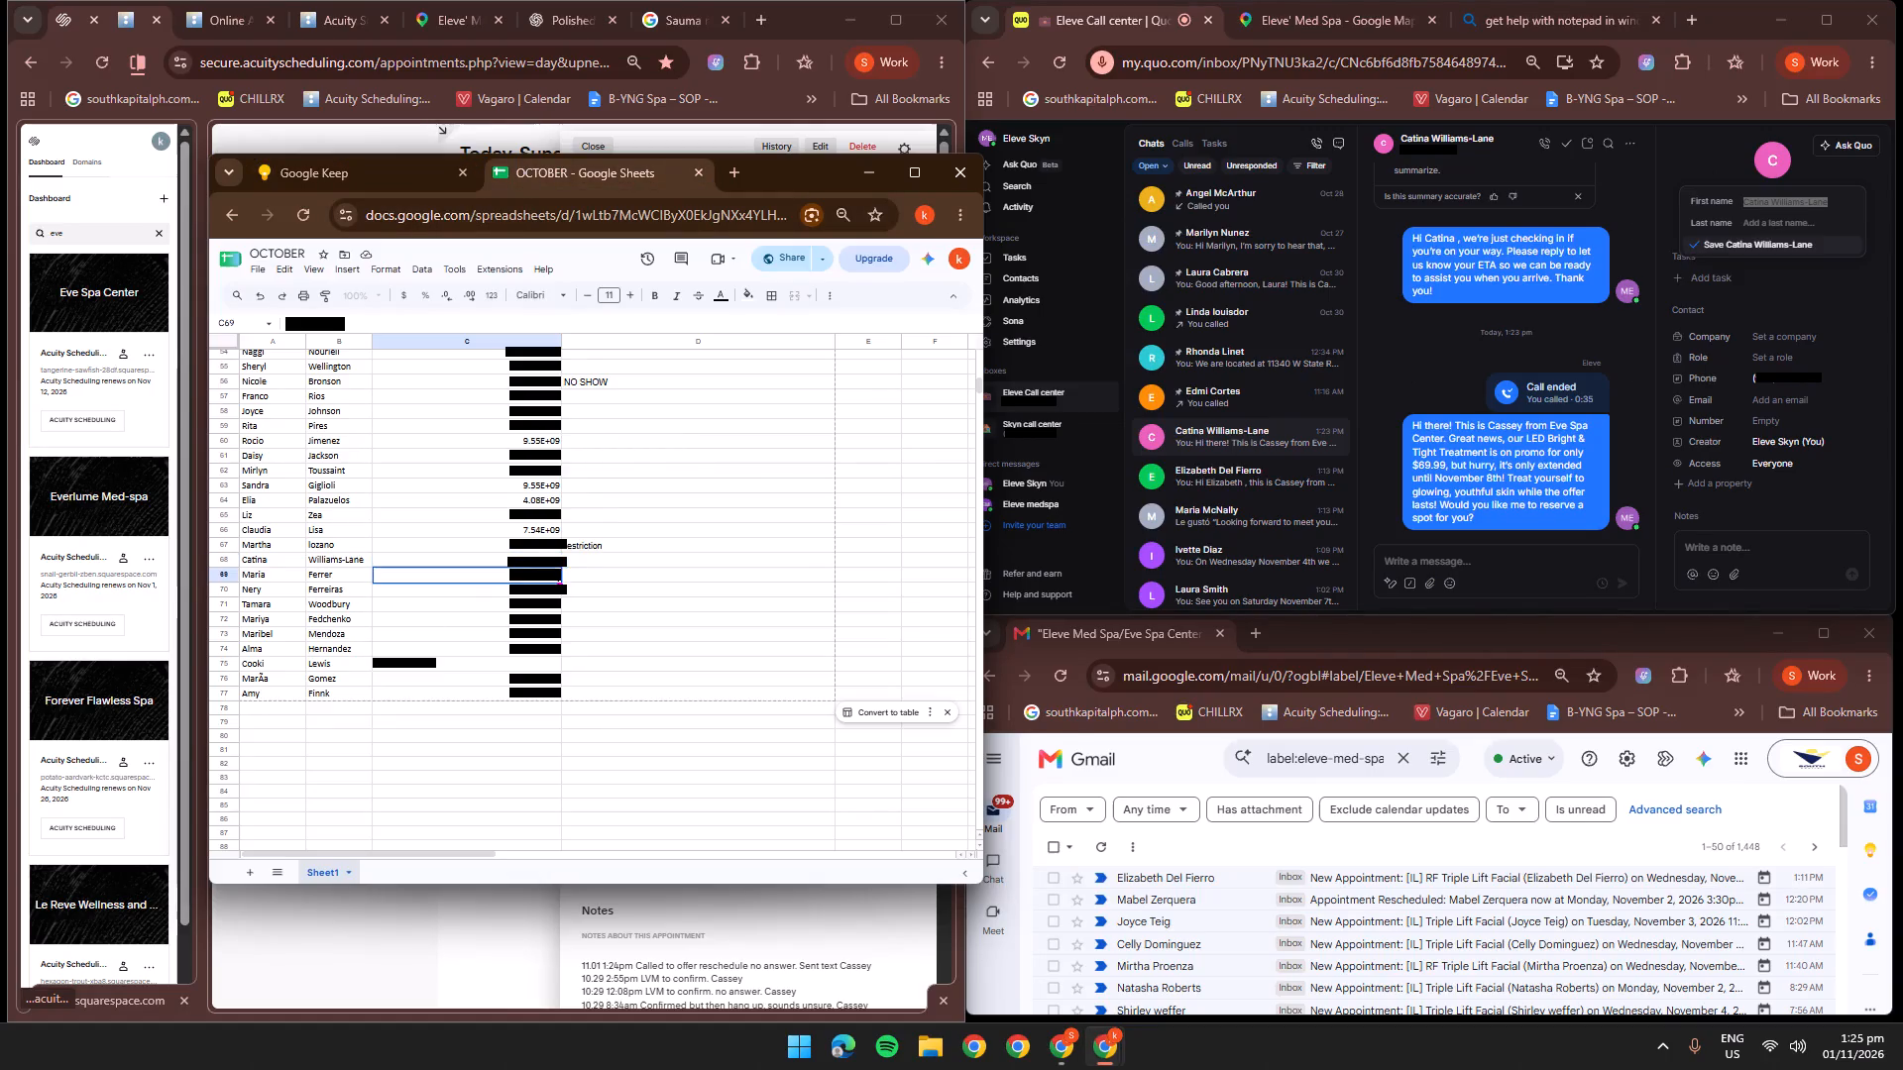
{"action": "key", "text": "ctrl+a"}
{"action": "key", "text": "ctrl+c"}
{"action": "left_click", "coordinate": [395, 936]}
{"action": "left_click", "coordinate": [595, 142]}
{"action": "left_click", "coordinate": [524, 262]}
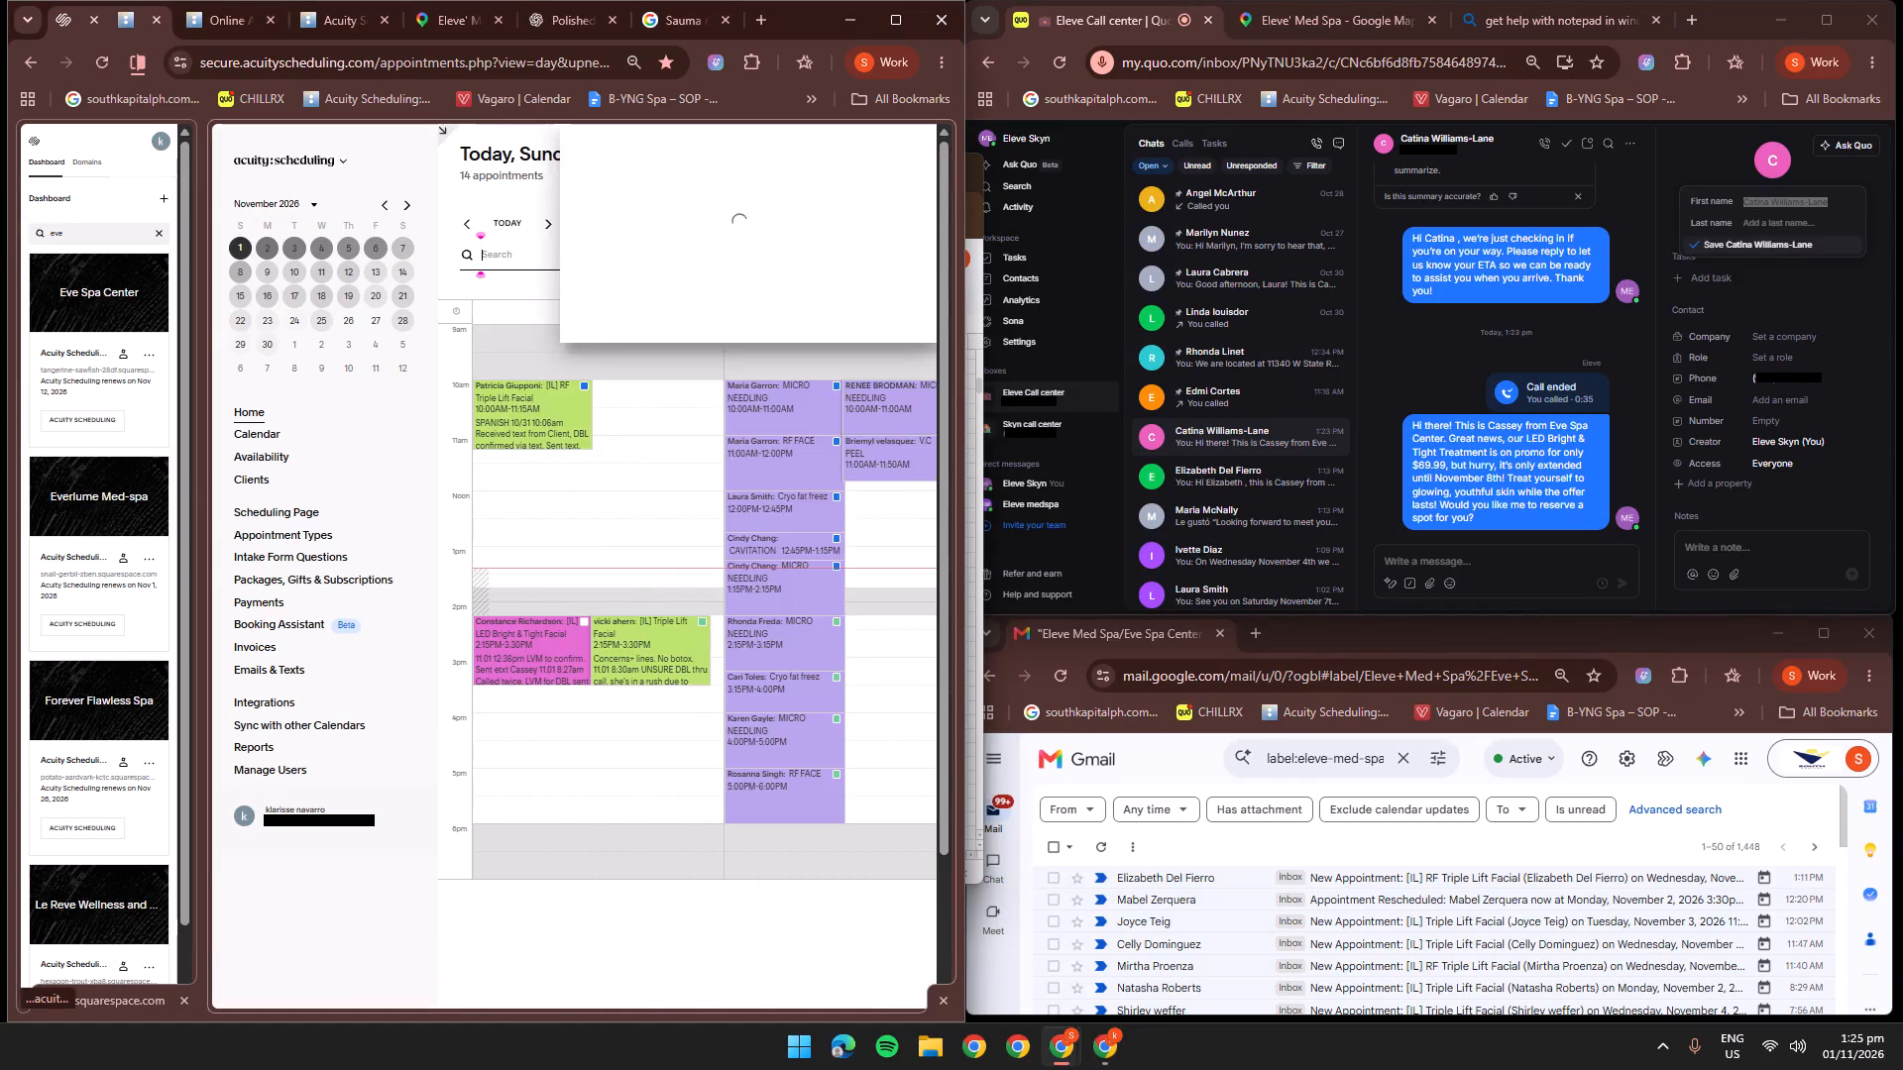
{"action": "key", "text": "ctrl+v"}
Look up the copied number in a new Quo conversation to bring up the client's message history.
{"action": "left_click", "coordinate": [1348, 144]}
{"action": "left_click", "coordinate": [1338, 145]}
{"action": "key", "text": "ctrl+v"}
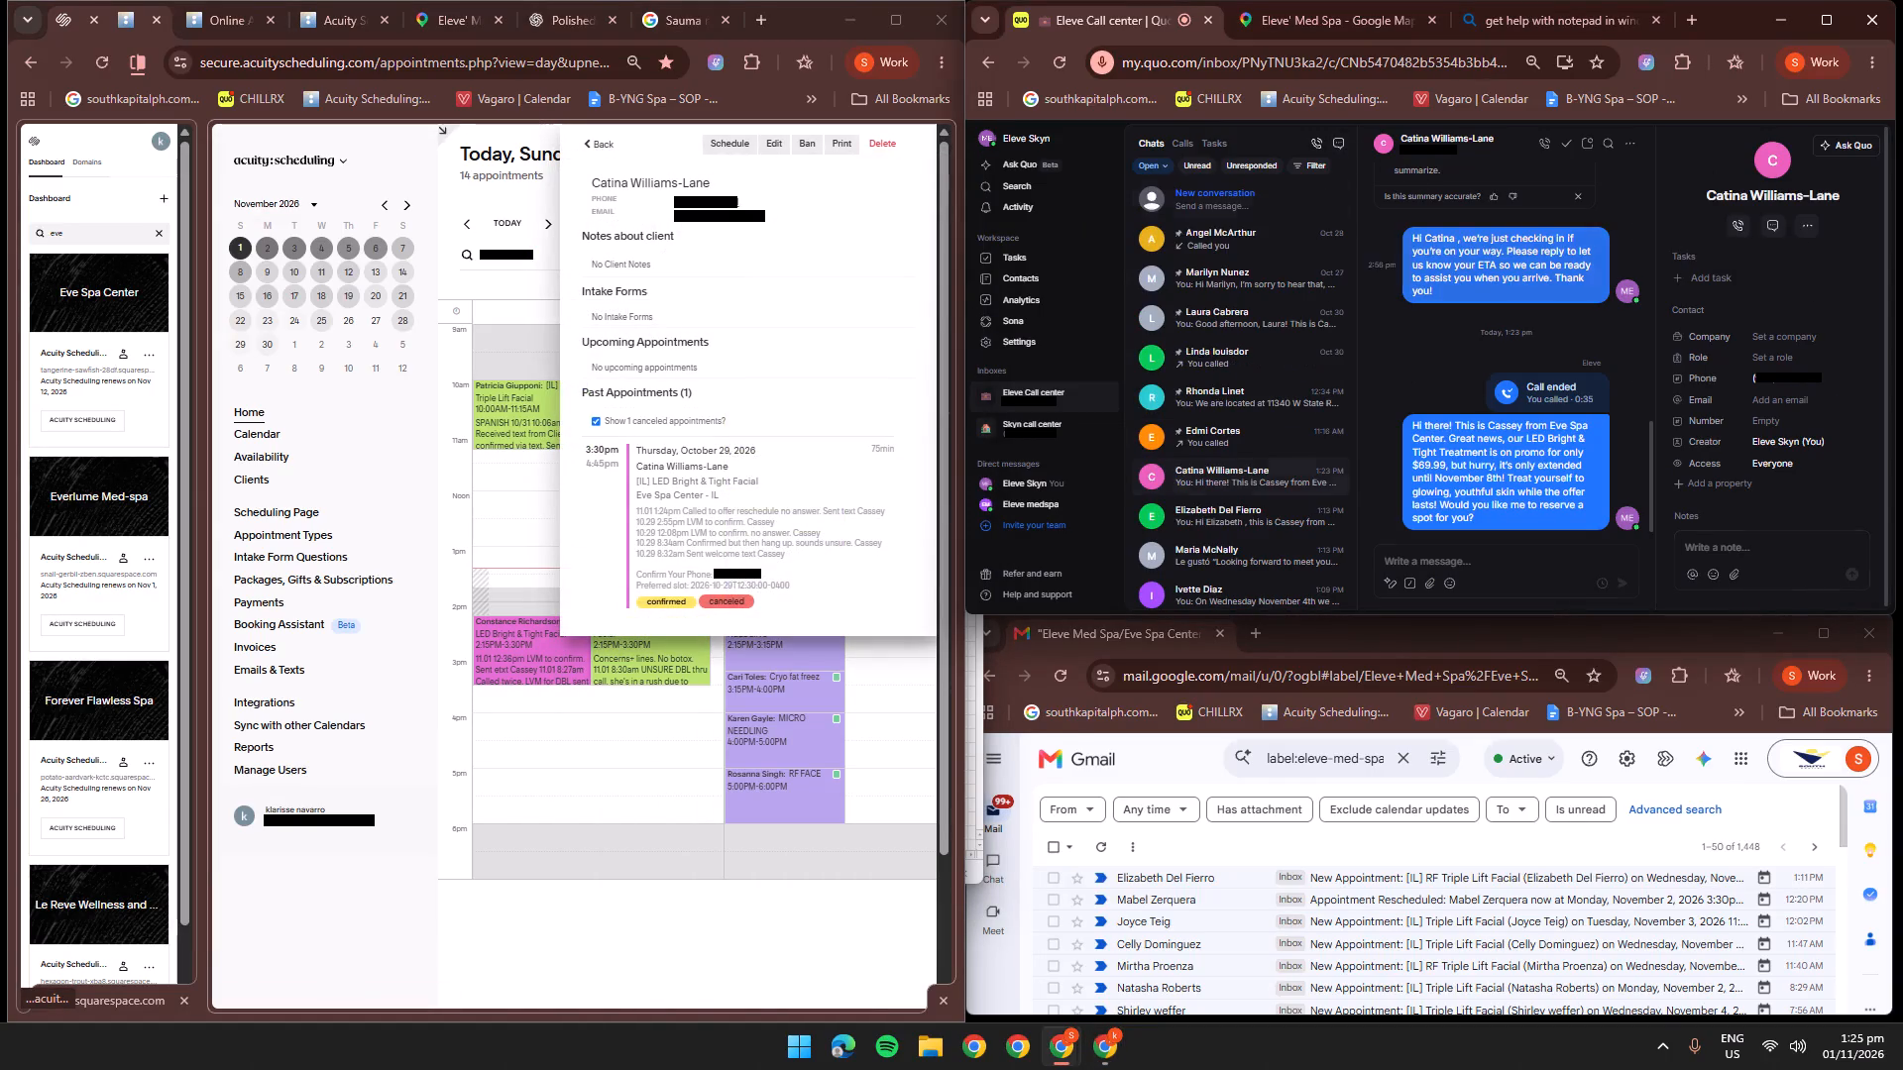
{"action": "key", "text": "ctrl+v"}
{"action": "left_click", "coordinate": [1464, 261]}
Search the scheduling calendar for the same number, open the client's record, and examine their past appointment and Quo call history.
{"action": "left_click", "coordinate": [504, 245]}
{"action": "key", "text": "ctrl+v"}
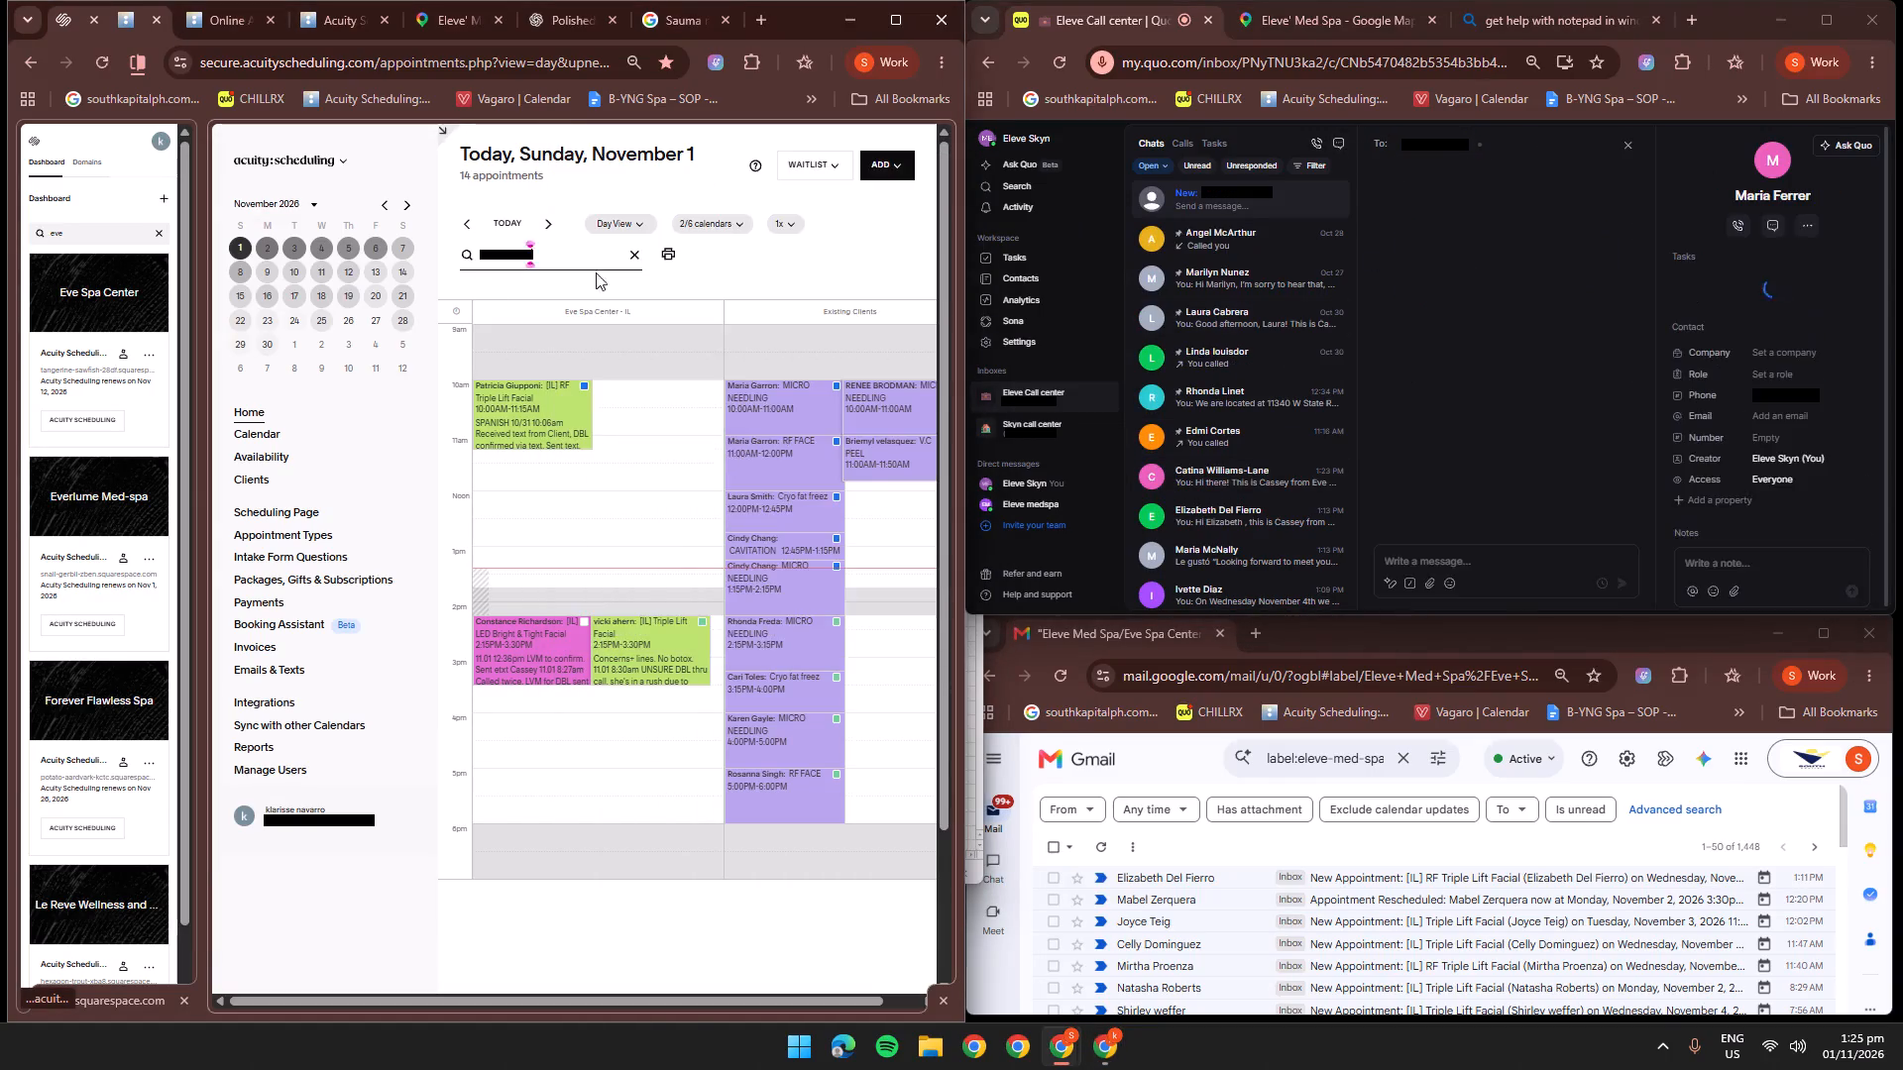
{"action": "left_click", "coordinate": [771, 312]}
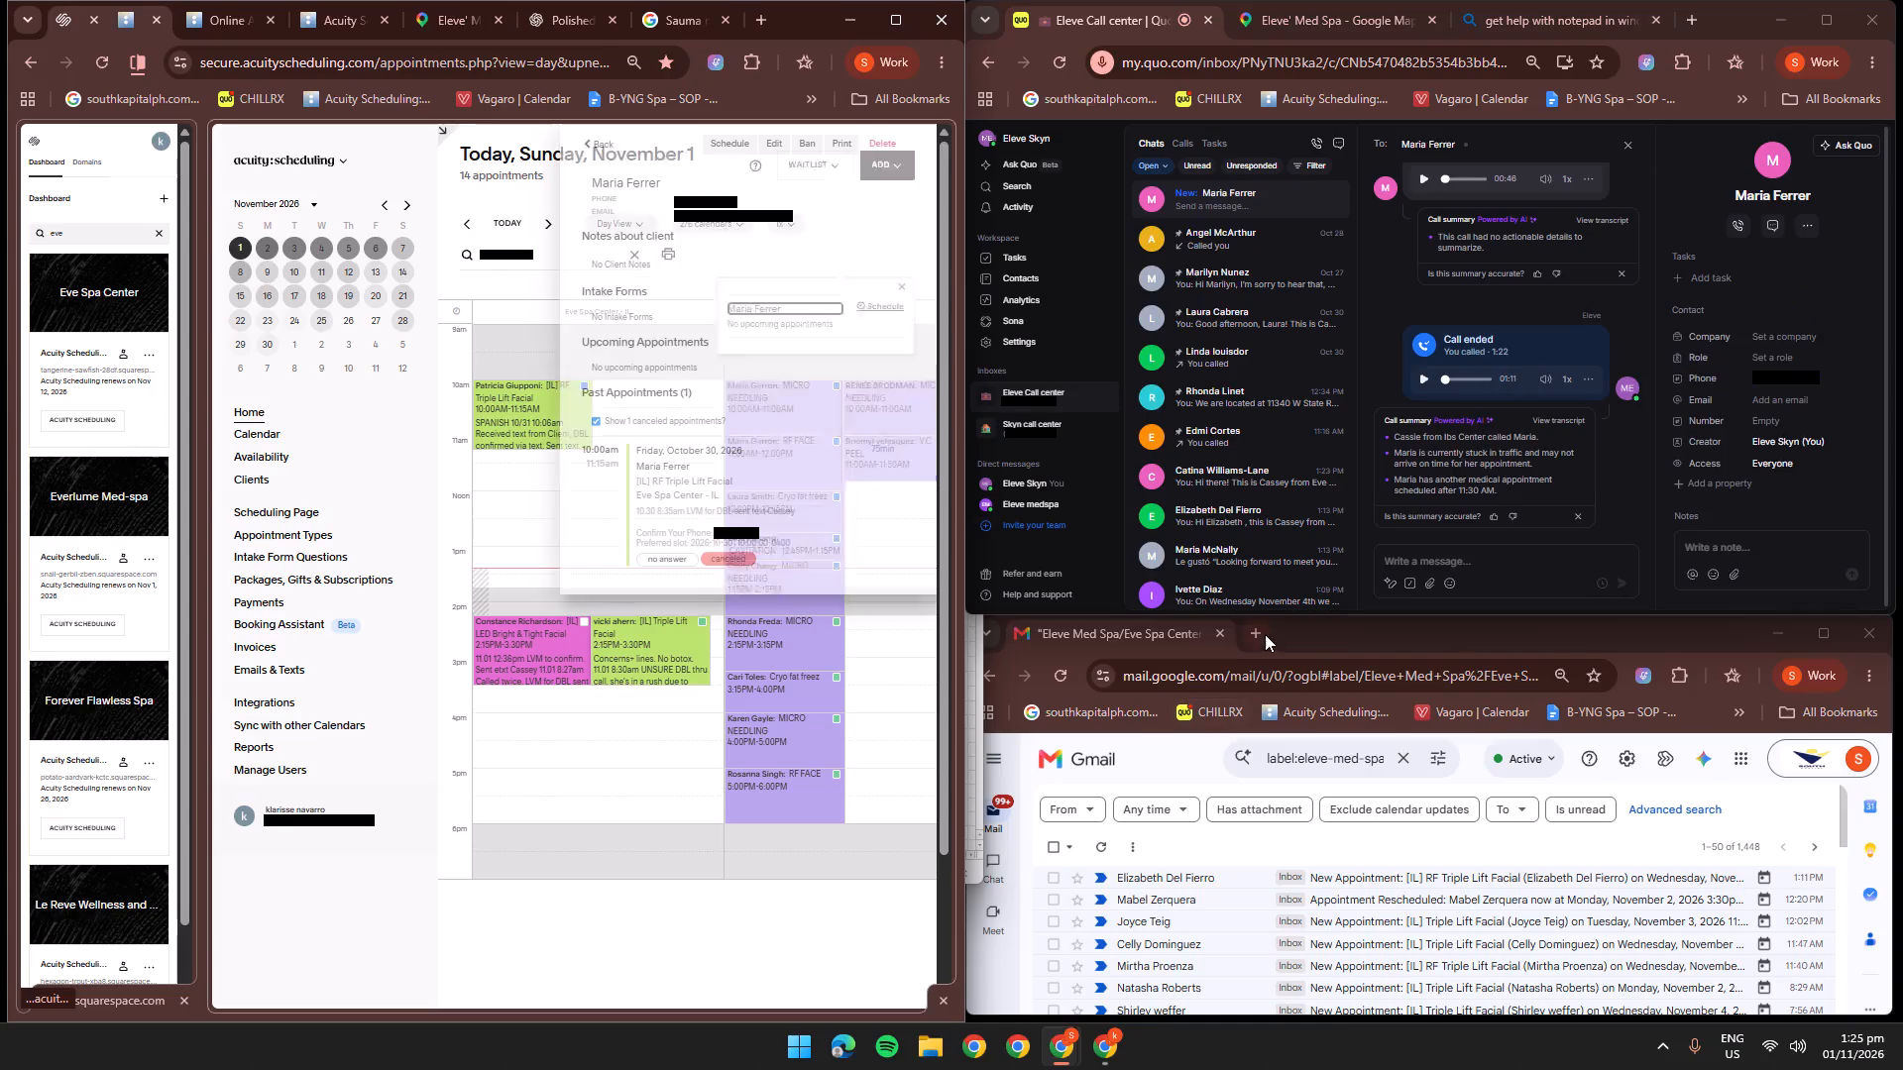
{"action": "scroll", "coordinate": [1563, 423], "scroll_direction": "down", "scroll_amount": 2}
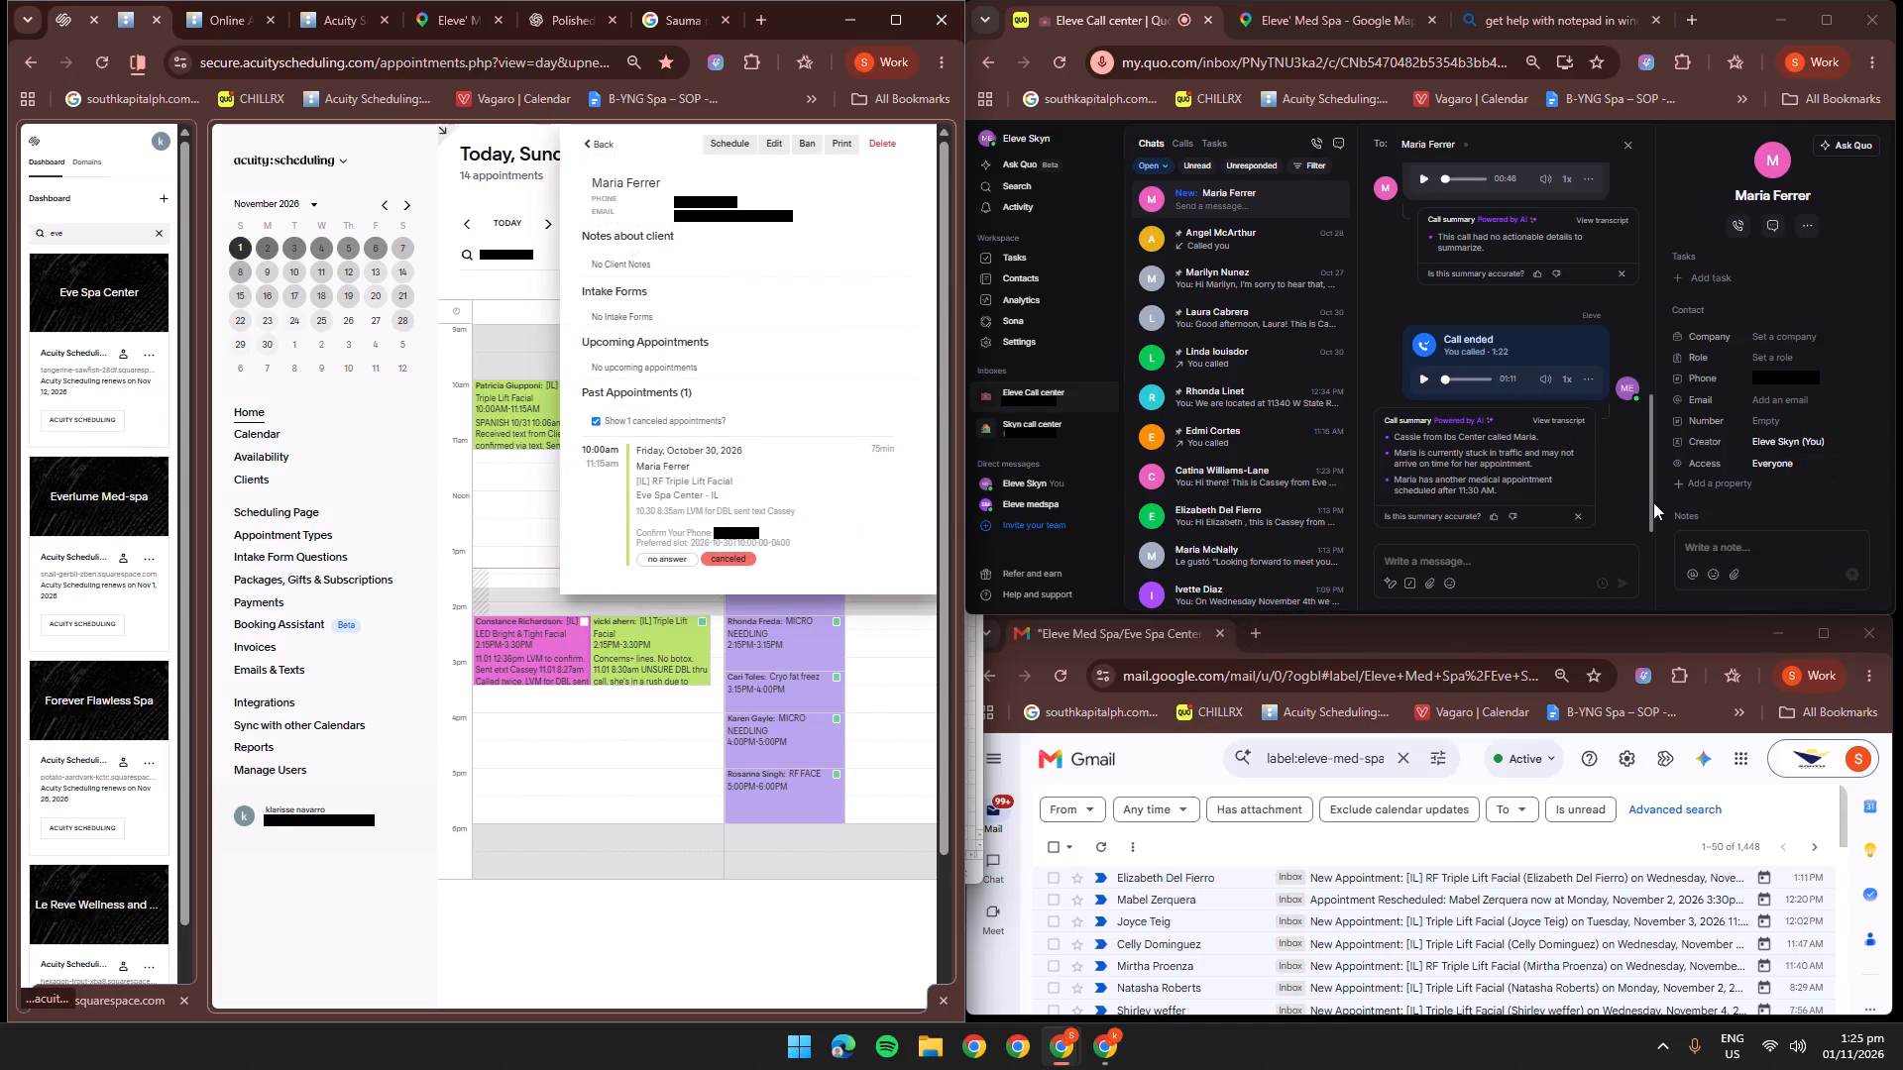
{"action": "scroll", "coordinate": [1653, 502], "scroll_direction": "up", "scroll_amount": 3}
{"action": "scroll", "coordinate": [1610, 482], "scroll_direction": "down", "scroll_amount": 3}
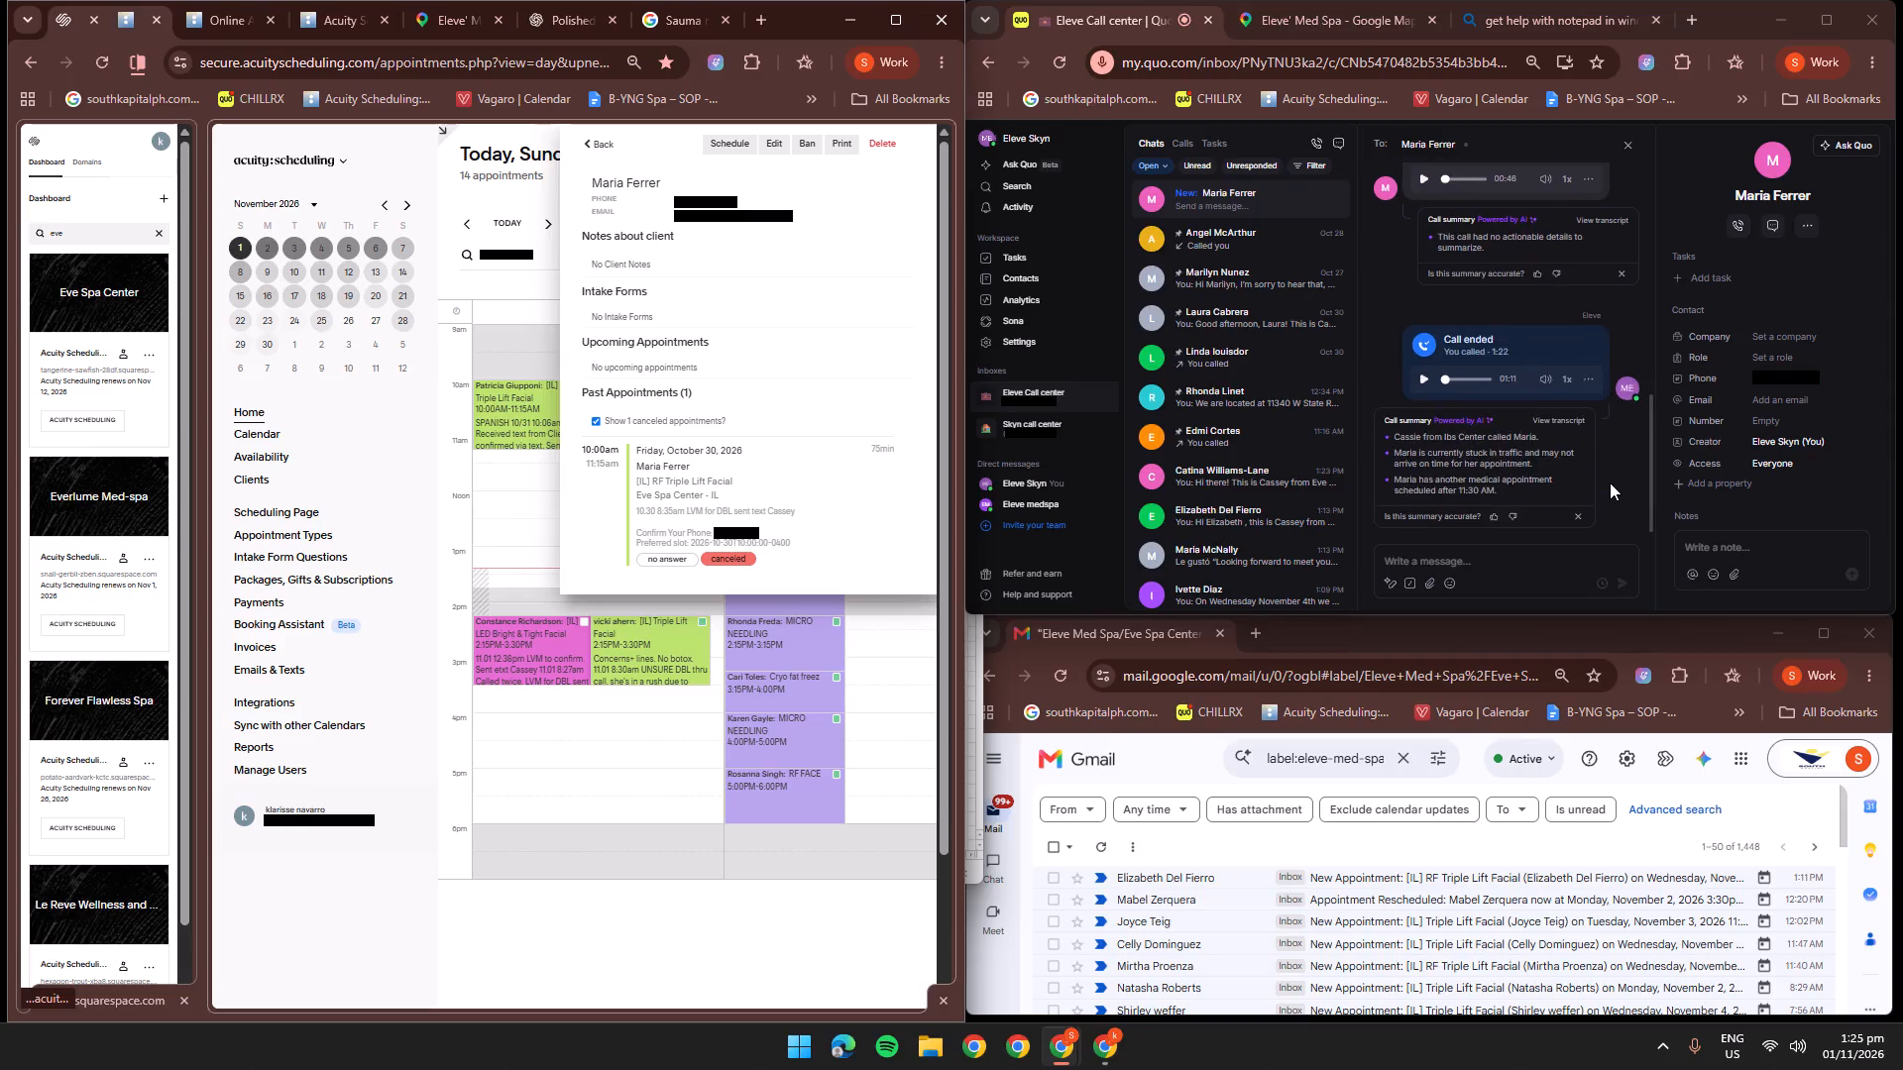
{"action": "scroll", "coordinate": [1610, 482], "scroll_direction": "down", "scroll_amount": 2}
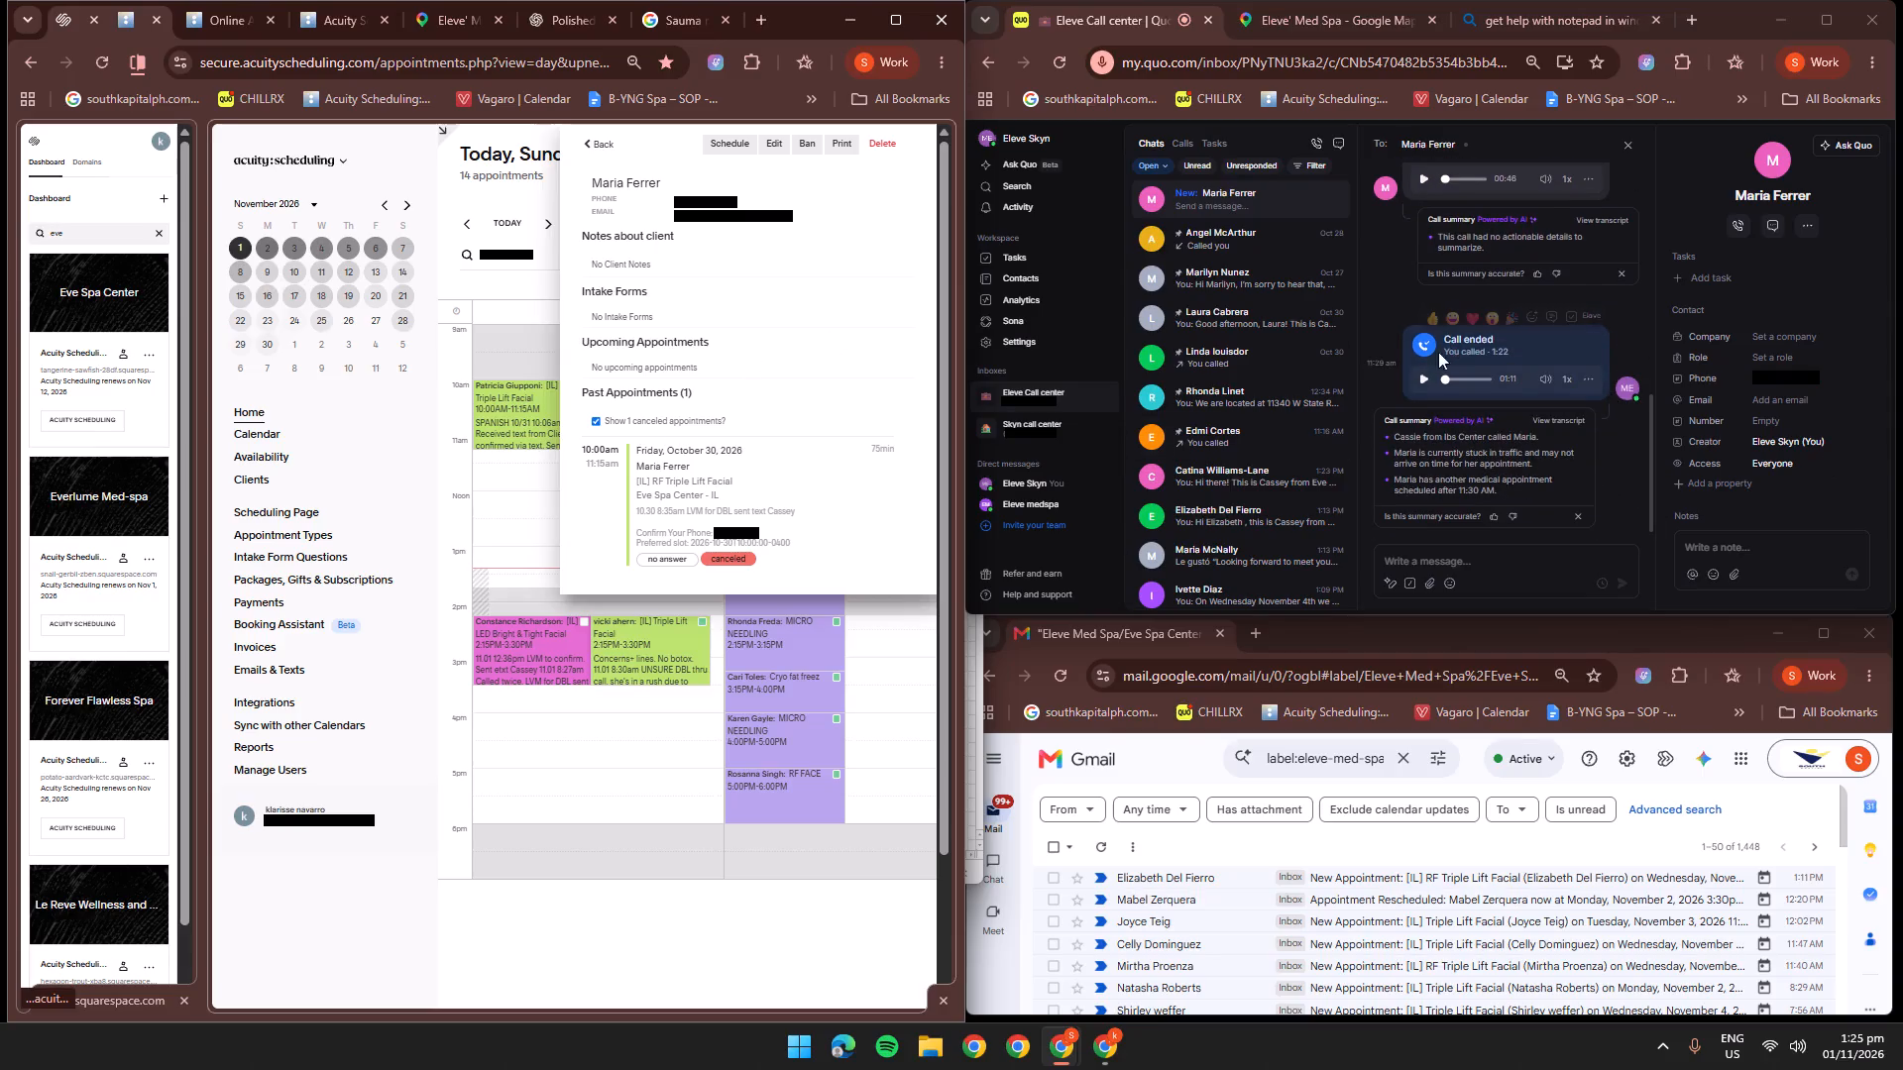
Look up the phone number from row 70 of the OCTOBER spreadsheet in the scheduling calendar and Quo, opening the client's scheduling record.
{"action": "key", "text": "alt+Tab"}
{"action": "left_click", "coordinate": [697, 104], "text": "alt"}
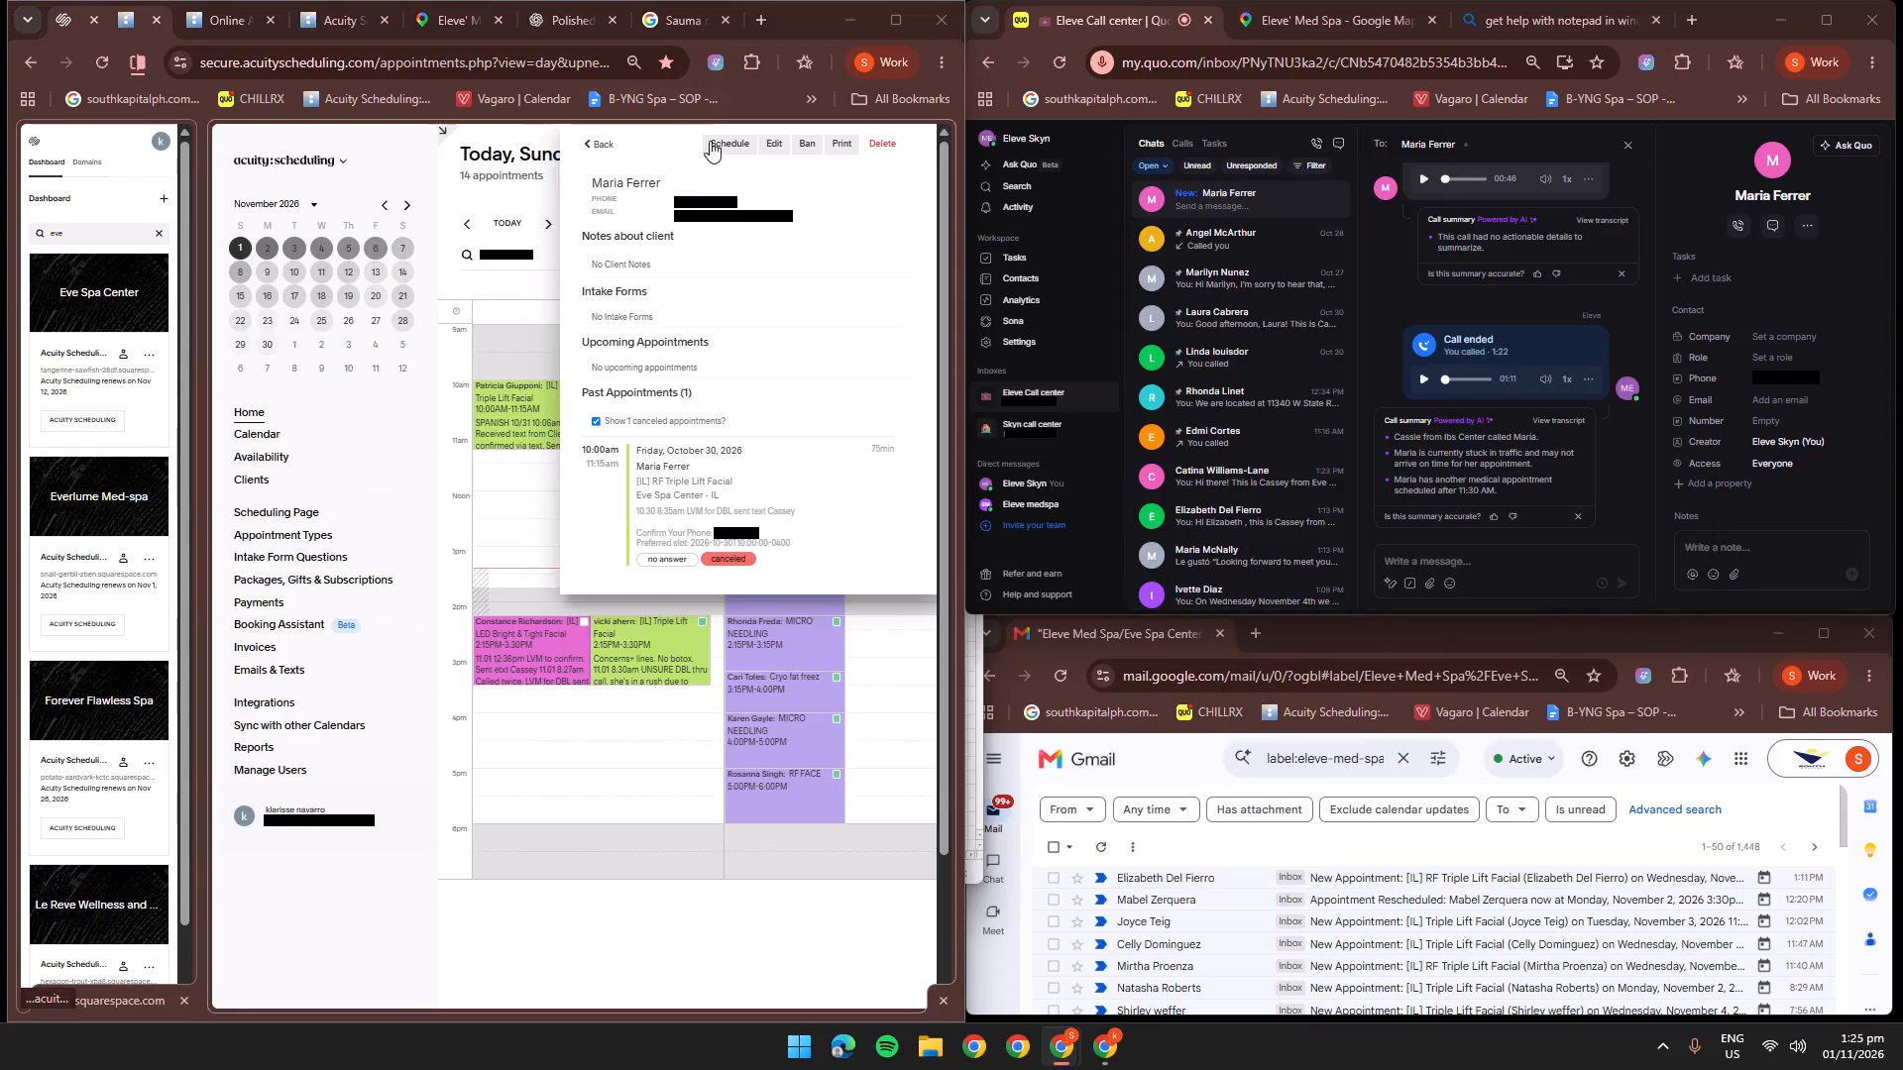
{"action": "key", "text": "alt+Tab"}
{"action": "left_click", "coordinate": [1057, 372], "text": "alt"}
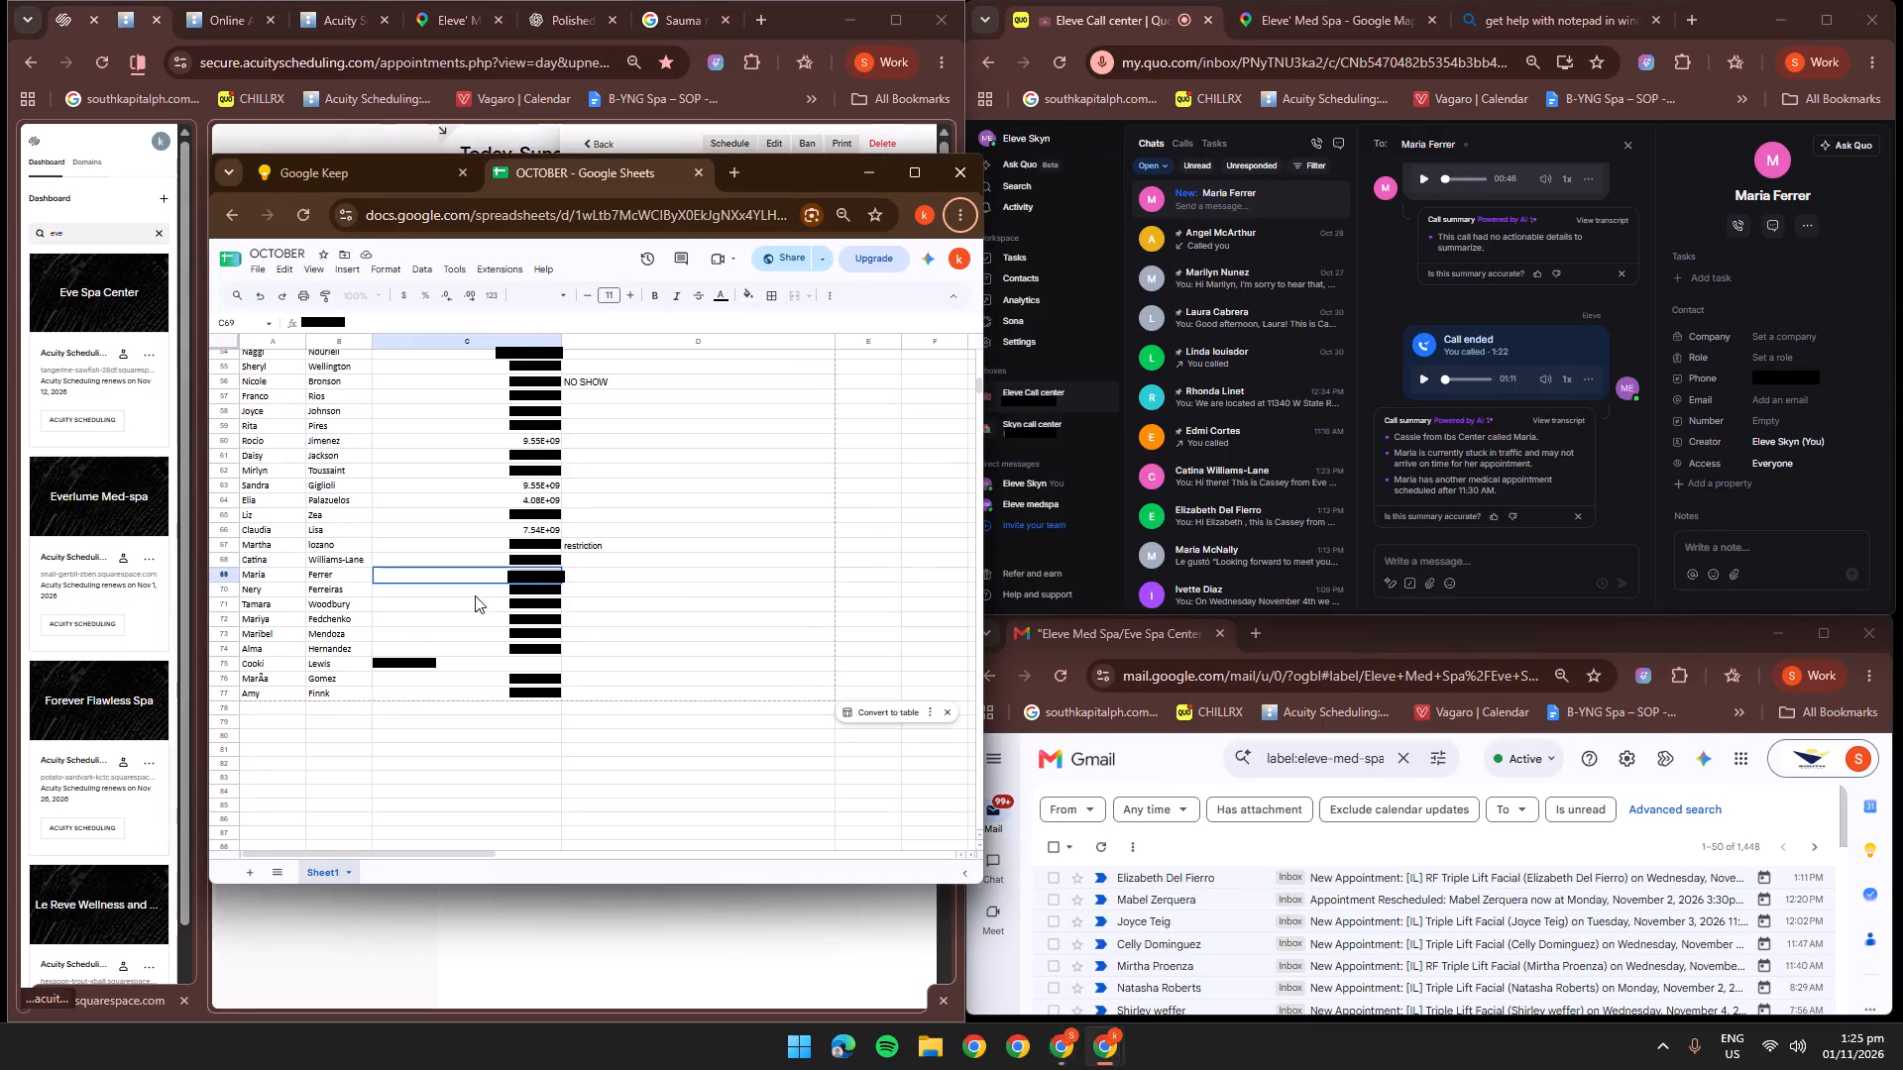
{"action": "double_click", "coordinate": [481, 587]}
{"action": "key", "text": "ctrl+a"}
{"action": "key", "text": "ctrl+c"}
{"action": "left_click", "coordinate": [564, 987]}
{"action": "left_click", "coordinate": [552, 250]}
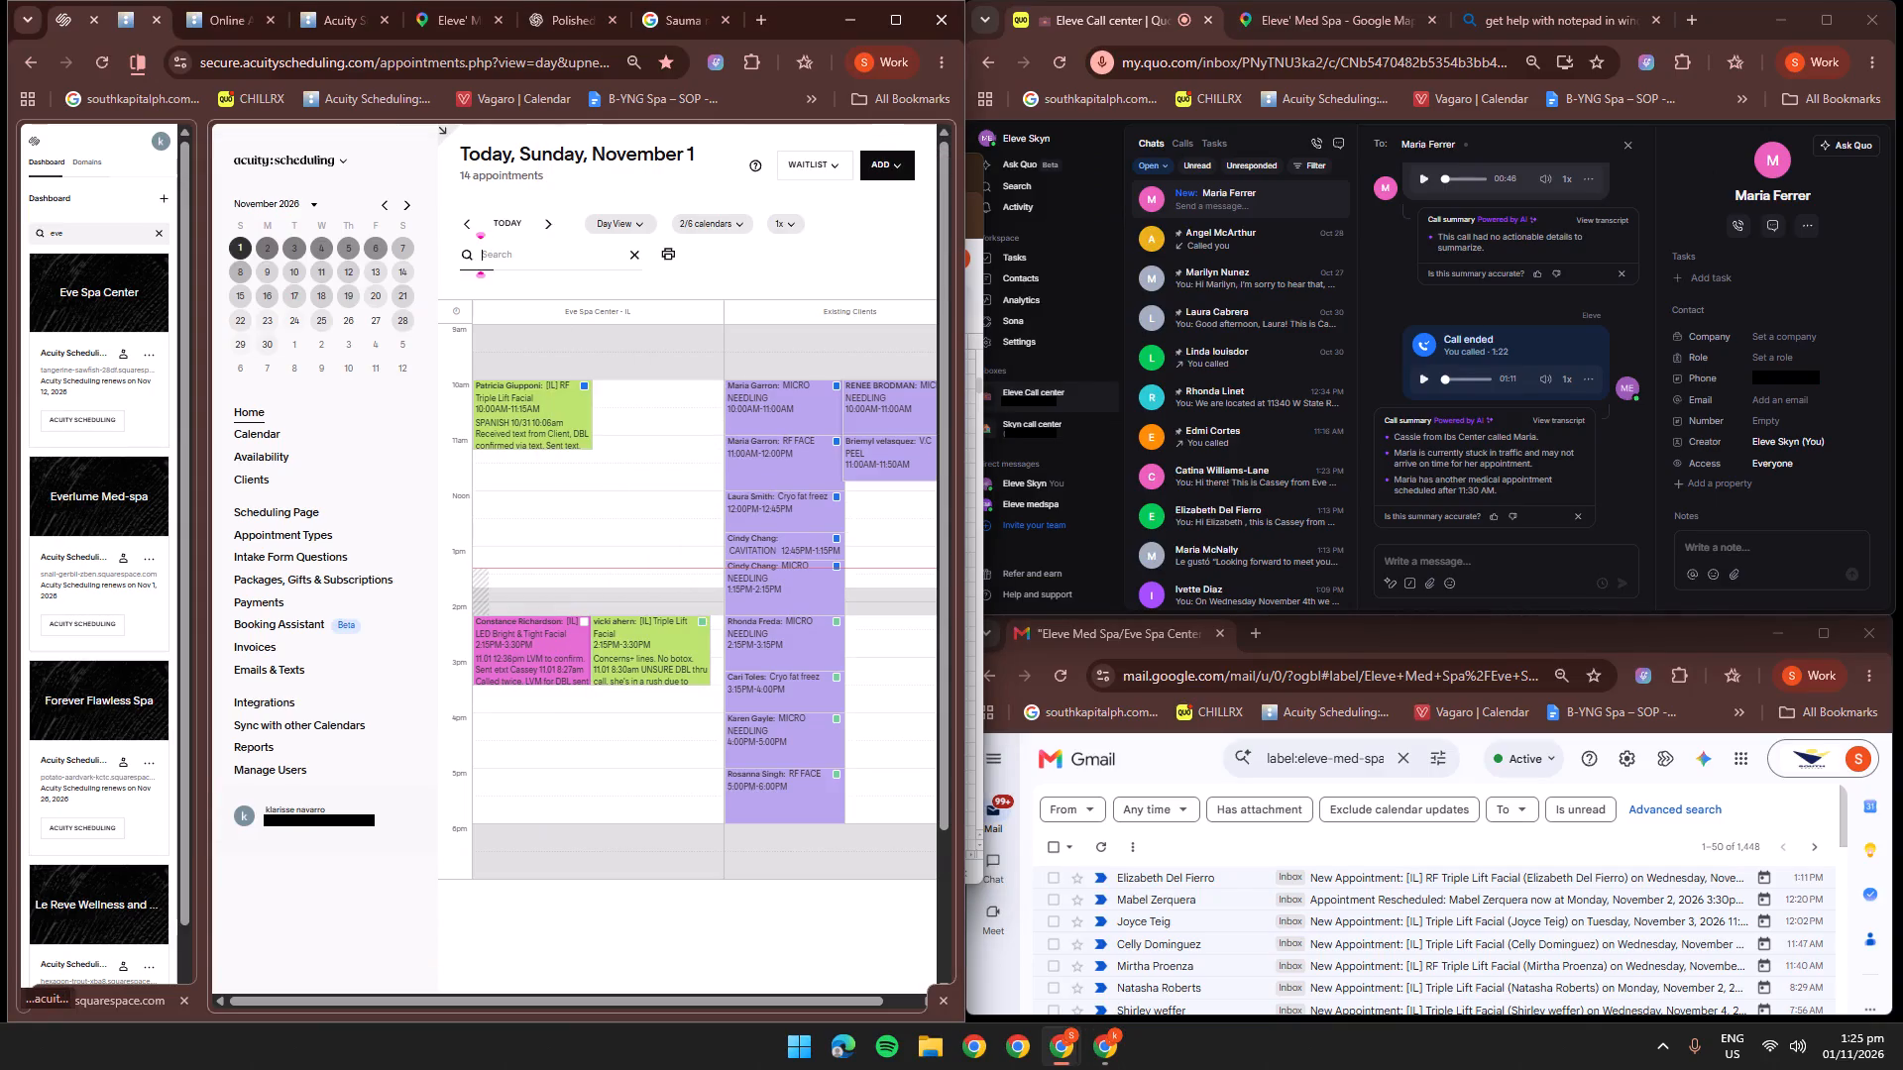
{"action": "key", "text": "ctrl+v"}
{"action": "double_click", "coordinate": [1450, 154]}
{"action": "key", "text": "ctrl+v"}
{"action": "left_click", "coordinate": [1496, 284]}
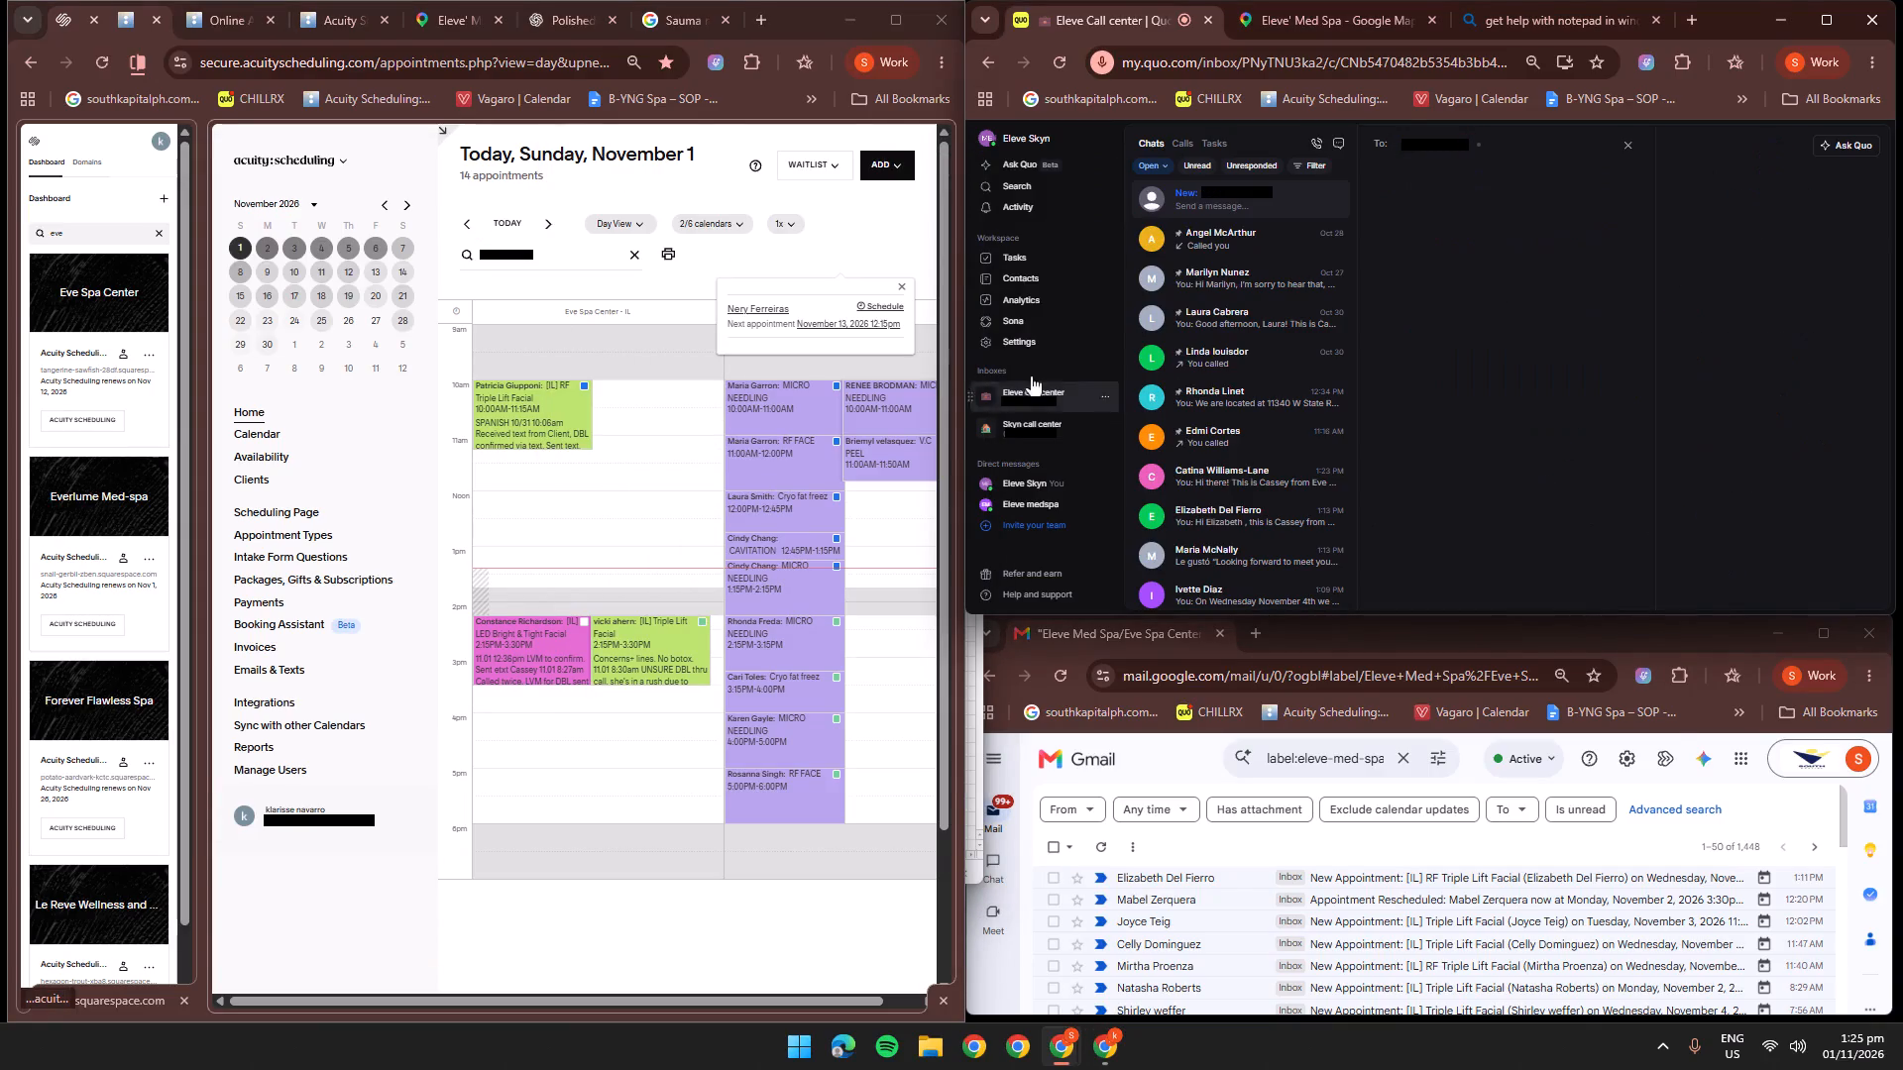
{"action": "left_click", "coordinate": [751, 308]}
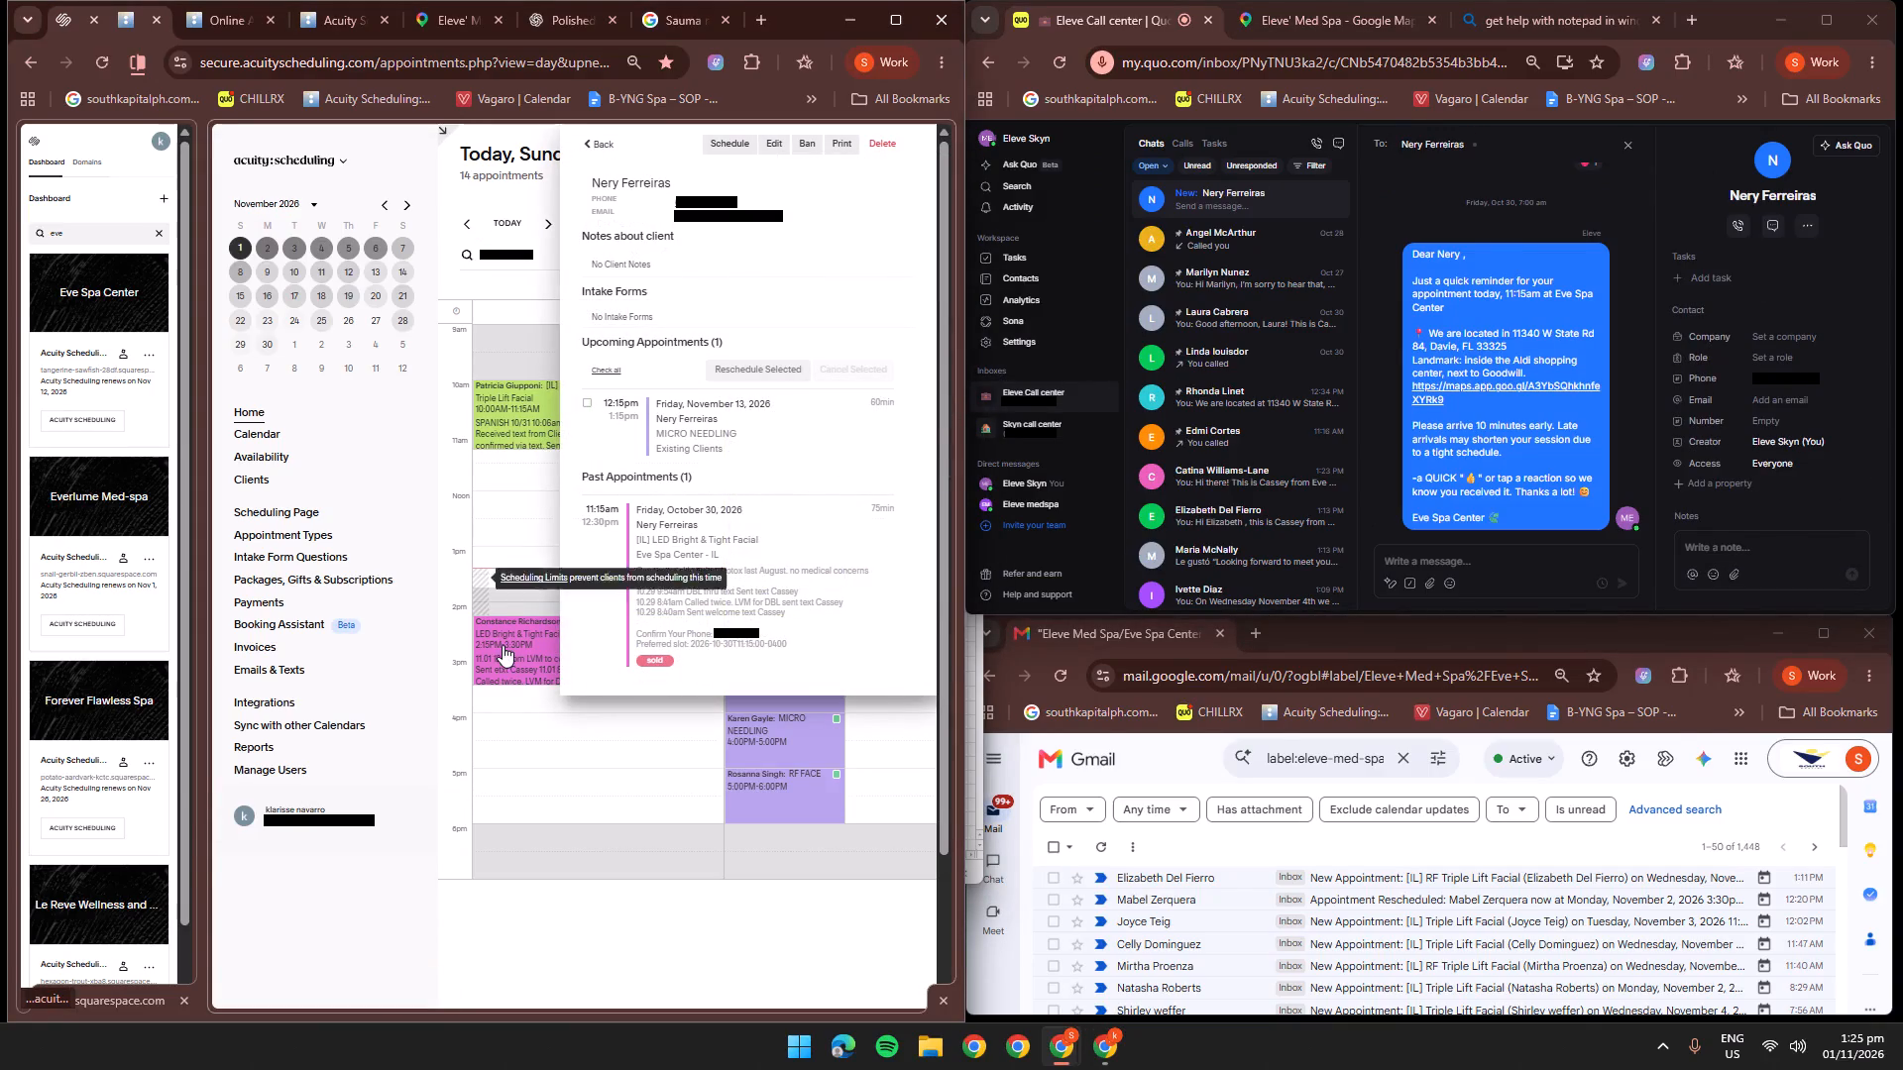
Delete row 70, the client just checked, from the OCTOBER spreadsheet and save.
{"action": "key", "text": "alt+Tab"}
{"action": "left_click", "coordinate": [1064, 404], "text": "alt"}
{"action": "left_click", "coordinate": [269, 612]}
{"action": "left_click", "coordinate": [220, 585]}
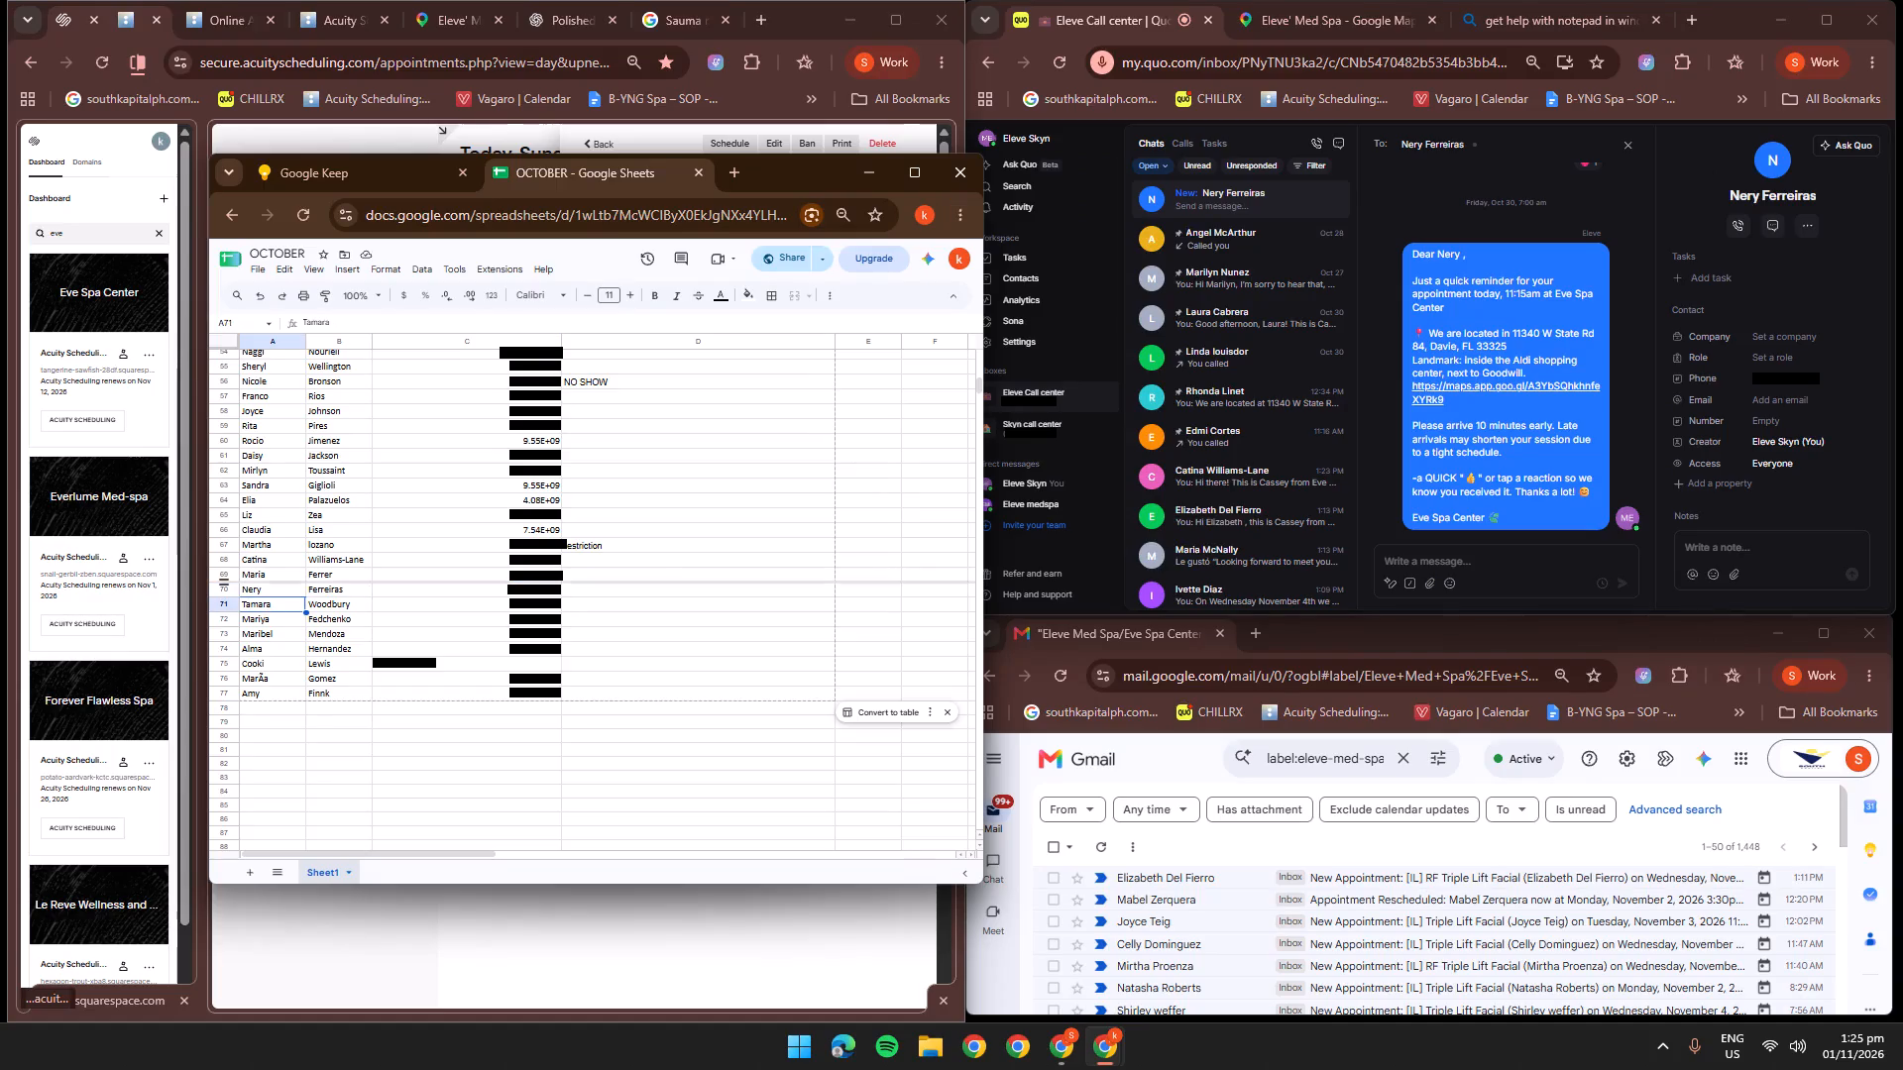
{"action": "left_click", "coordinate": [224, 590]}
{"action": "right_click", "coordinate": [226, 586]}
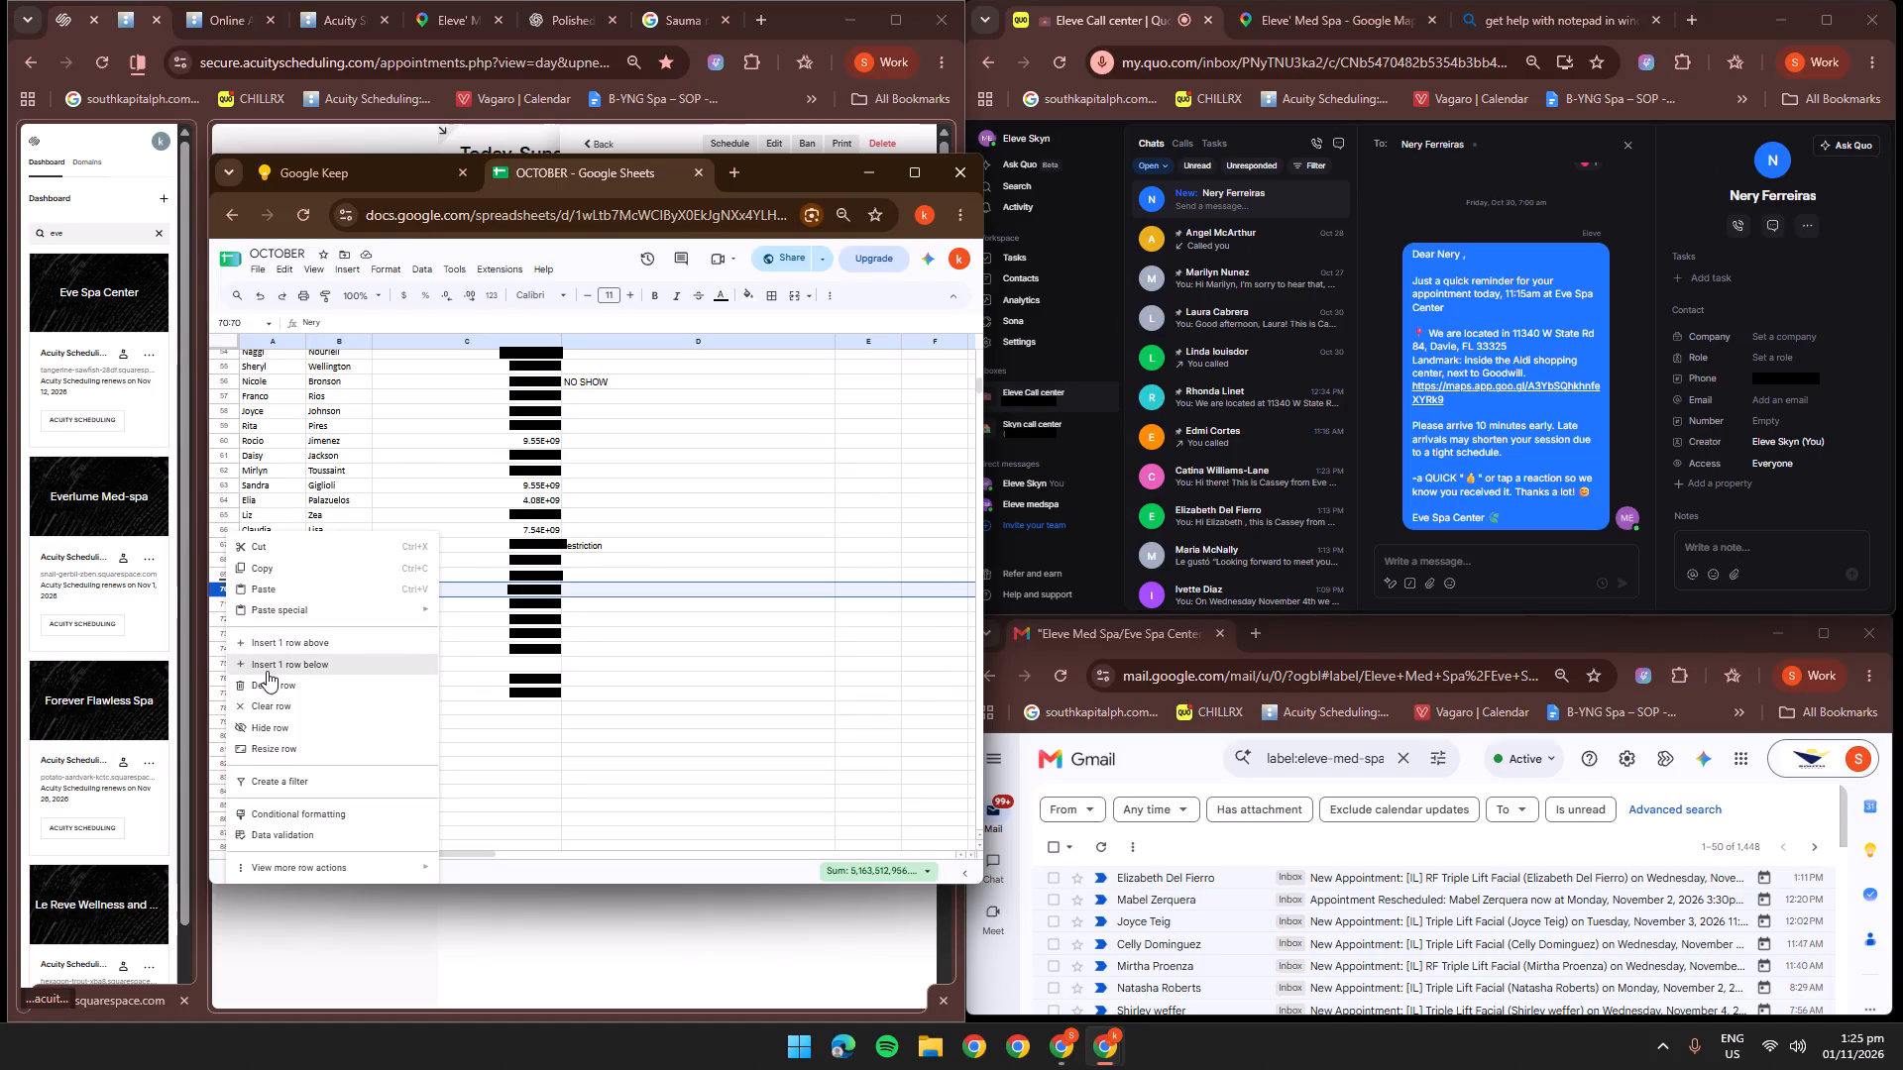
{"action": "left_click", "coordinate": [267, 671]}
{"action": "key", "text": "ctrl+z"}
{"action": "right_click", "coordinate": [224, 589]}
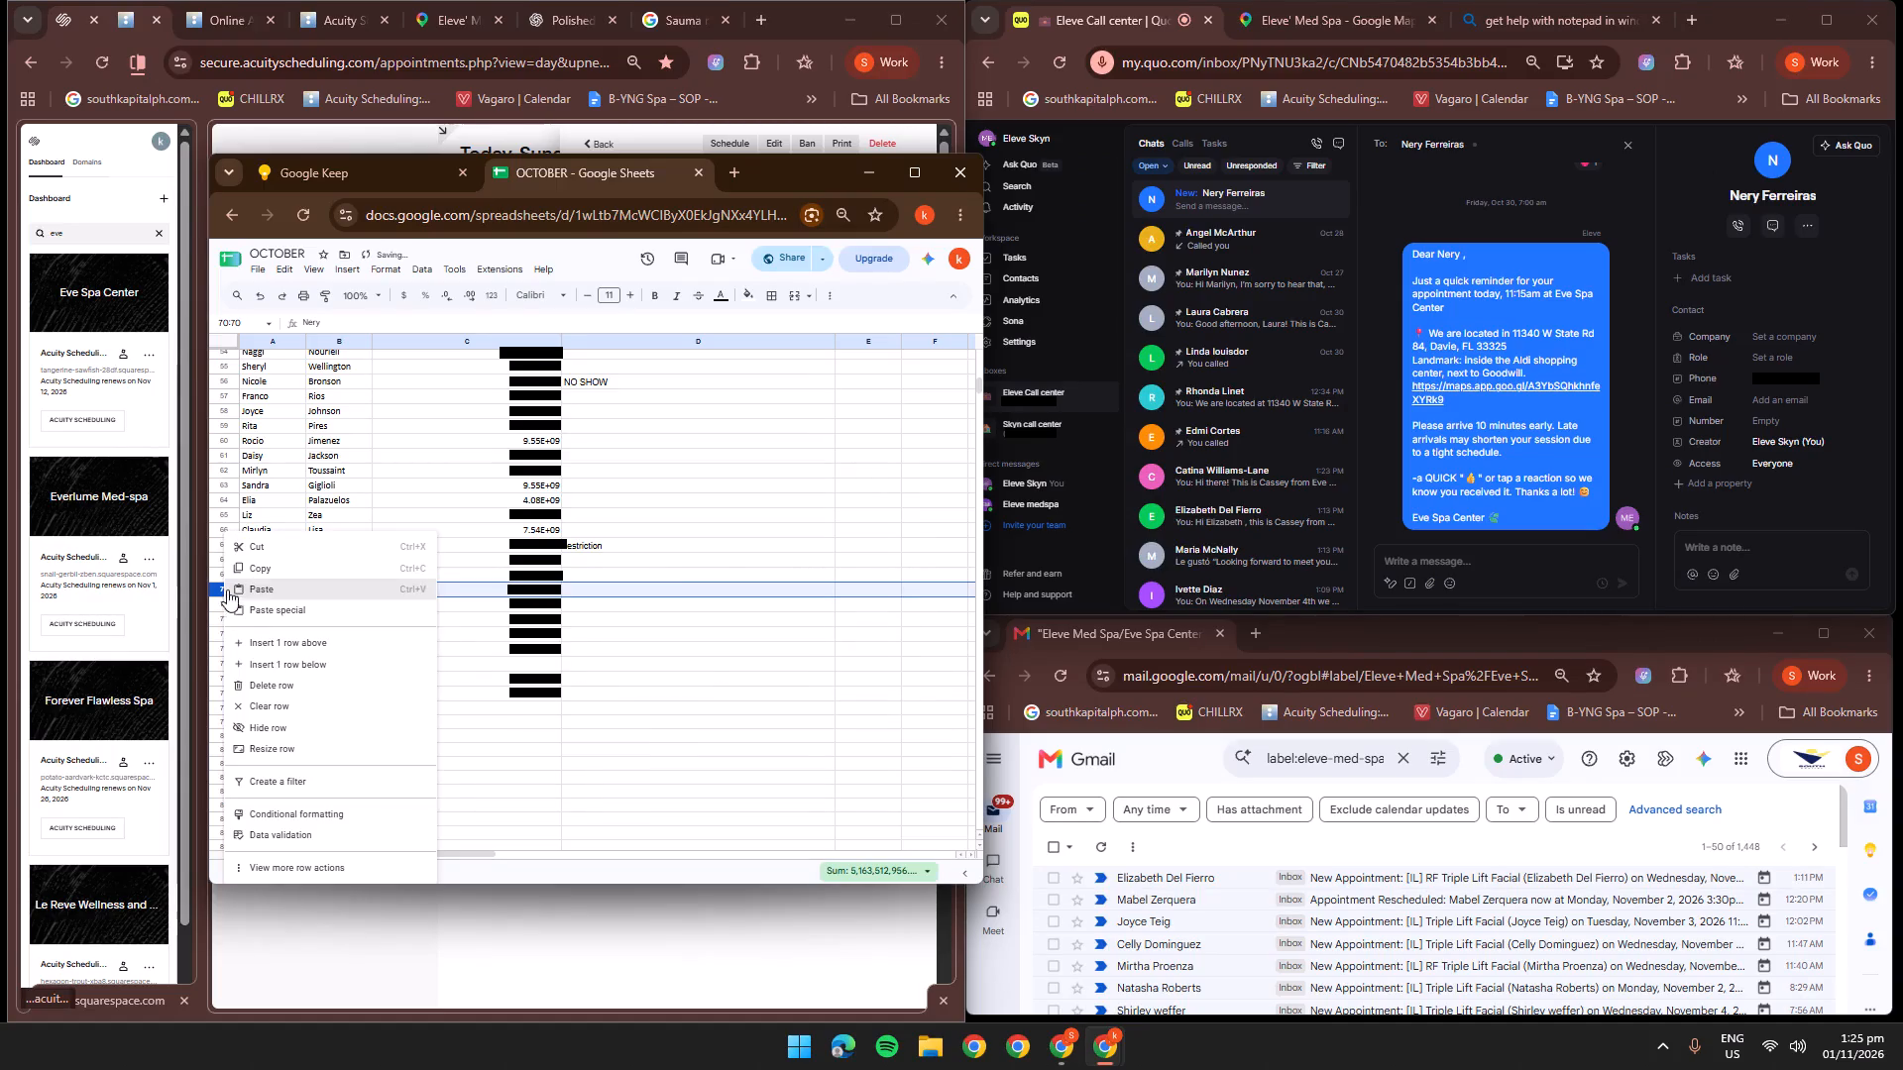
{"action": "left_click", "coordinate": [257, 687]}
{"action": "left_click", "coordinate": [621, 617]}
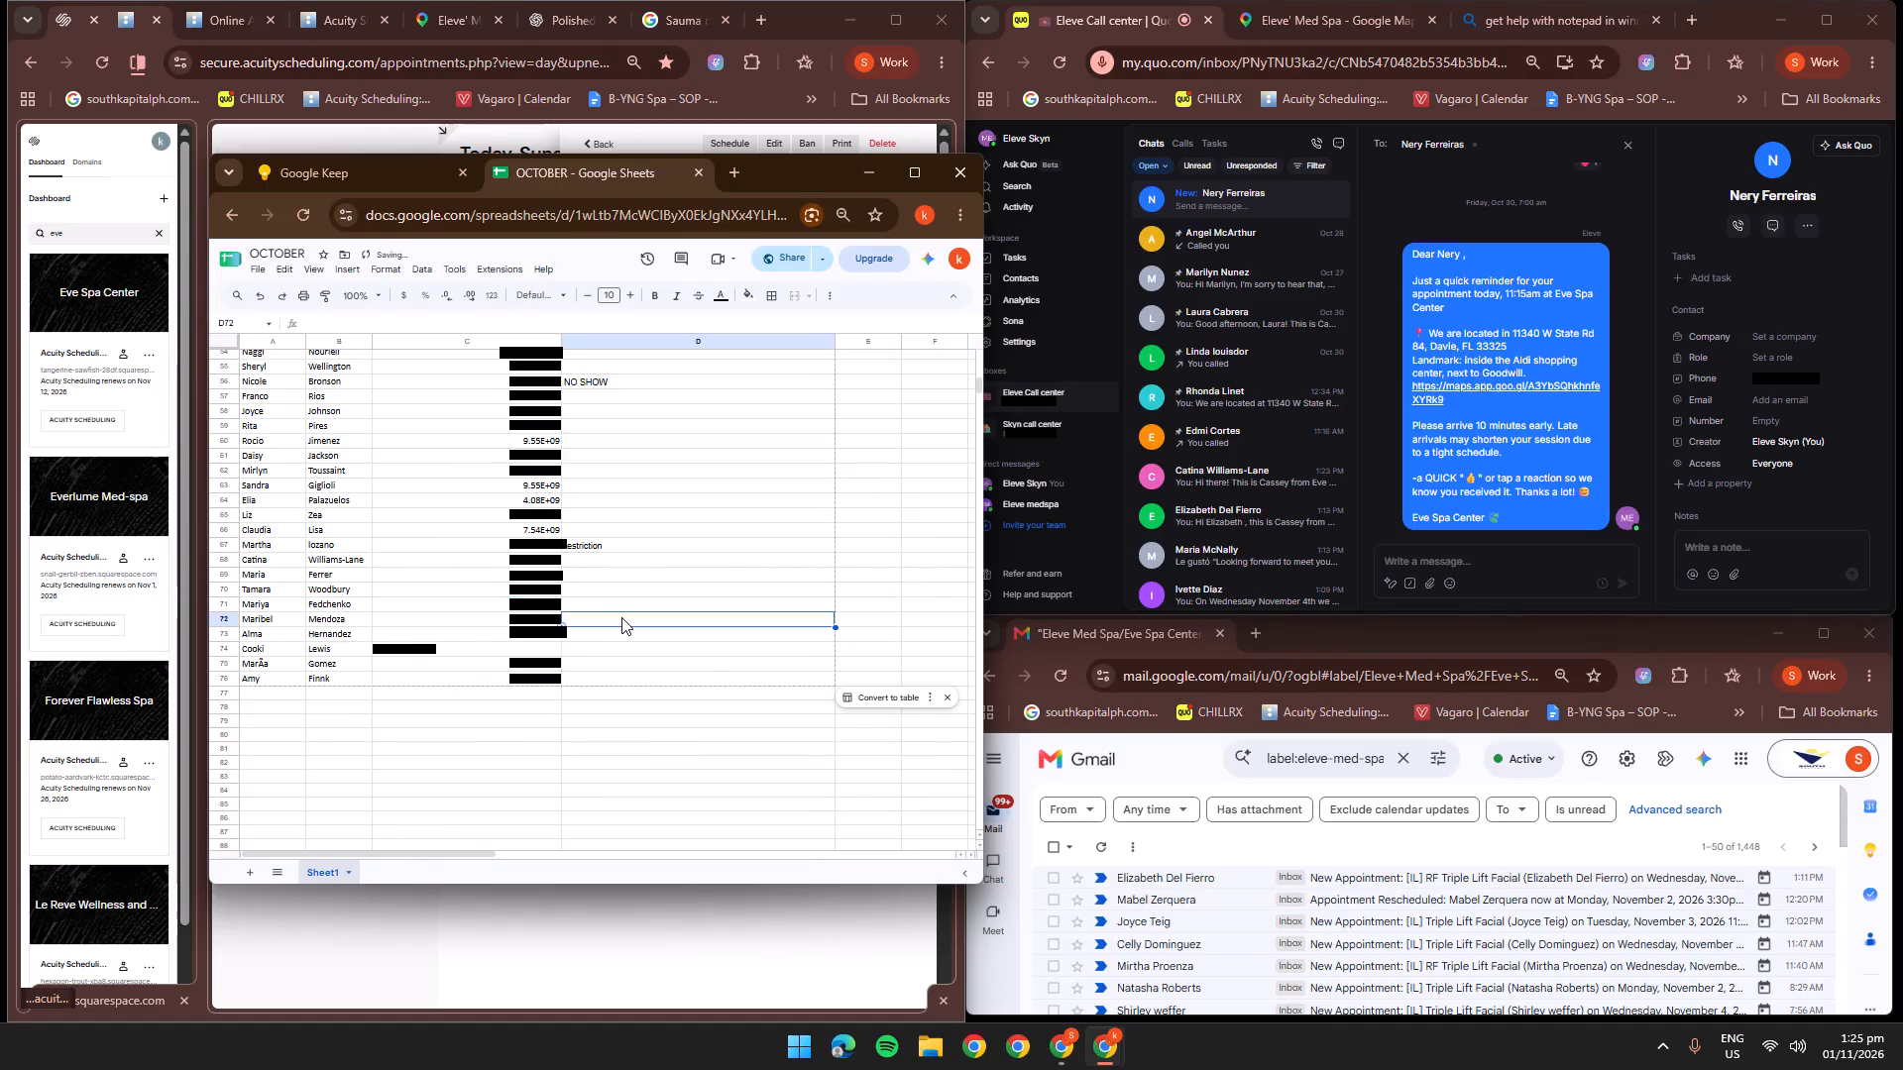
{"action": "key", "text": "ctrl+s"}
Look up the phone number now in row 71 of the OCTOBER spreadsheet in the scheduling calendar and Quo, opening the client's scheduling record.
{"action": "left_click", "coordinate": [587, 663]}
{"action": "left_click", "coordinate": [307, 586]}
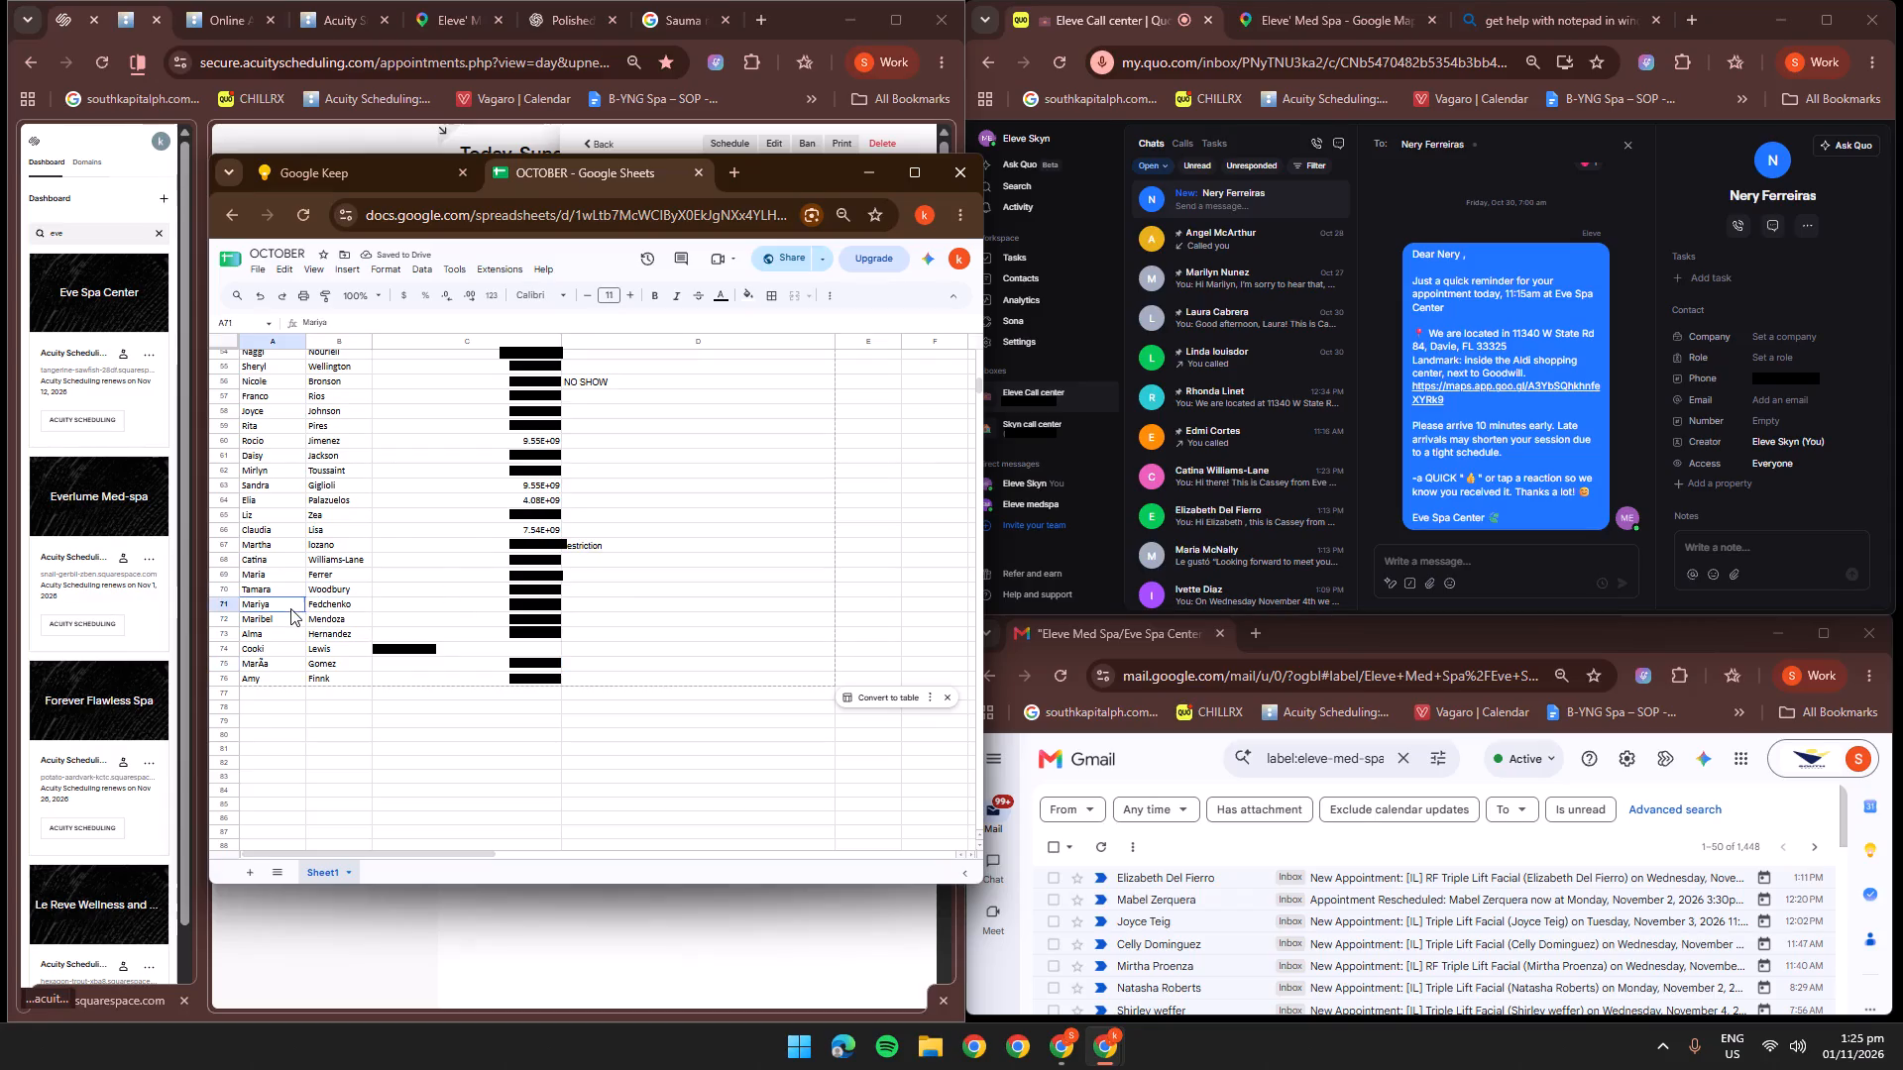
{"action": "left_click", "coordinate": [290, 608]}
{"action": "left_click", "coordinate": [393, 604]}
{"action": "double_click", "coordinate": [489, 609]}
{"action": "key", "text": "ctrl+a"}
{"action": "key", "text": "ctrl+c"}
{"action": "left_click", "coordinate": [572, 902], "text": "ctrl"}
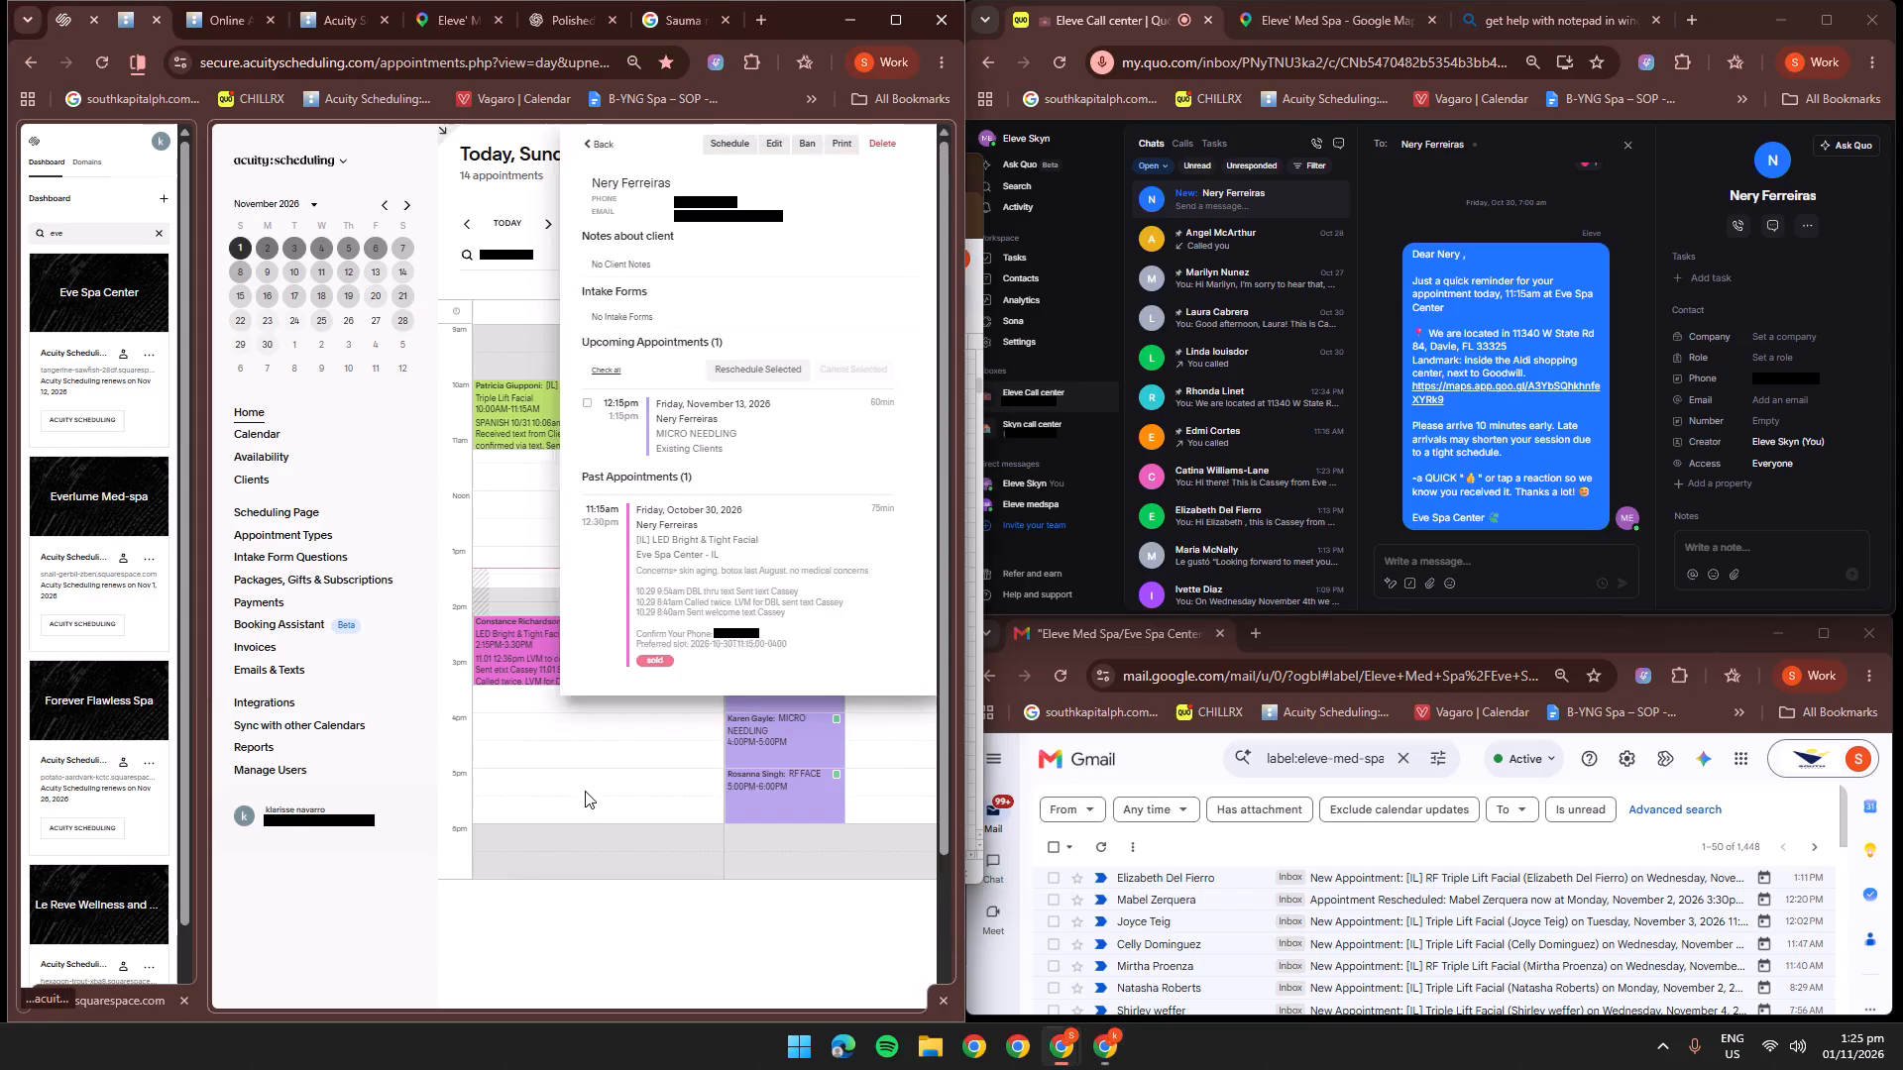
{"action": "left_click", "coordinate": [570, 250]}
{"action": "key", "text": "ctrl+v"}
{"action": "left_click", "coordinate": [1462, 146]}
{"action": "key", "text": "ctrl+v"}
{"action": "left_click", "coordinate": [1569, 230]}
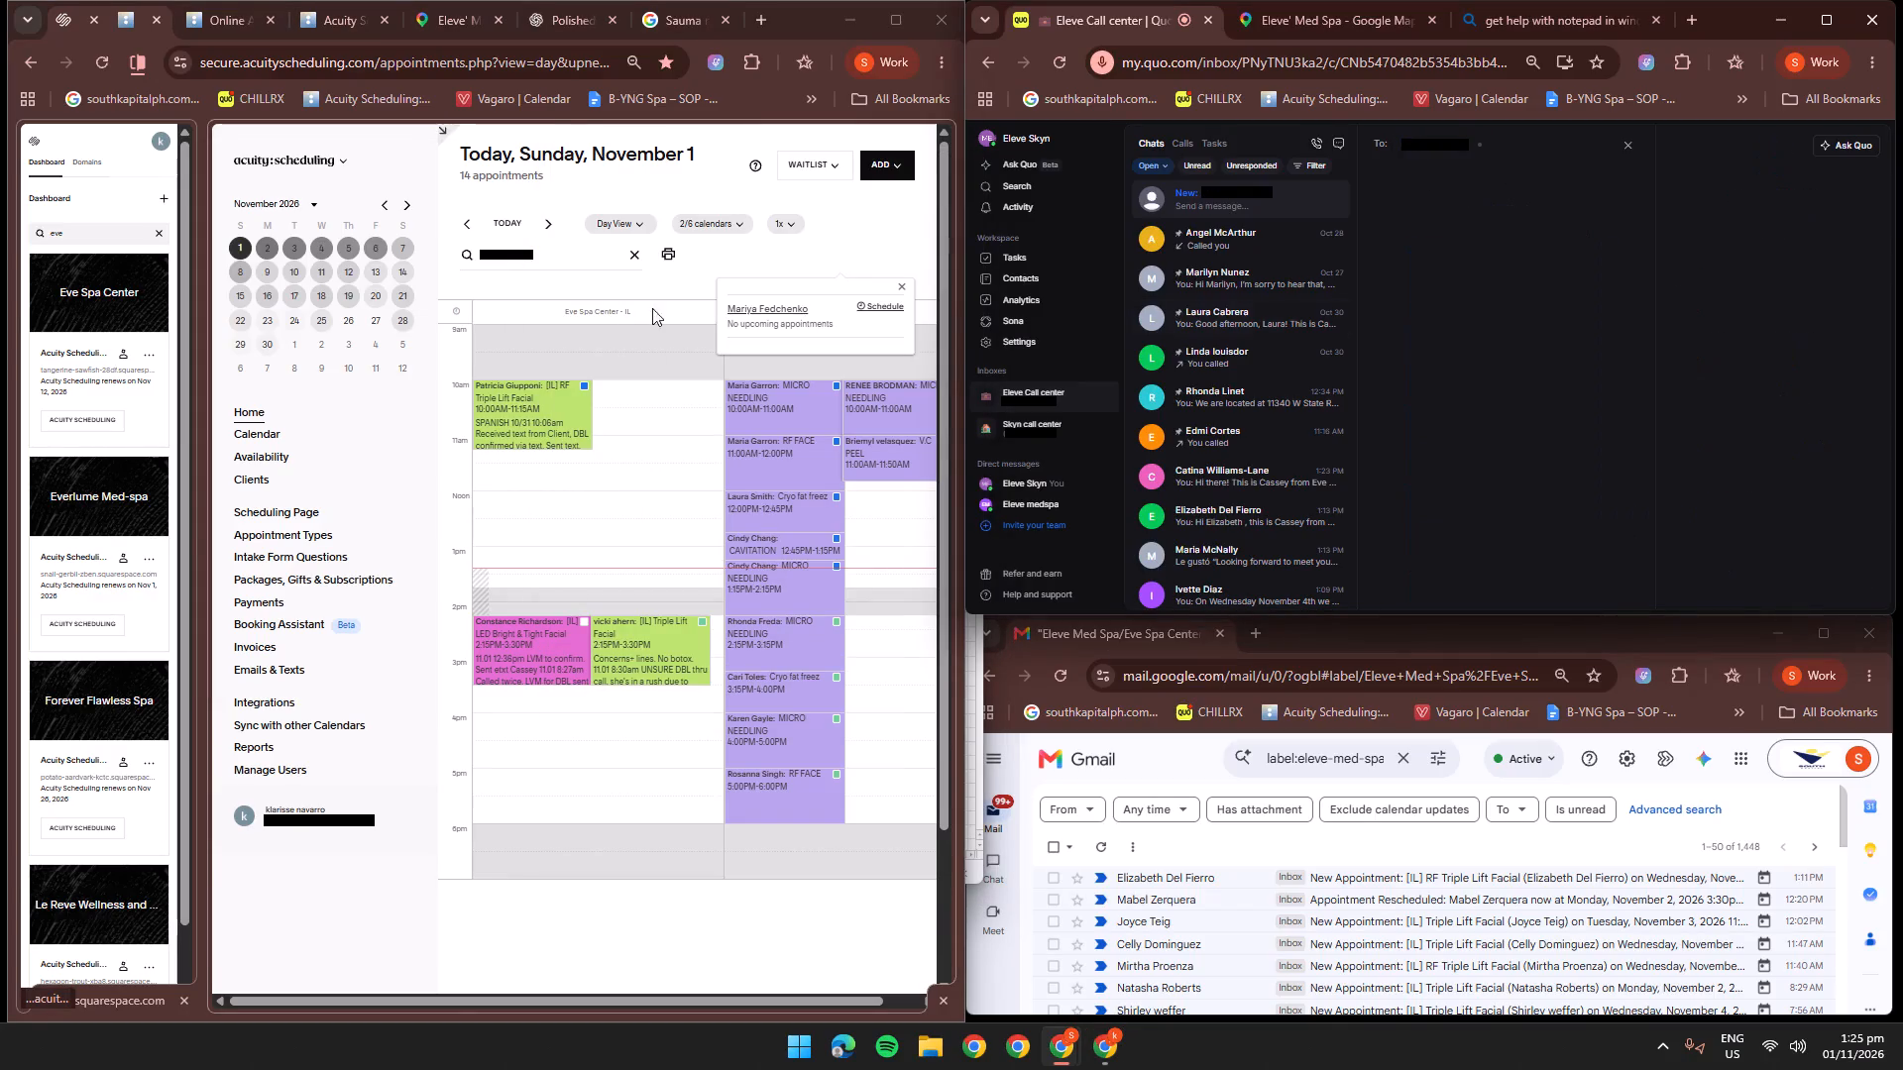
{"action": "left_click", "coordinate": [747, 314]}
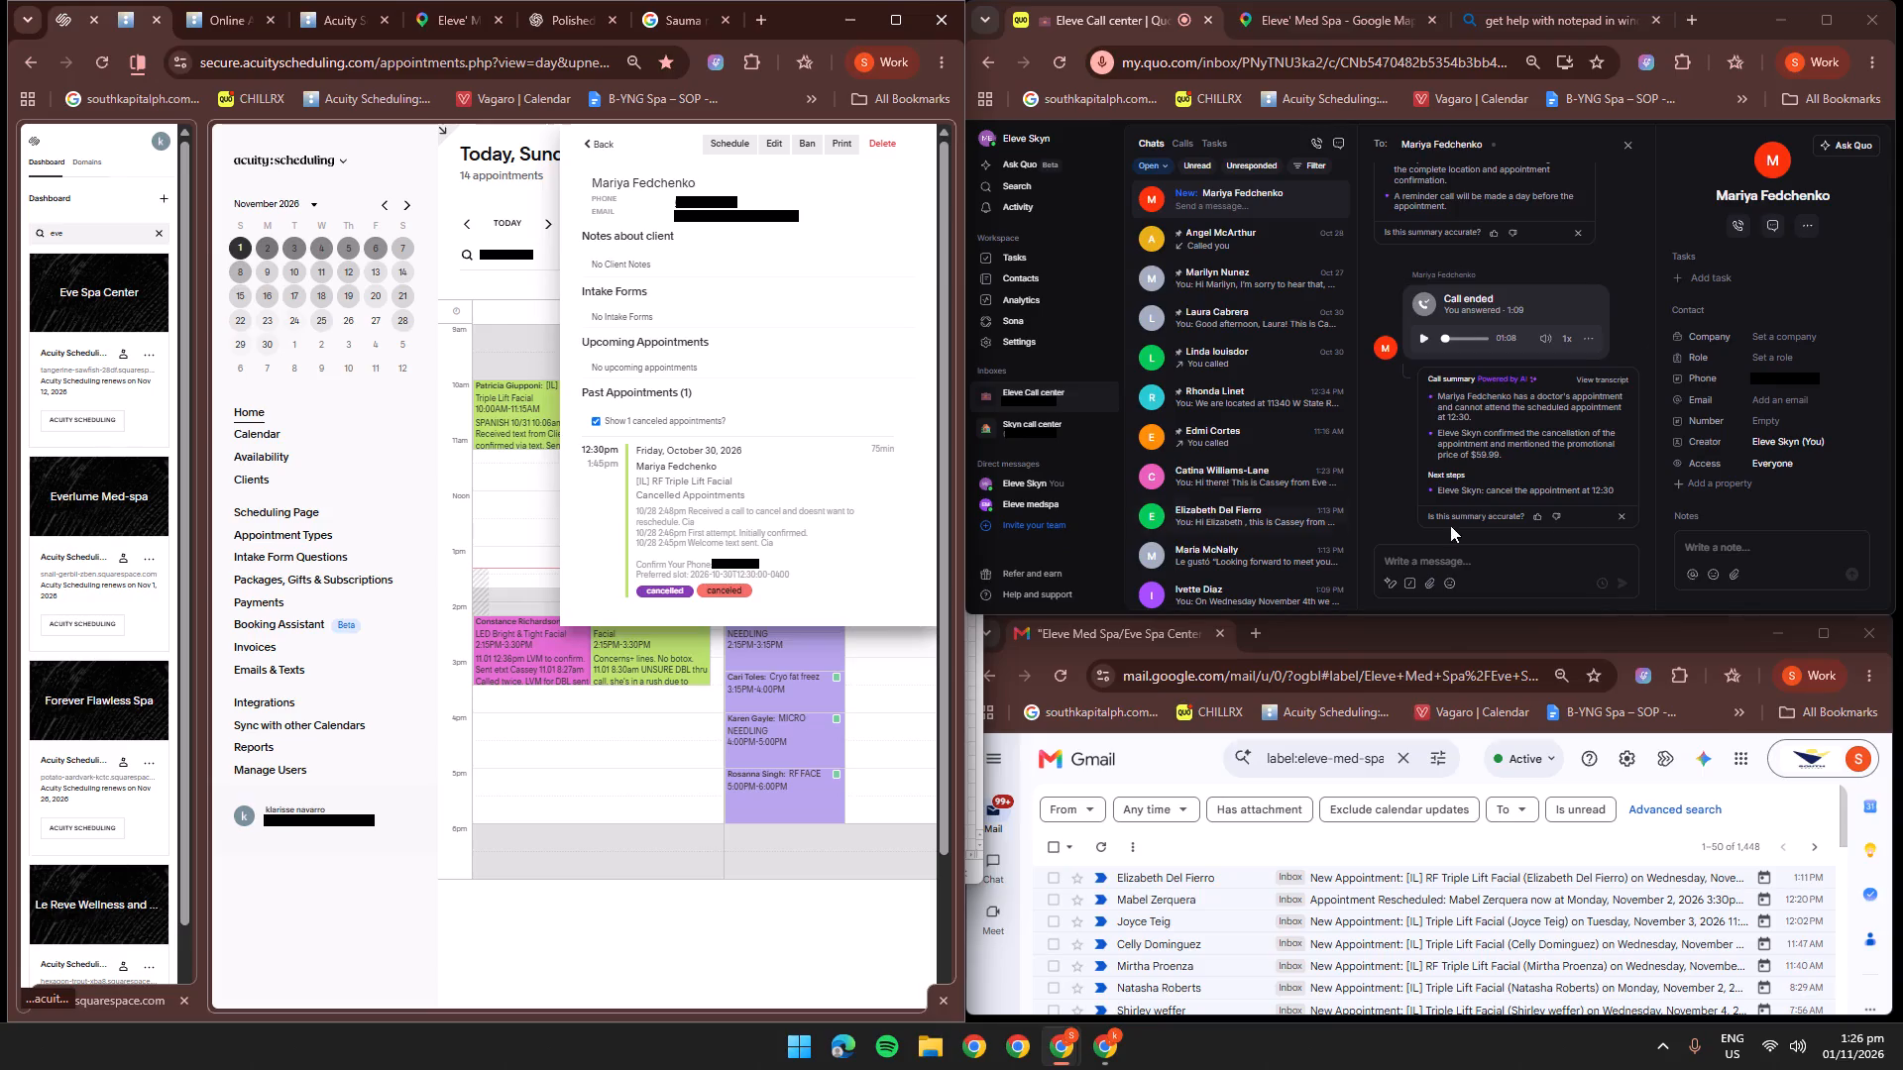
Read the client's earlier Quo call summary and full call transcript, and close their scheduling record.
{"action": "scroll", "coordinate": [1598, 475], "scroll_direction": "up", "scroll_amount": 1}
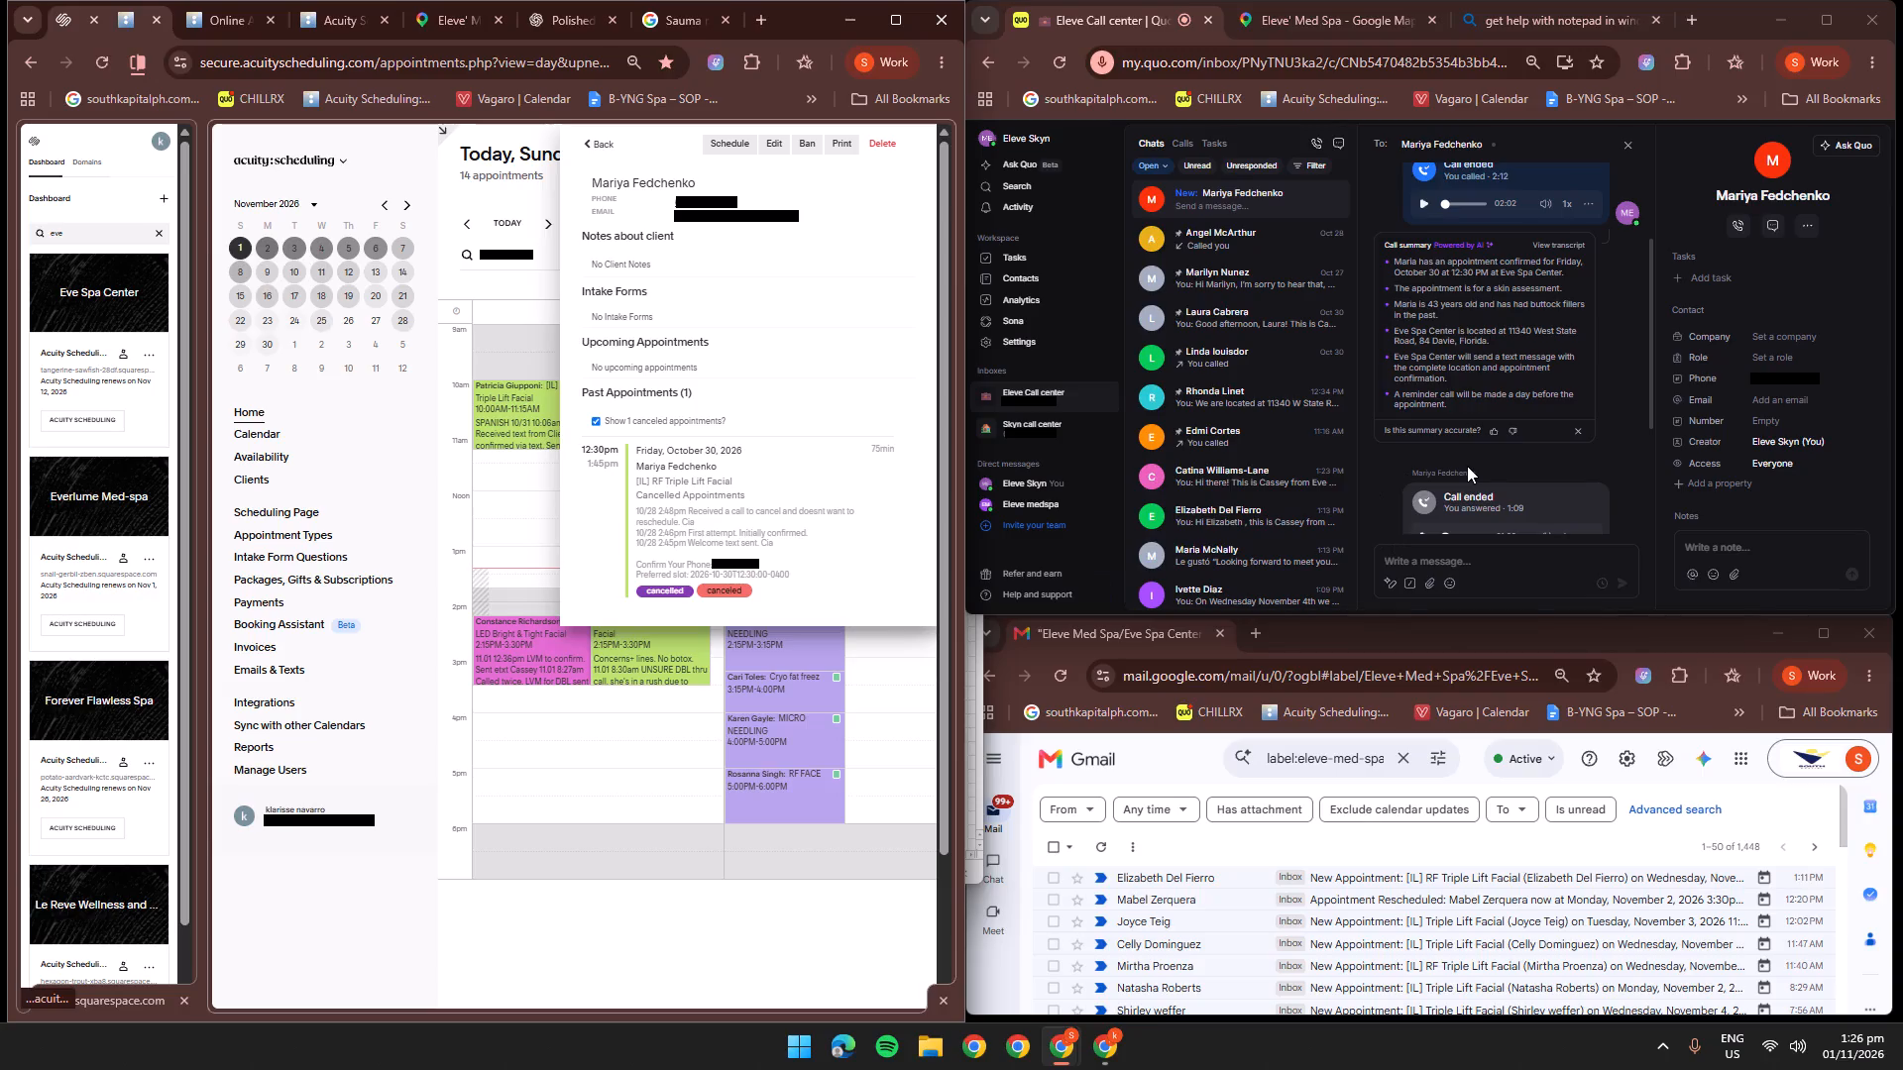
{"action": "left_click", "coordinate": [1561, 241]}
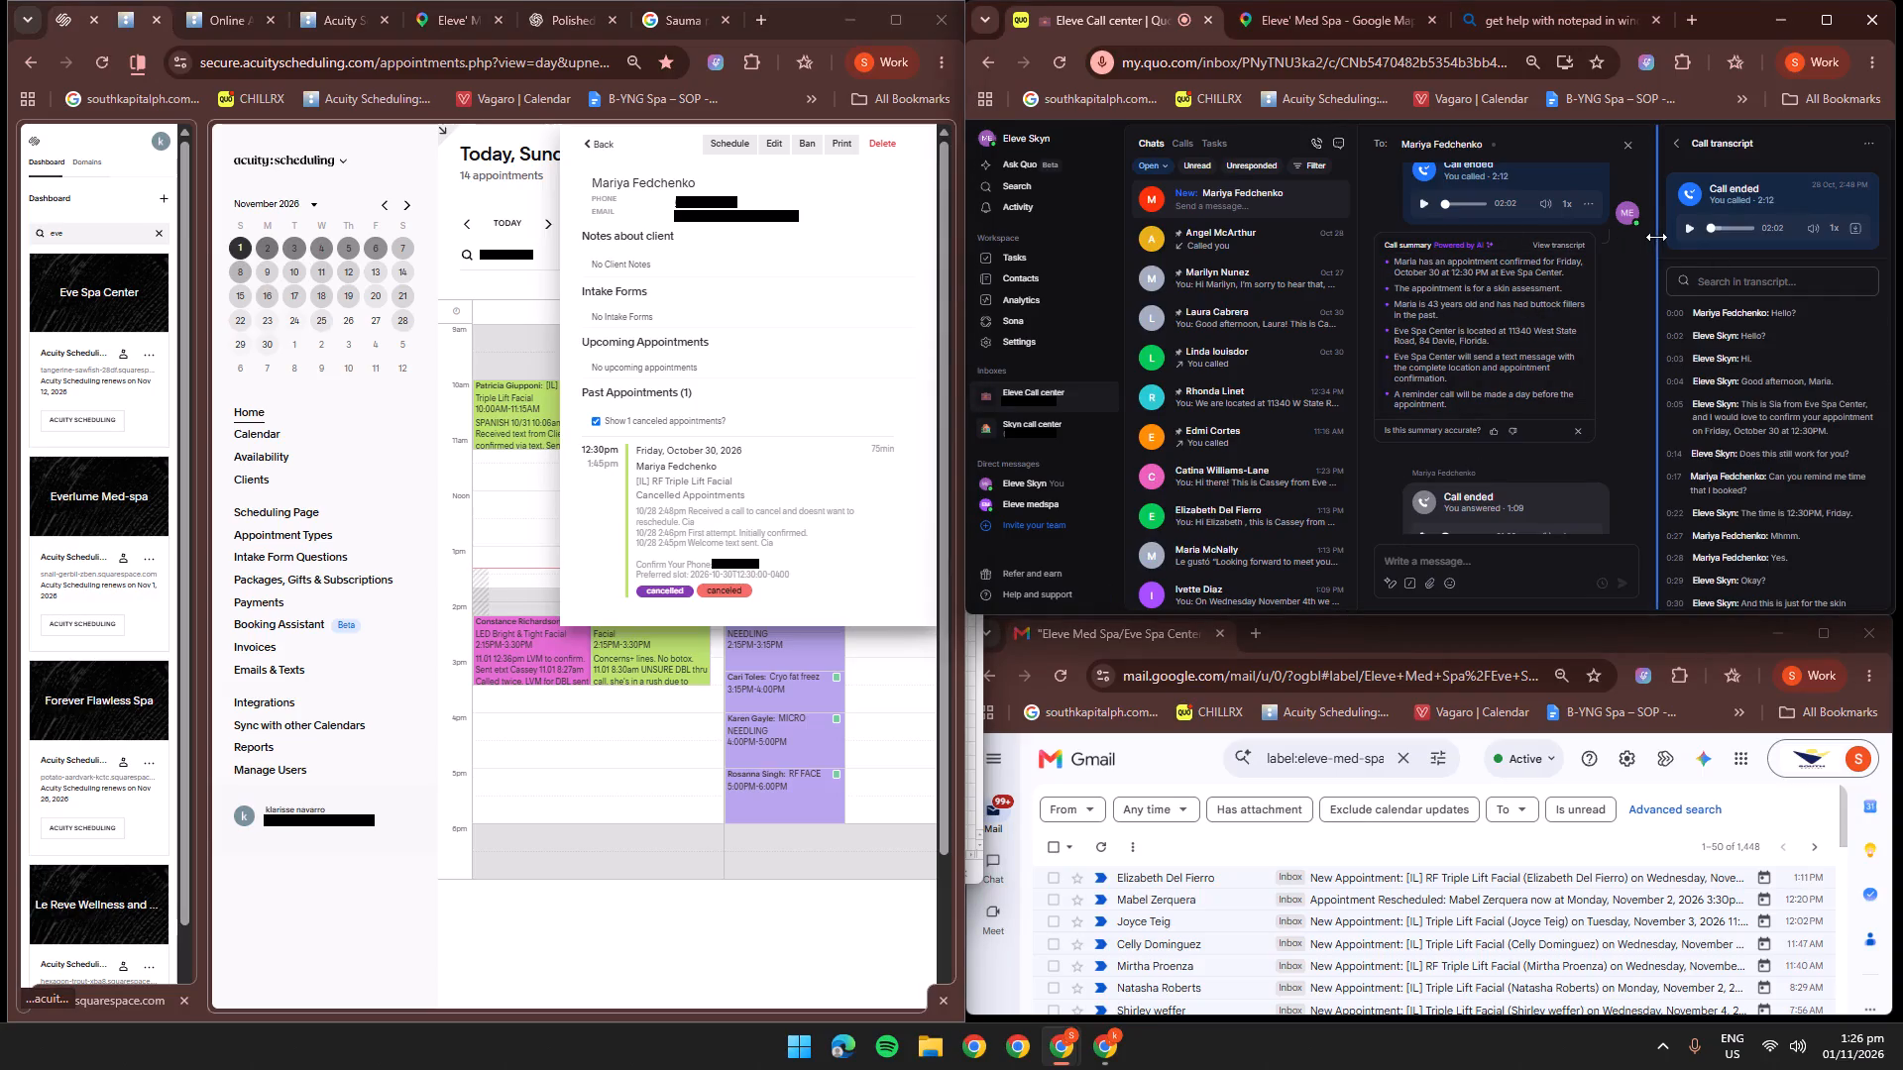
{"action": "scroll", "coordinate": [1782, 408], "scroll_direction": "down", "scroll_amount": 4}
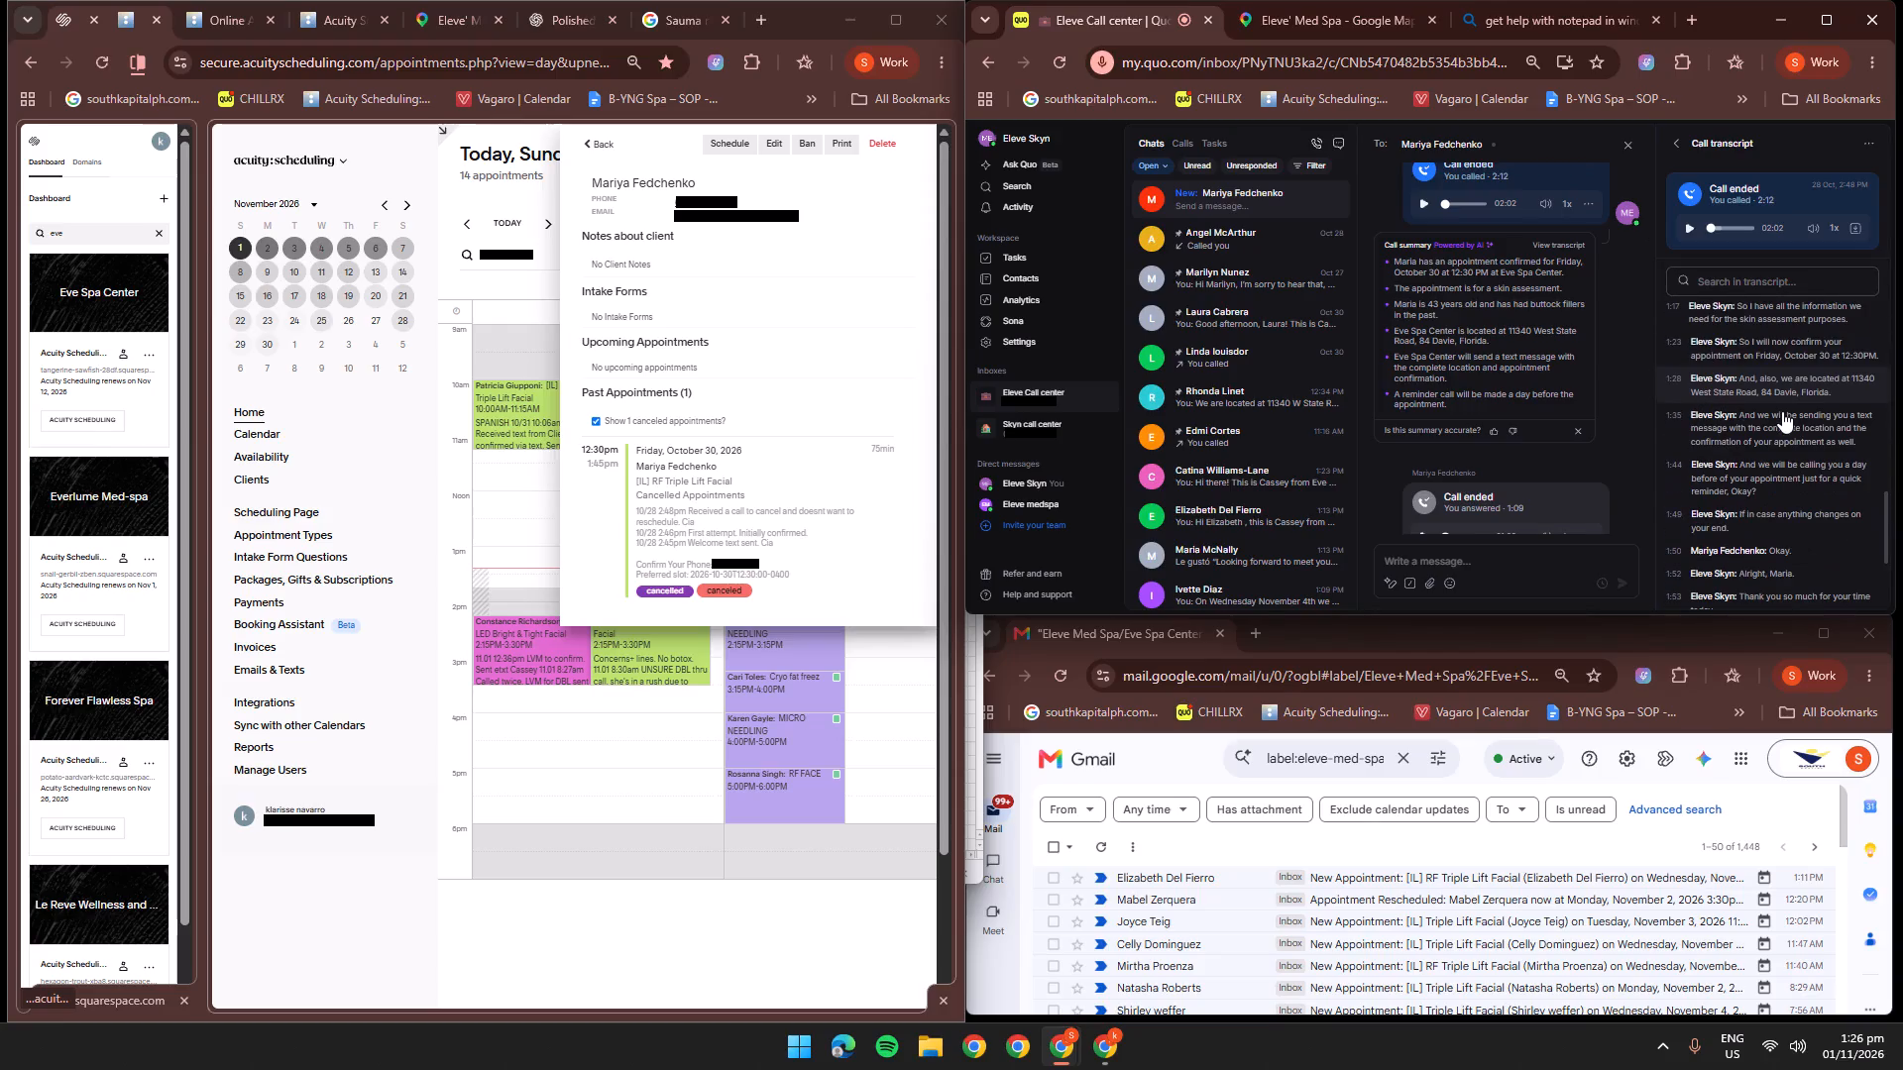
{"action": "scroll", "coordinate": [1782, 411], "scroll_direction": "down", "scroll_amount": 3}
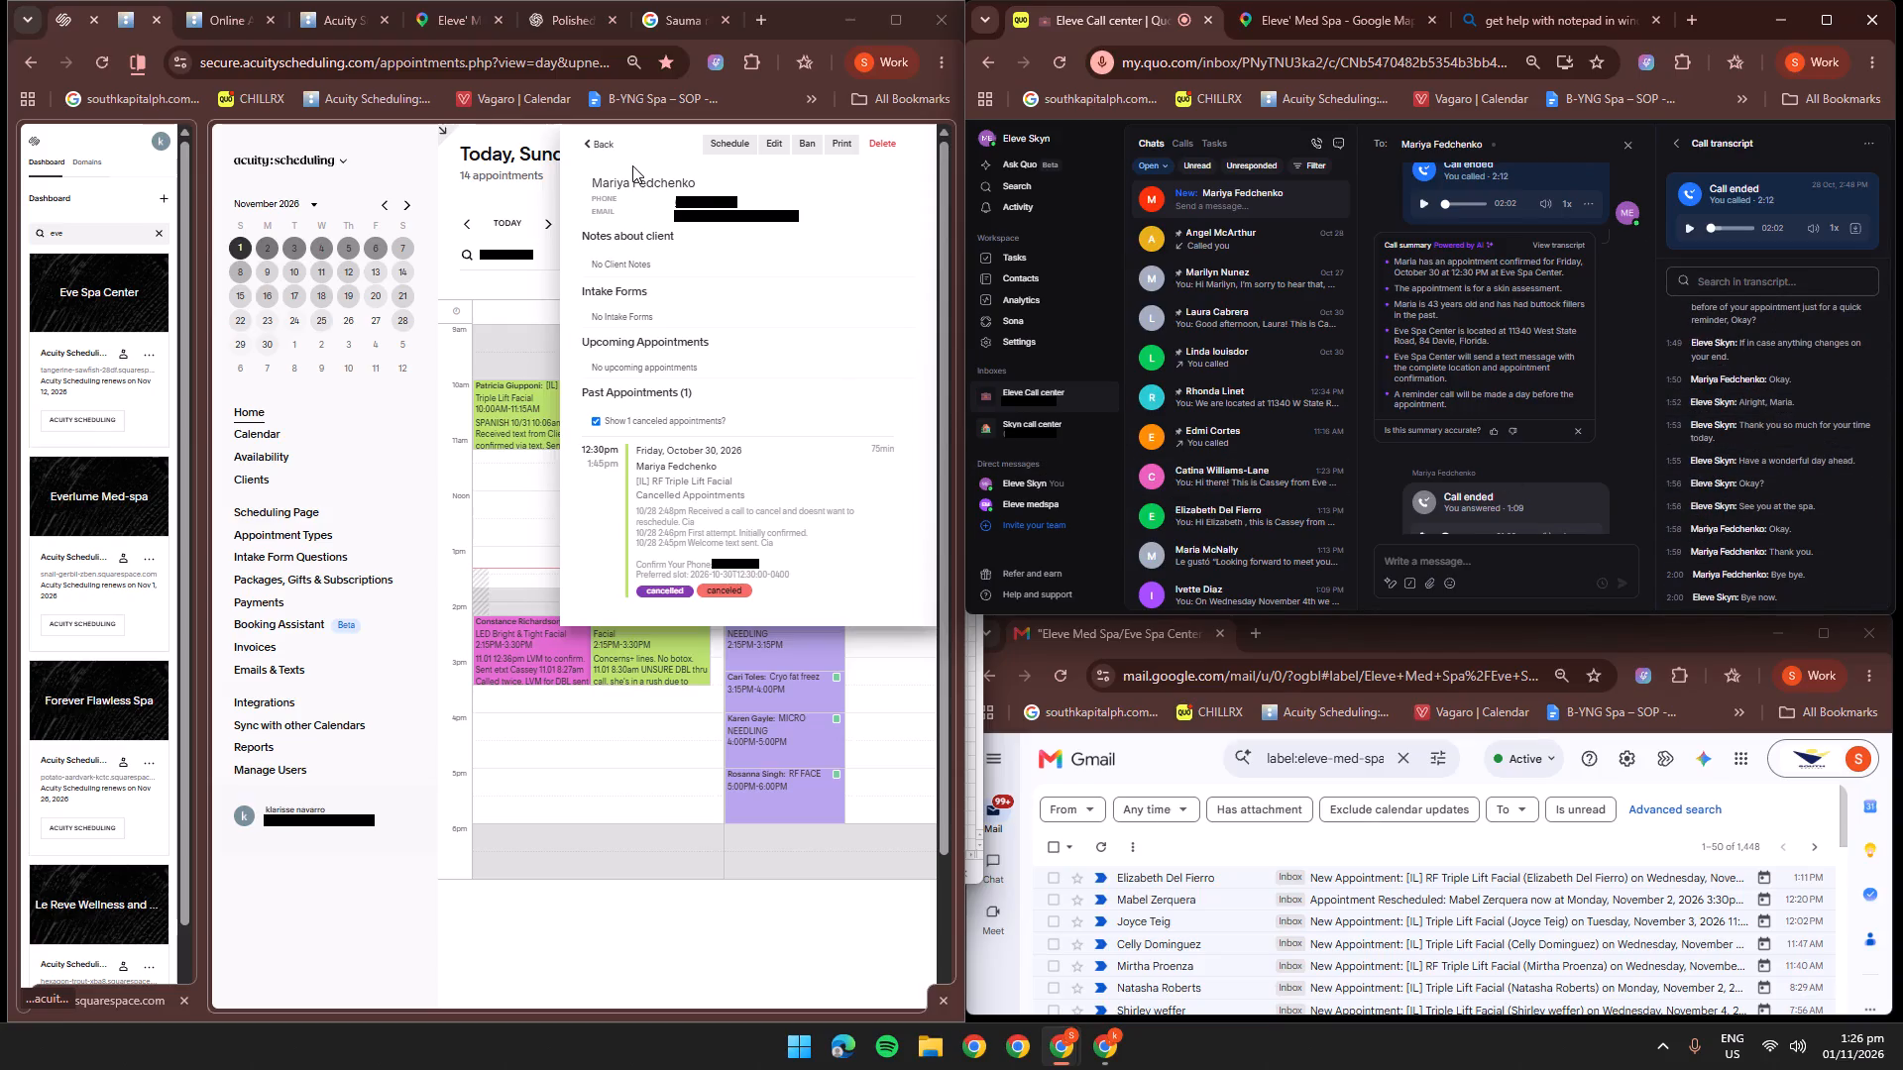
{"action": "left_click", "coordinate": [611, 147]}
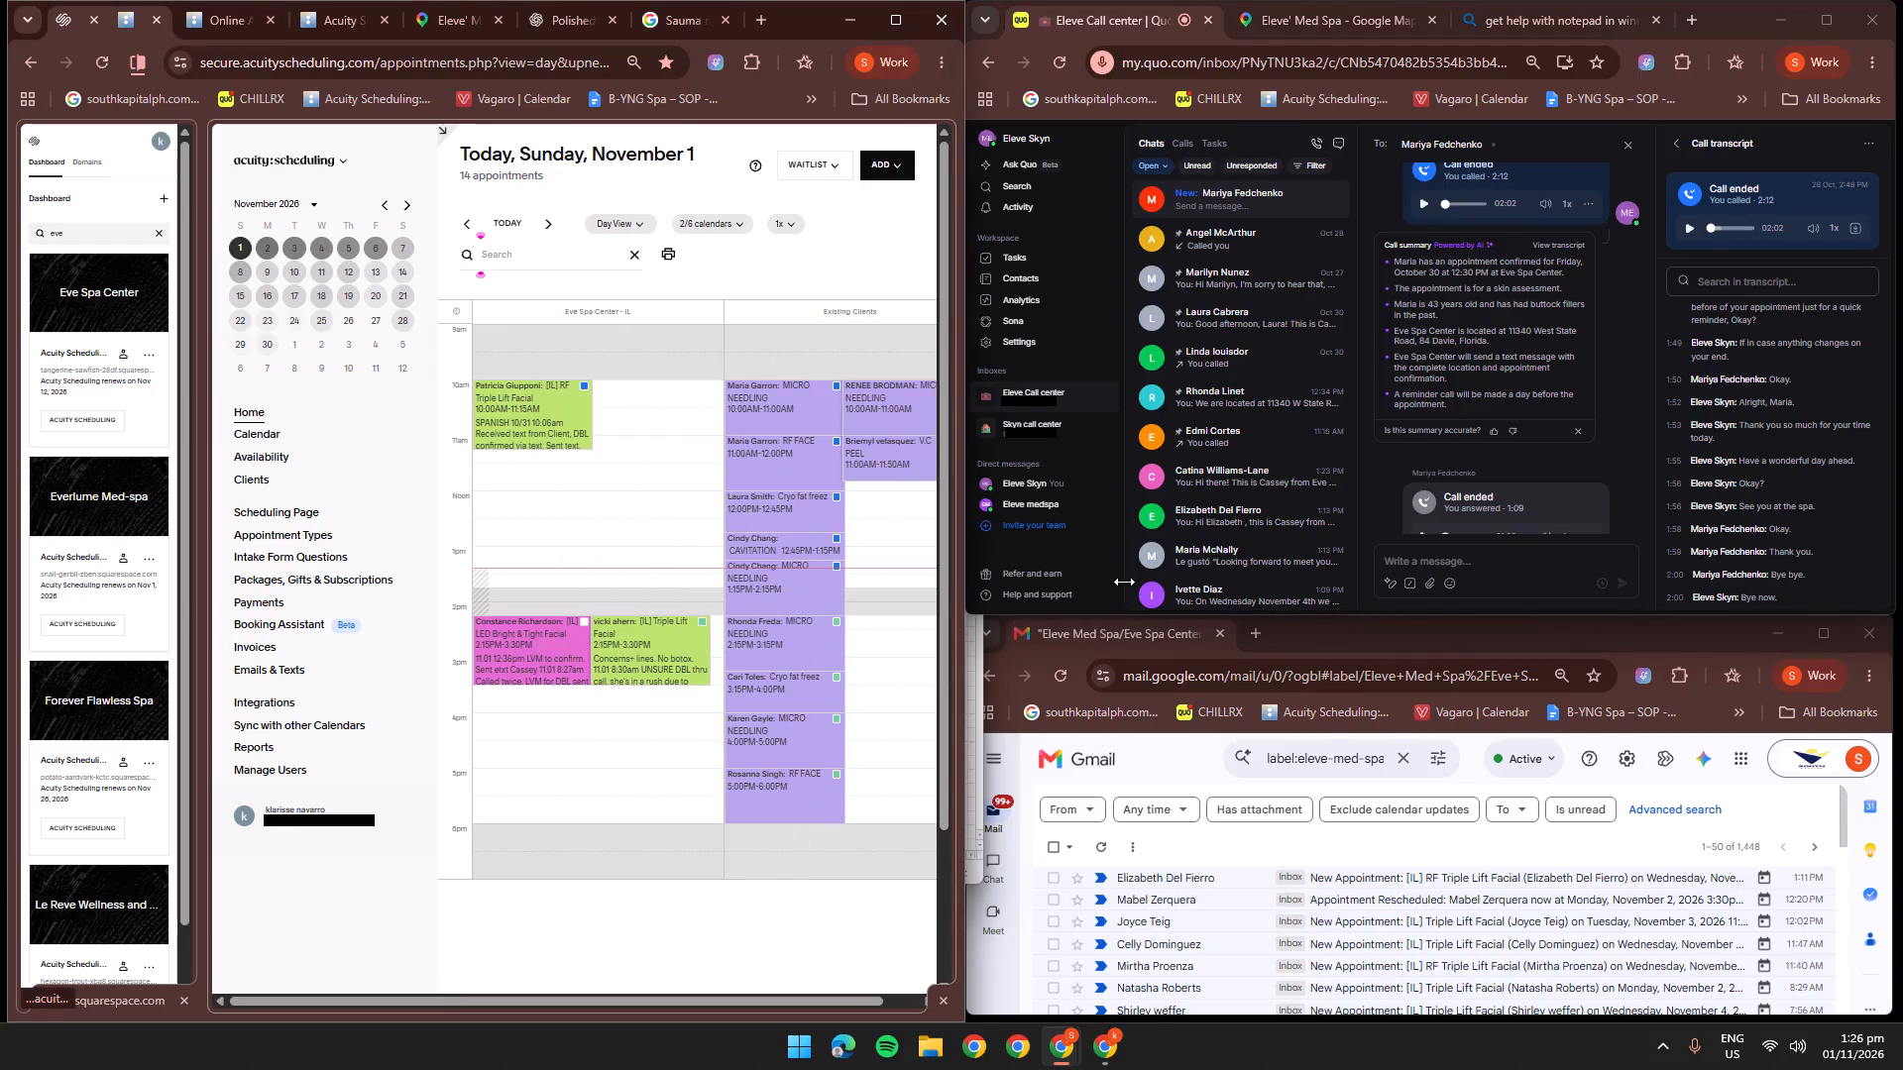
Look up the row 72 phone number in the scheduling calendar and Quo, and open the first matching client's scheduling record.
{"action": "key", "text": "alt+Tab"}
{"action": "left_click", "coordinate": [1136, 366], "text": "alt"}
{"action": "double_click", "coordinate": [491, 623]}
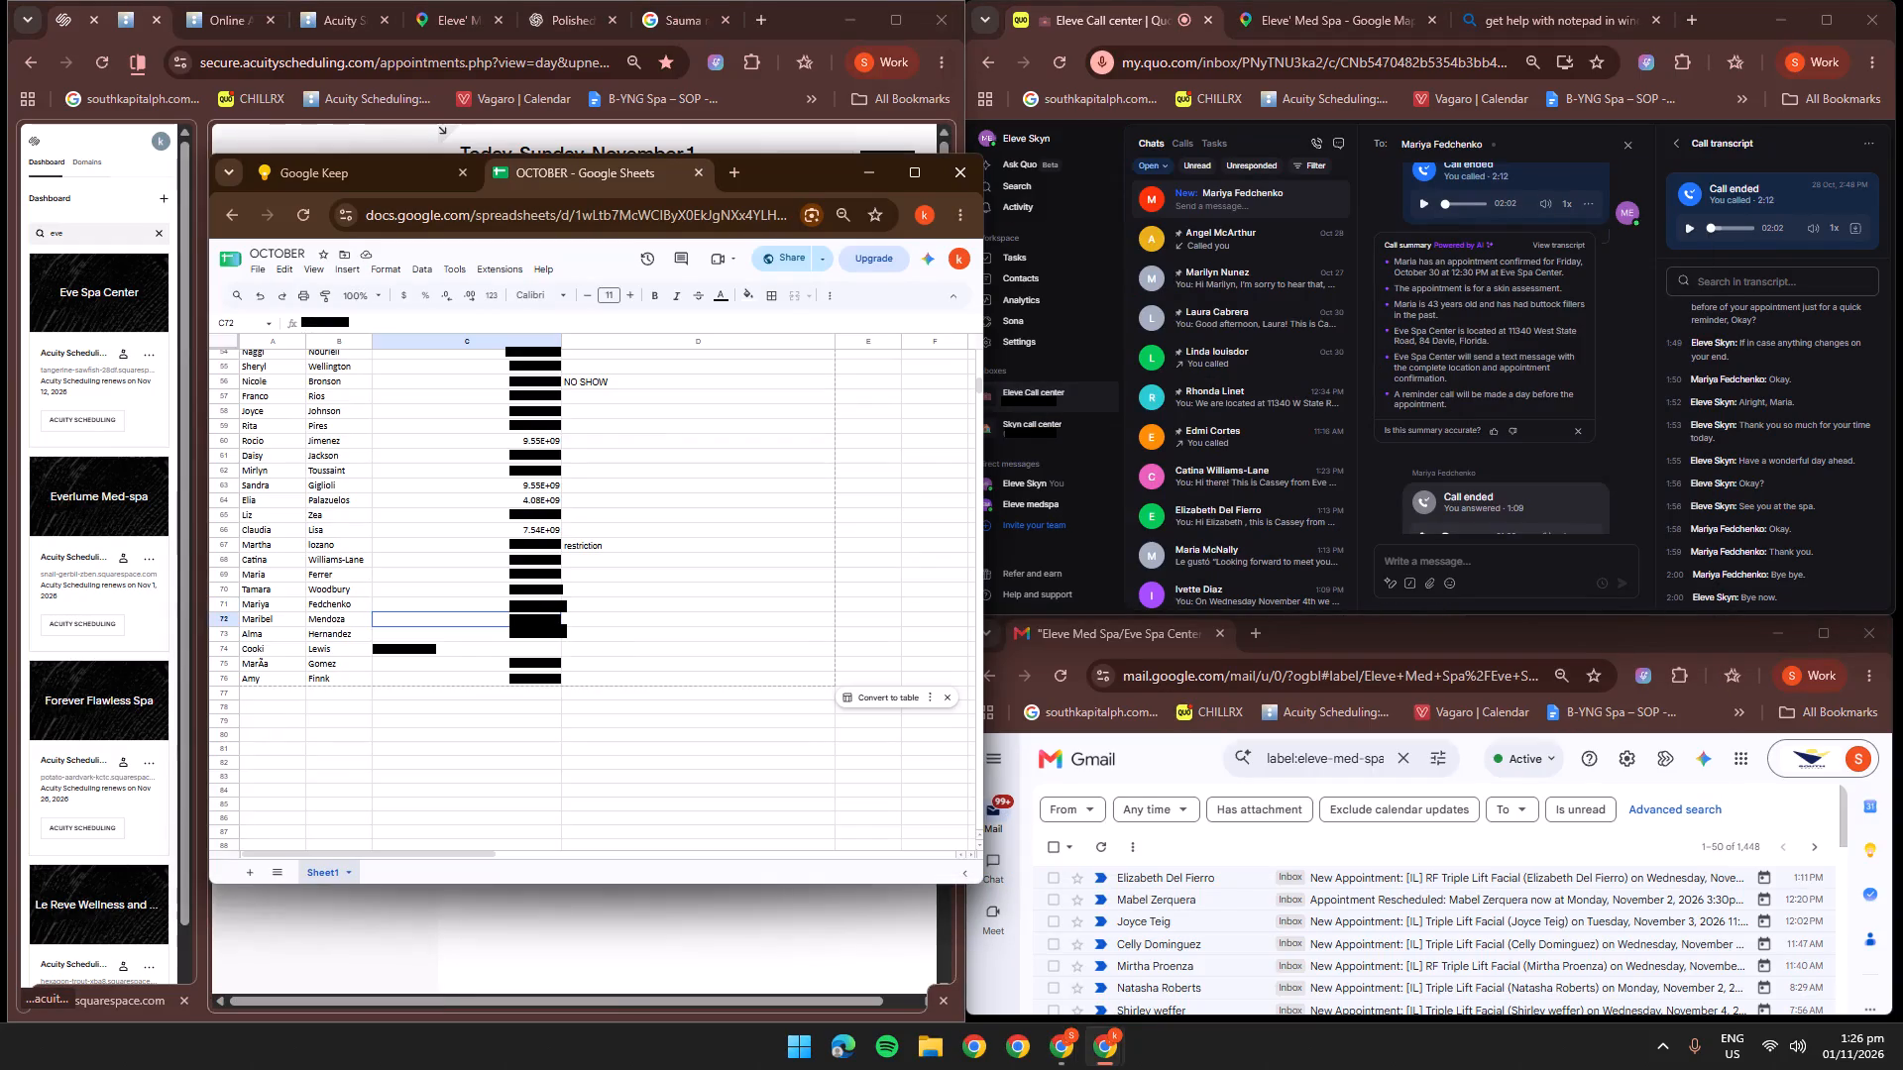
{"action": "key", "text": "ctrl+a"}
{"action": "key", "text": "ctrl+c"}
{"action": "left_click", "coordinate": [599, 1003]}
{"action": "left_click", "coordinate": [600, 254]}
{"action": "key", "text": "ctrl+v"}
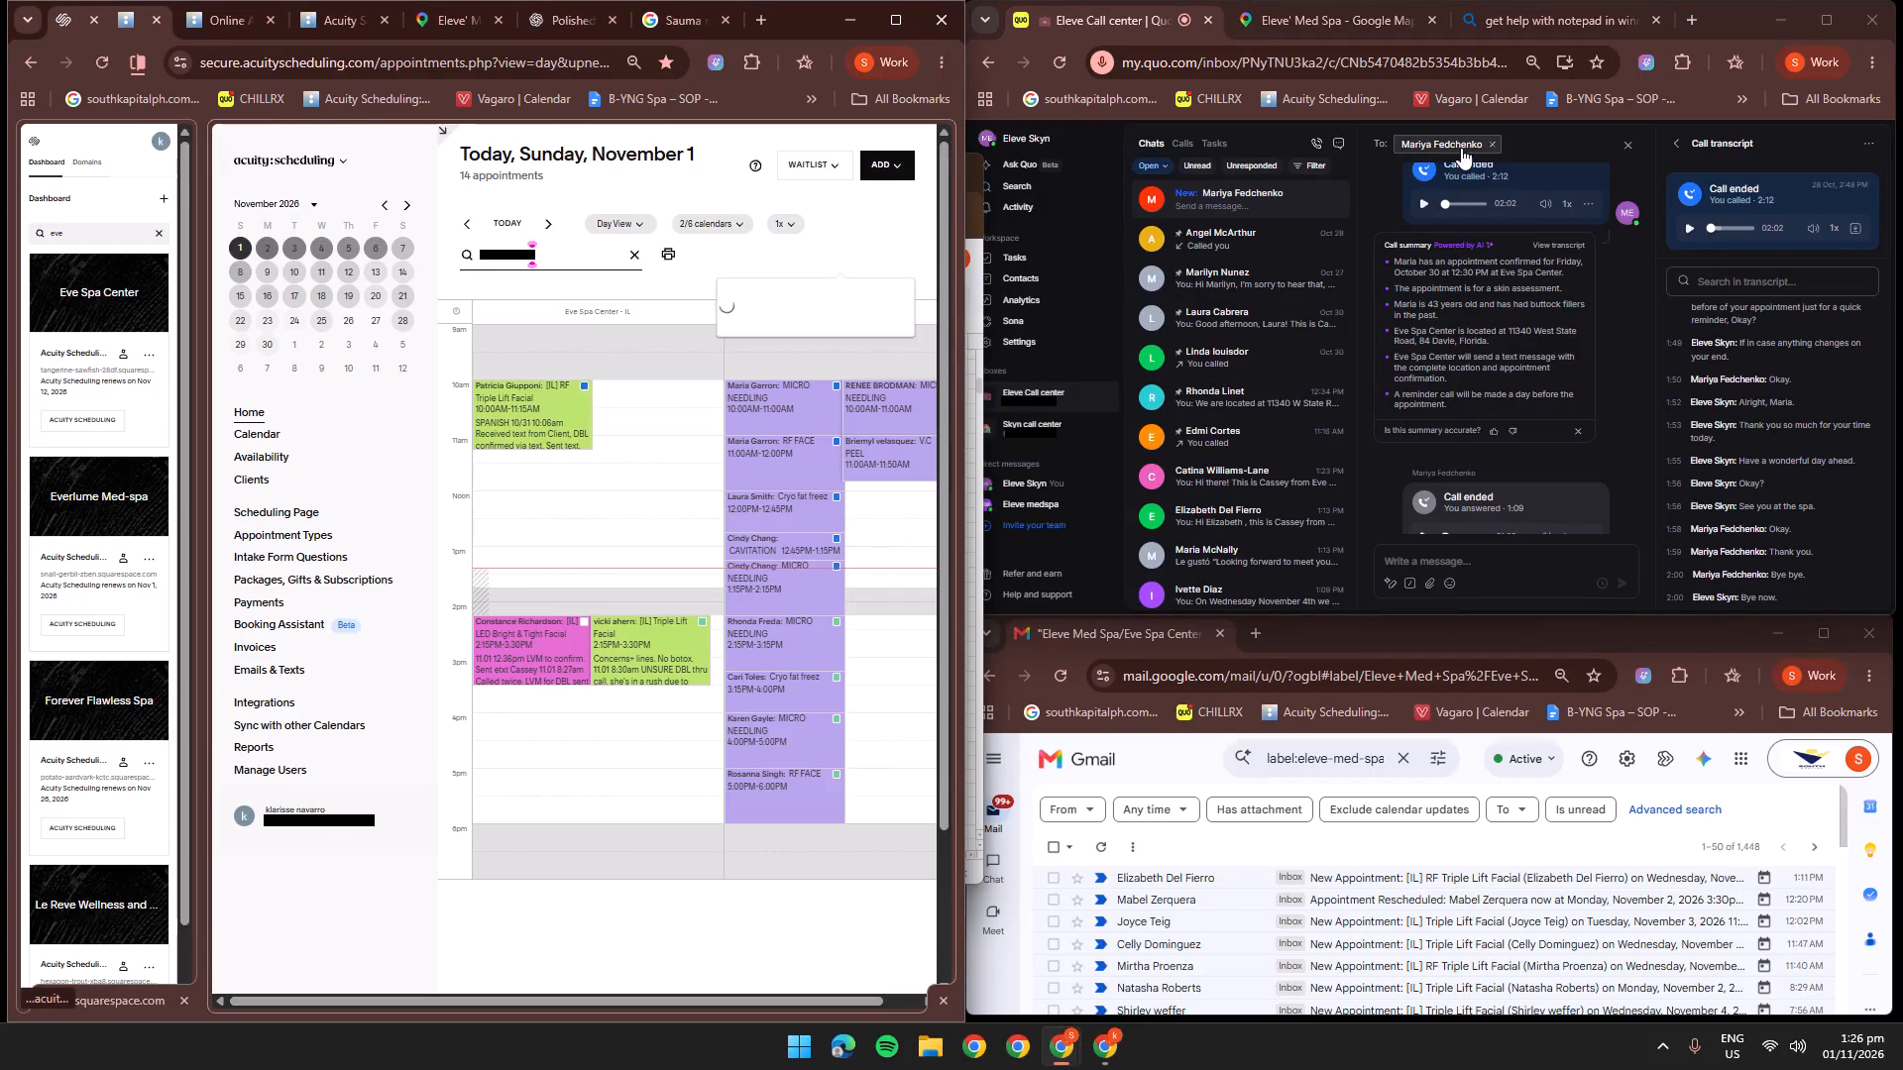
{"action": "left_click", "coordinate": [1461, 148]}
{"action": "key", "text": "ctrl+v"}
{"action": "left_click", "coordinate": [1622, 410]}
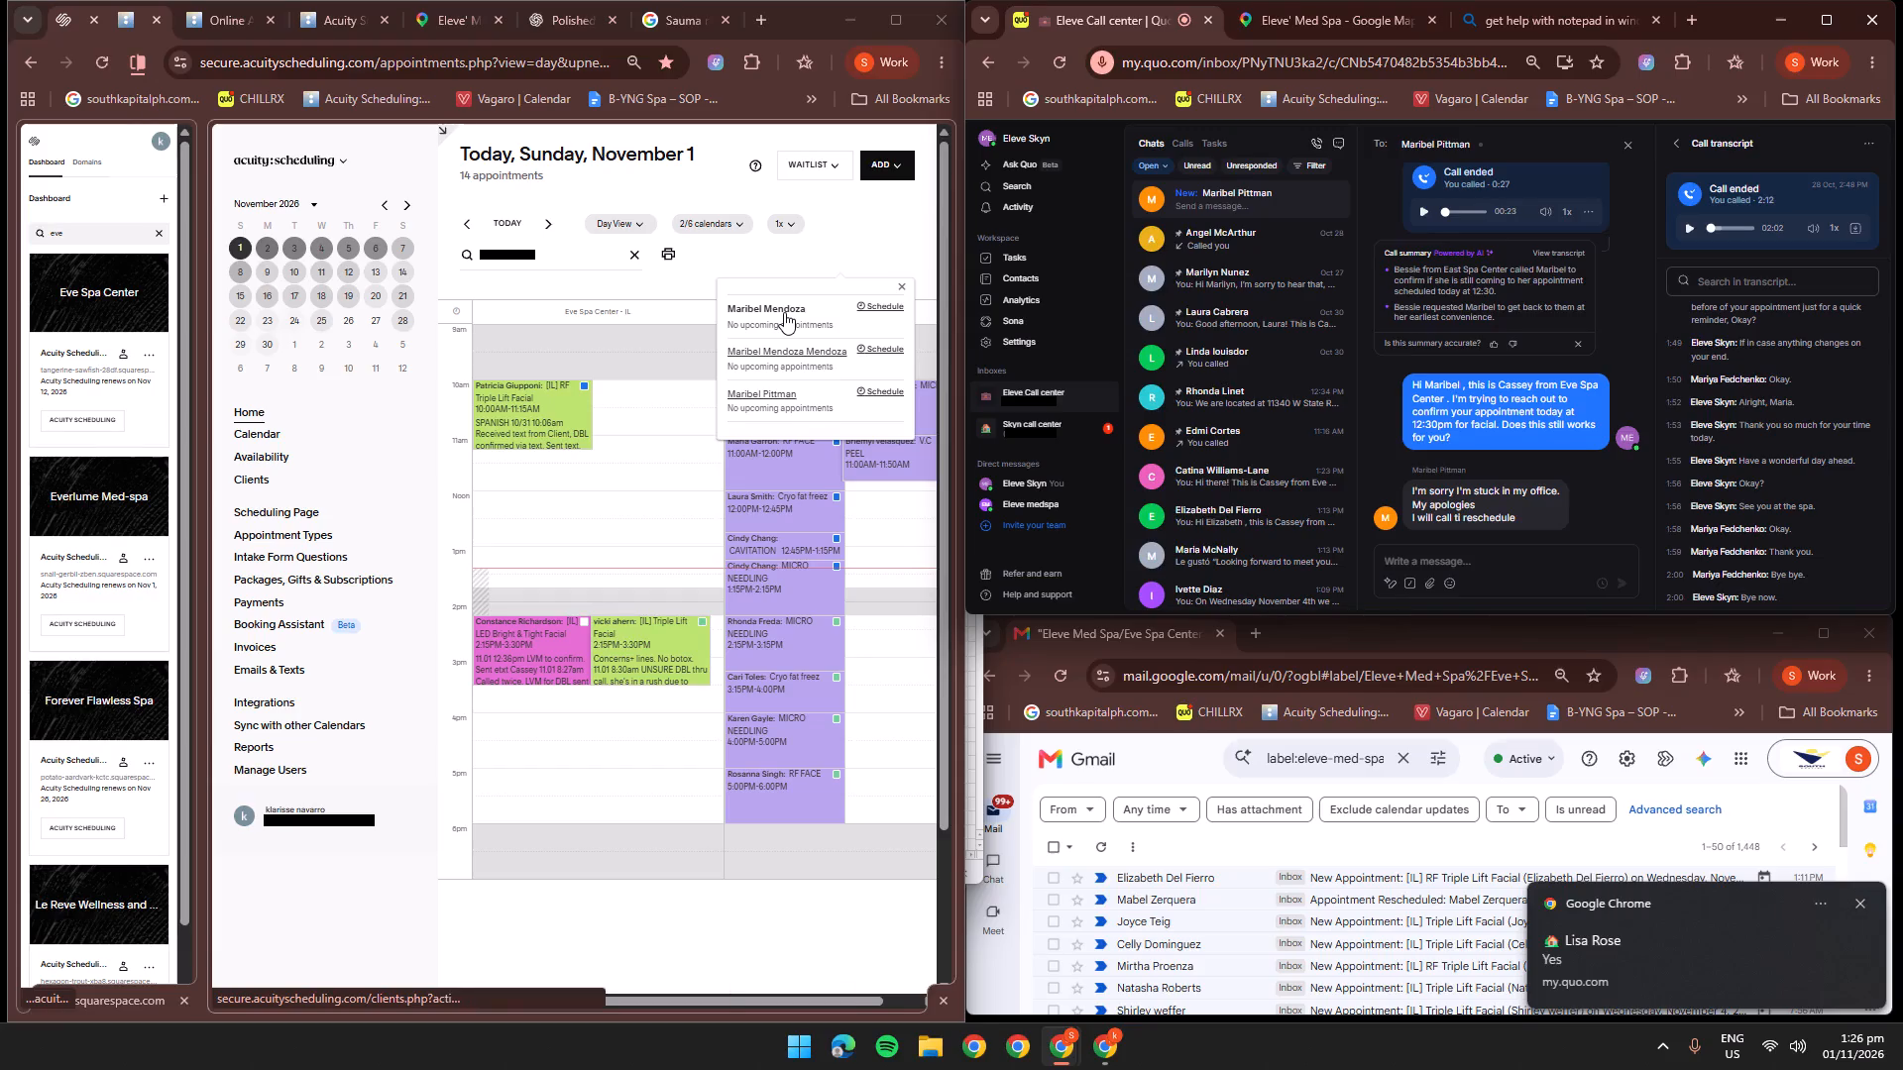
{"action": "left_click", "coordinate": [784, 312]}
Ban the row 72 client from scheduling appointments online and return to the scheduling Home page.
{"action": "left_click", "coordinate": [808, 148]}
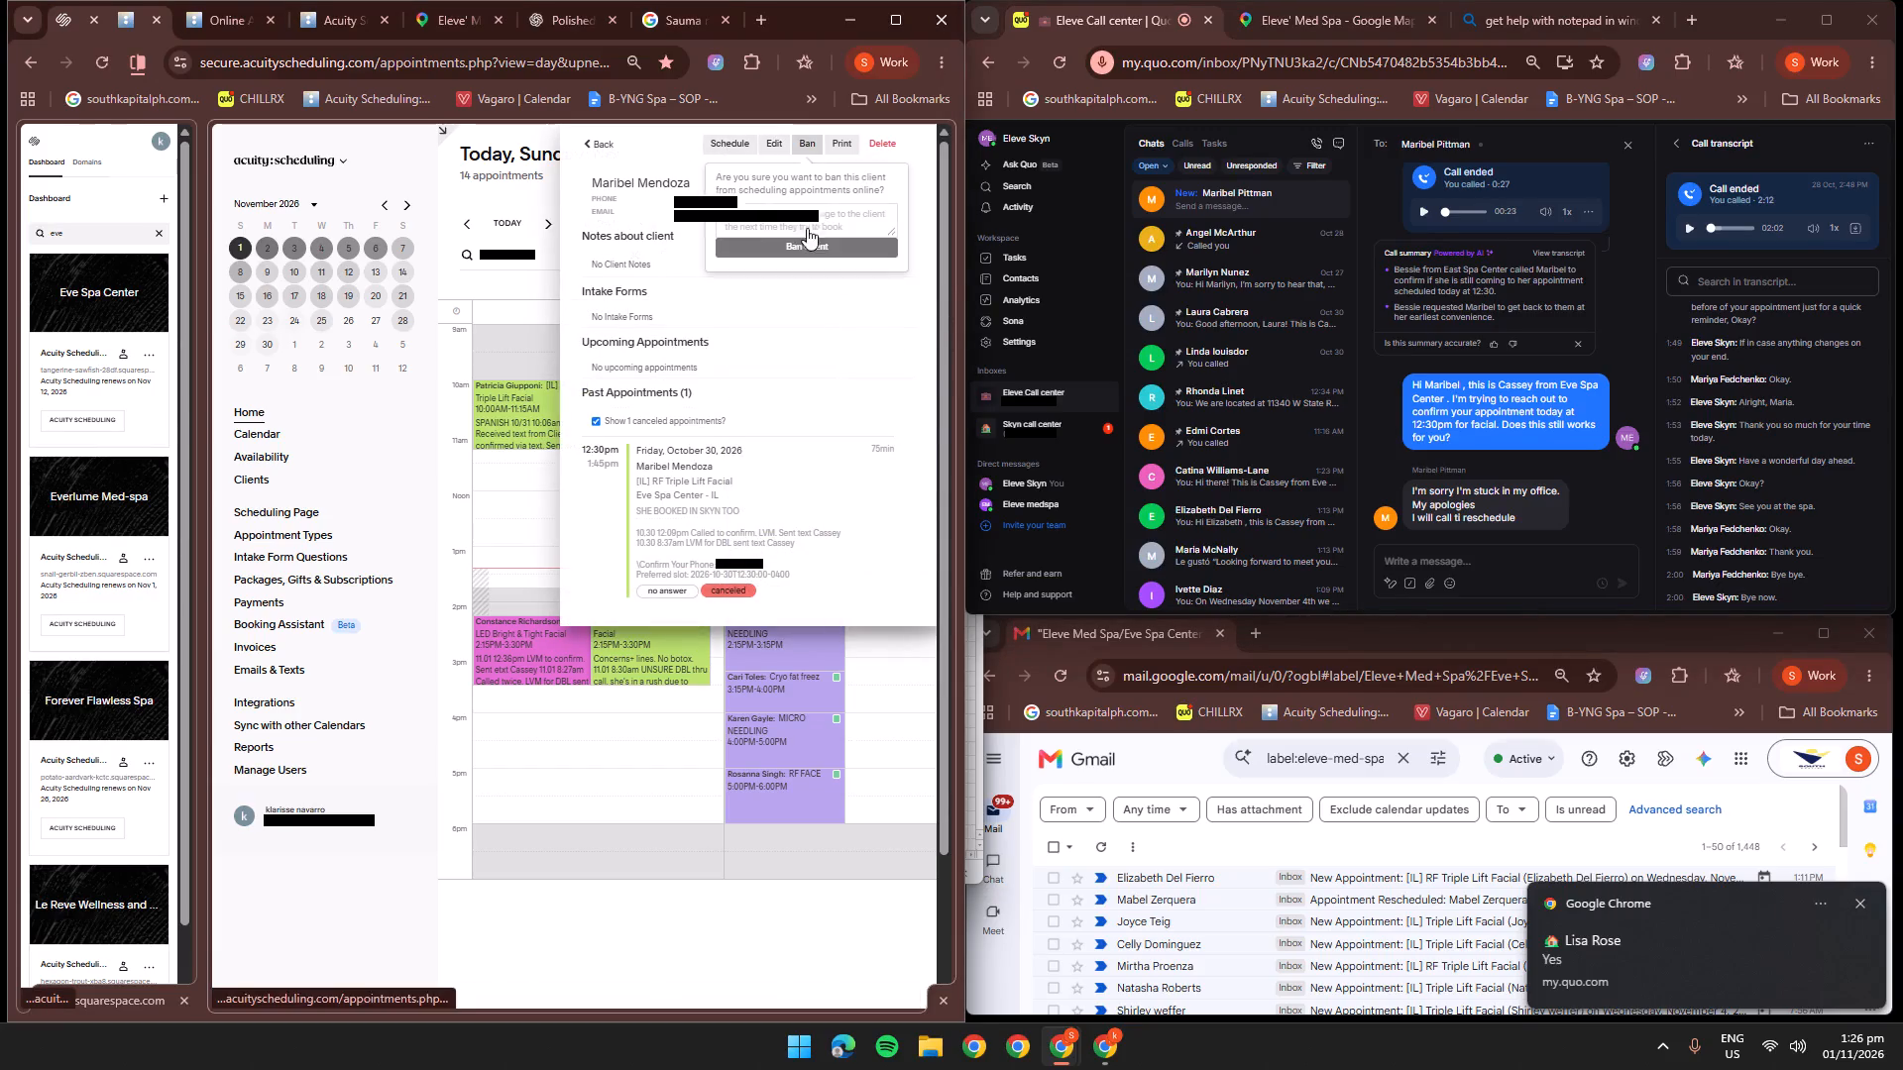
{"action": "left_click", "coordinate": [842, 251]}
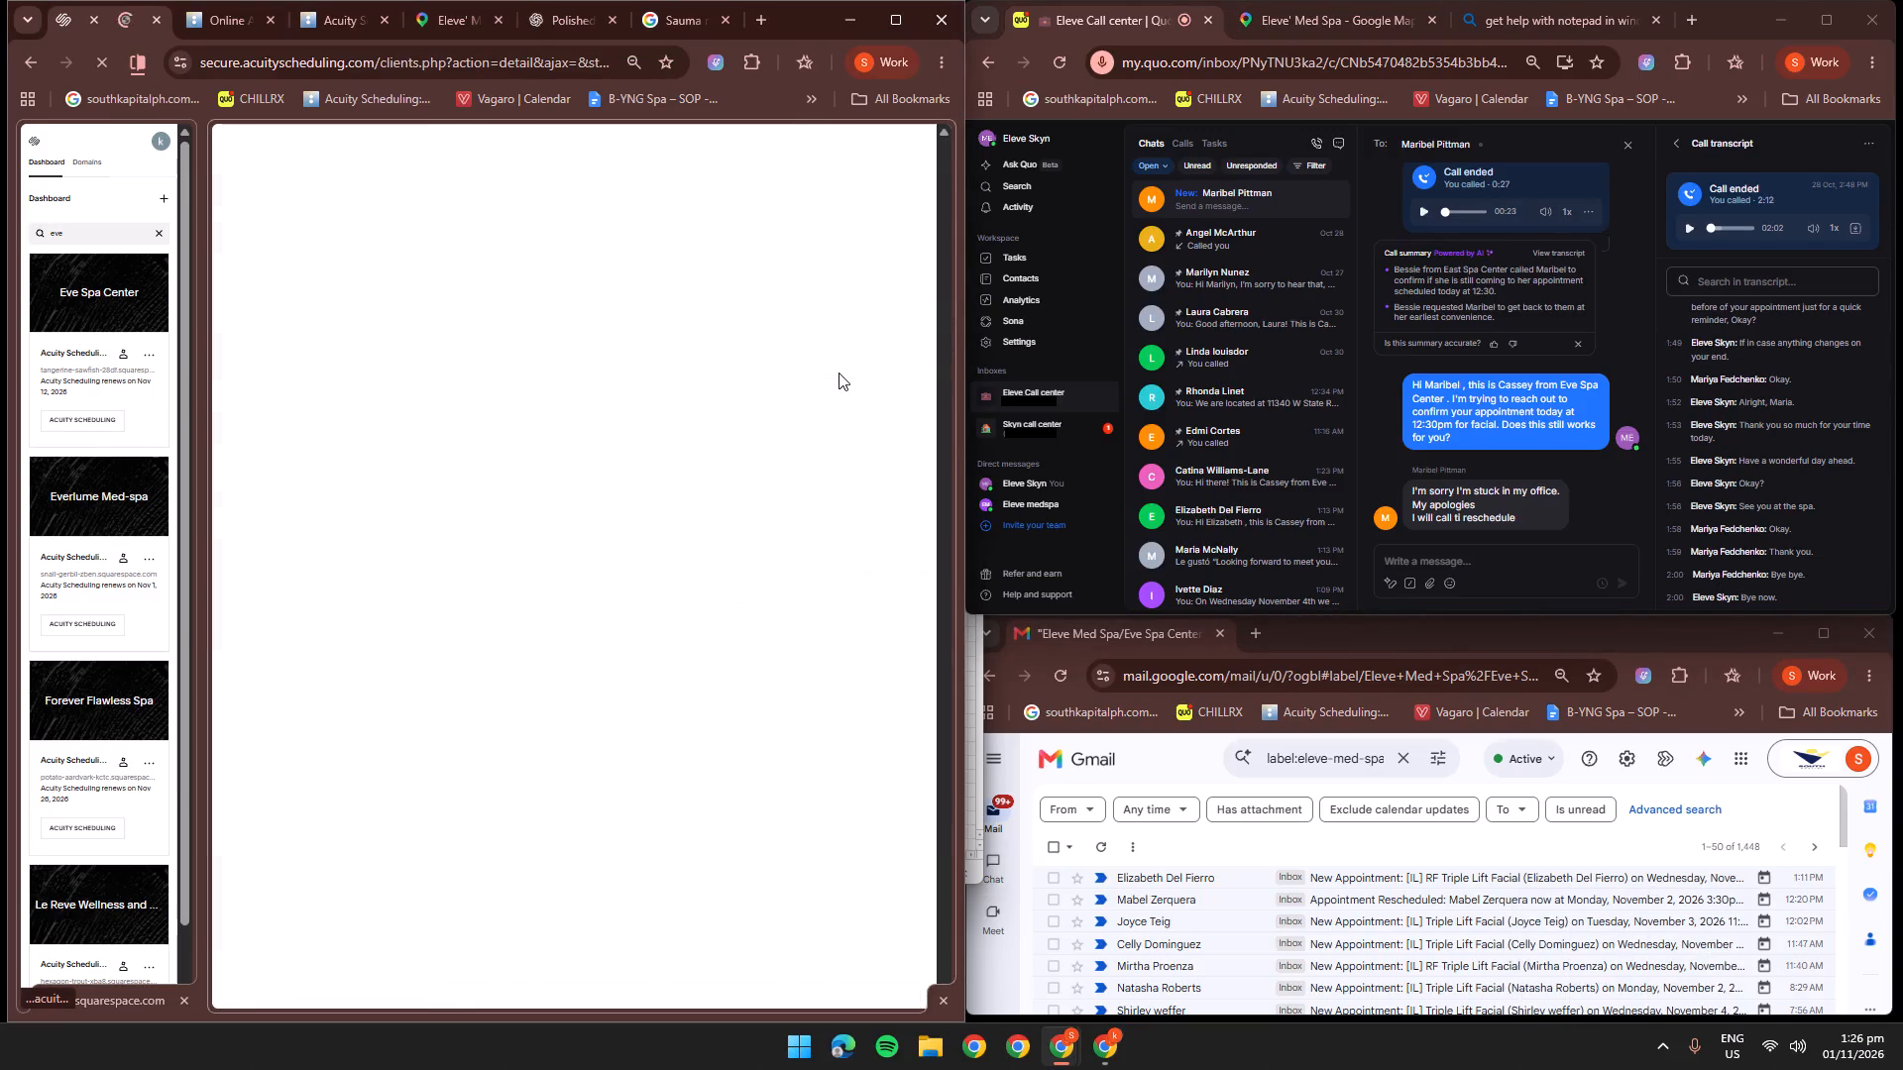
{"action": "left_click", "coordinate": [476, 158]}
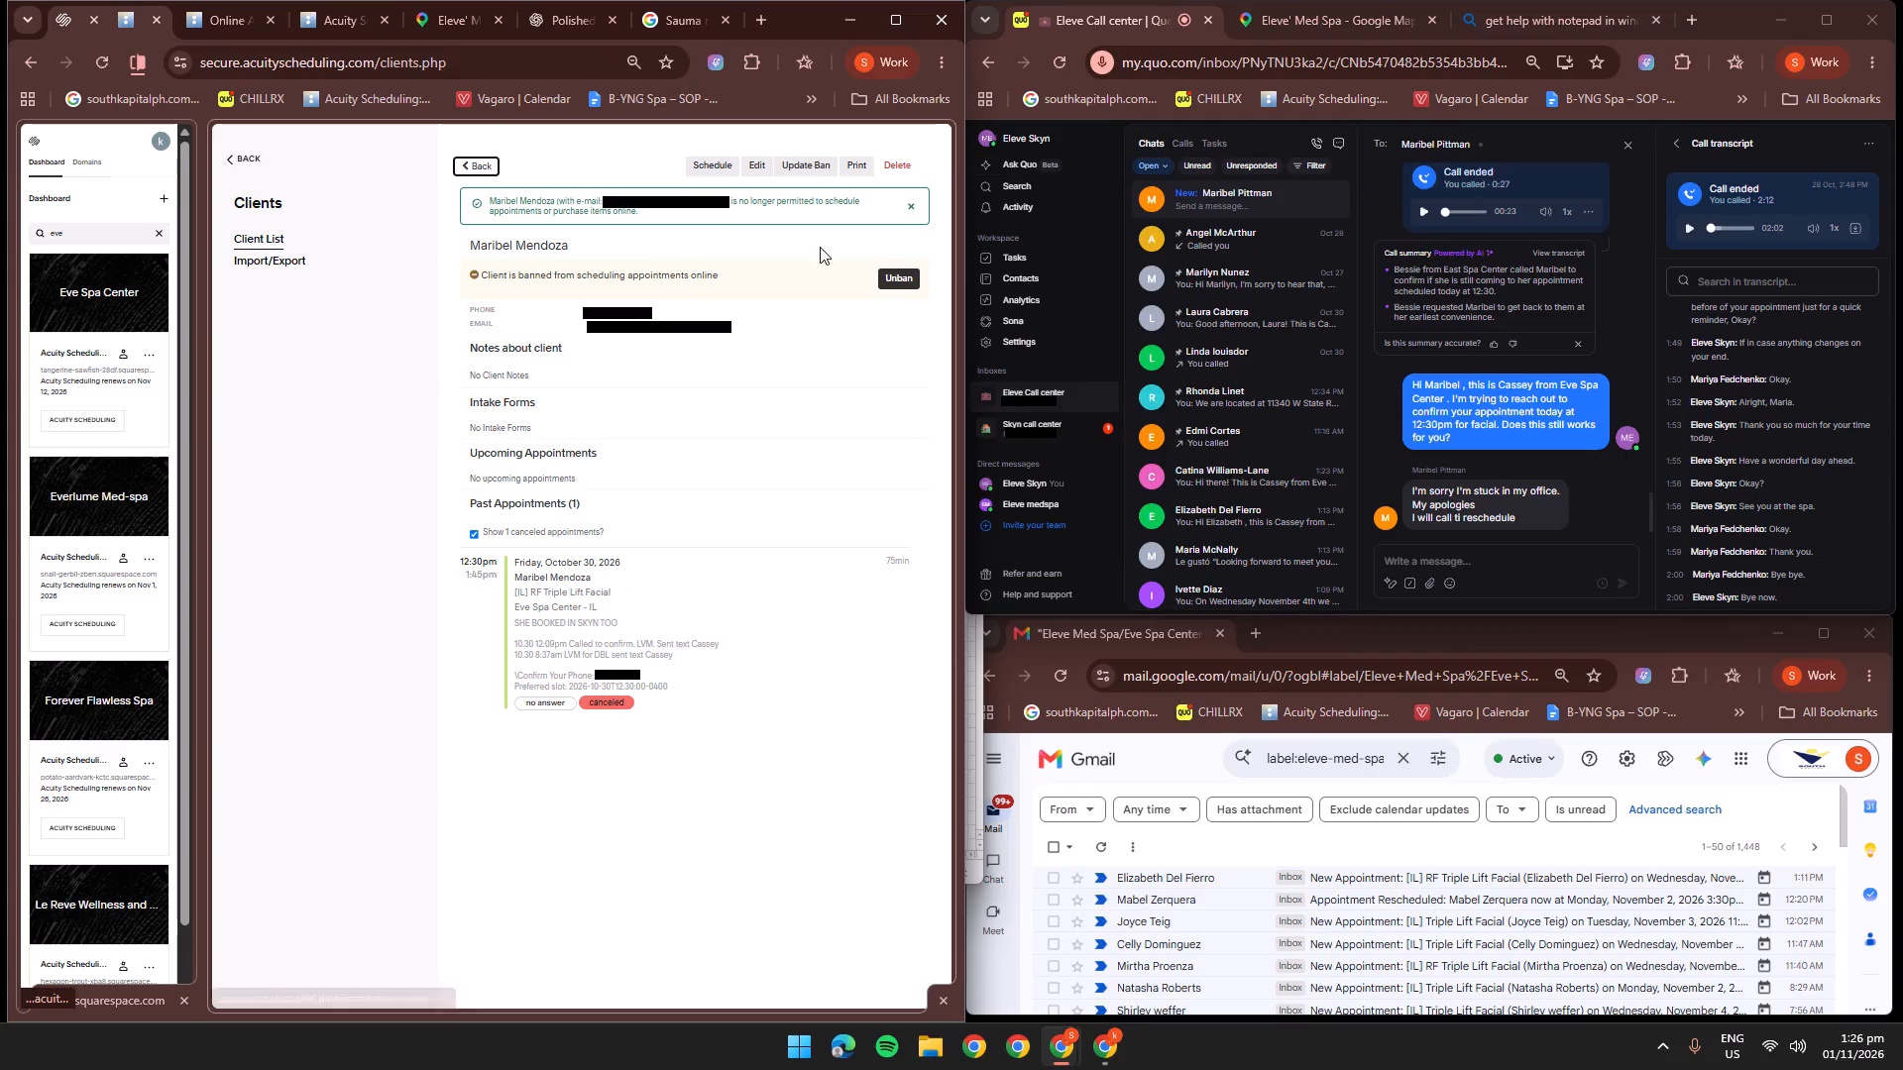
{"action": "left_click", "coordinate": [487, 165]}
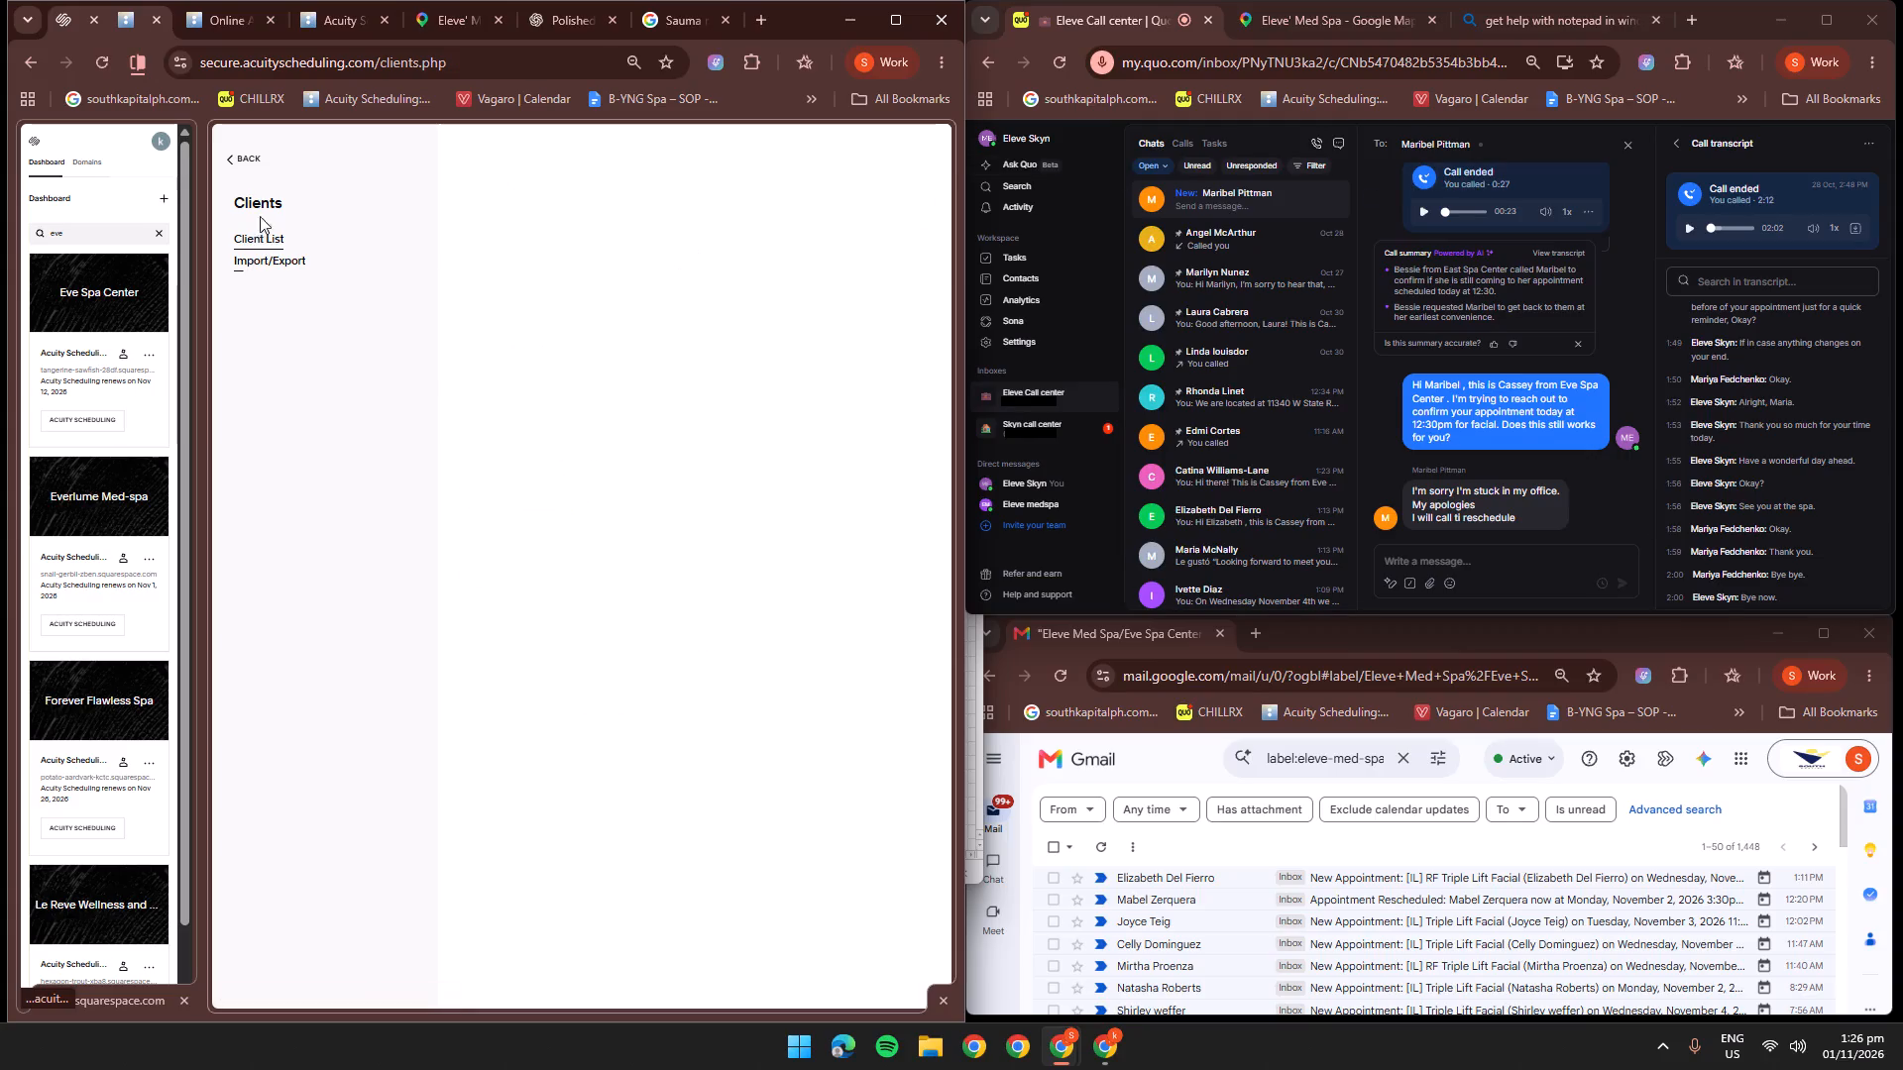
{"action": "left_click", "coordinate": [235, 160]}
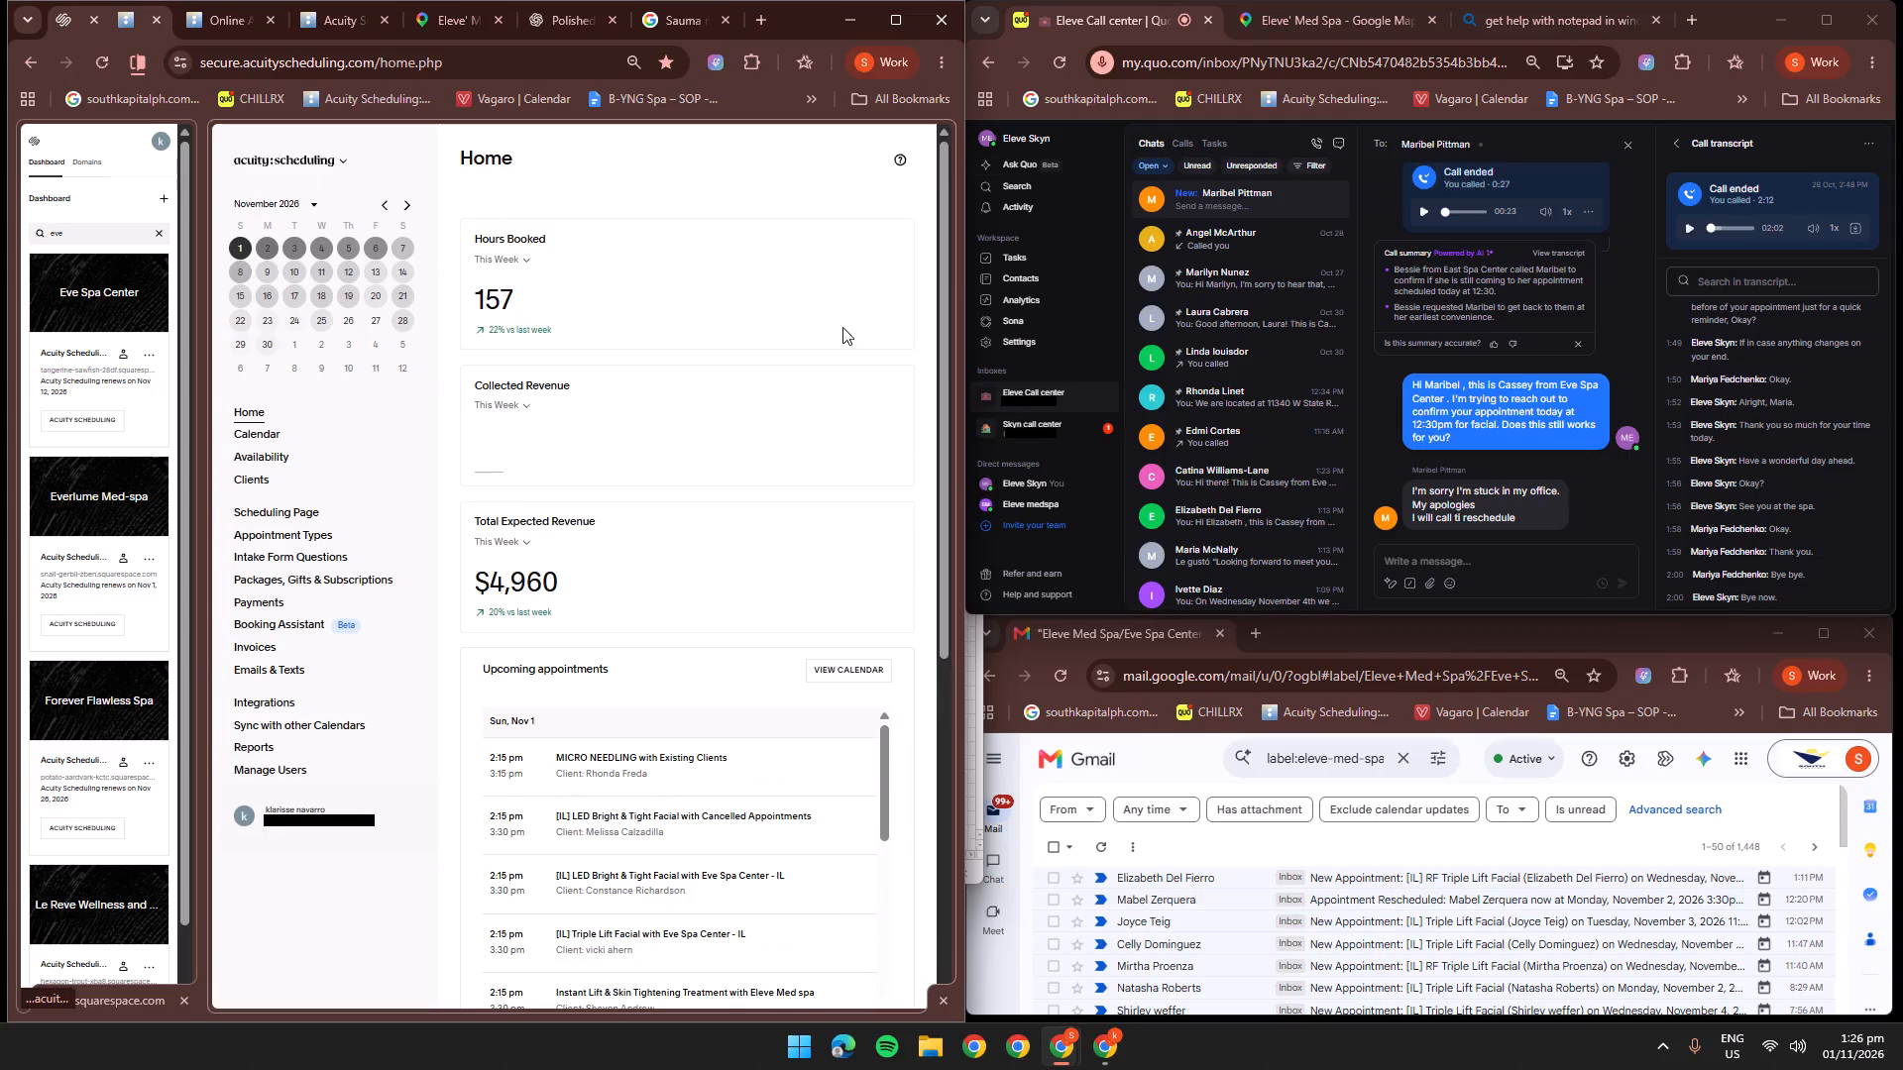
Search the scheduling calendar for the row 72 phone number again, view the second matching client's record, and close it.
{"action": "left_click", "coordinate": [876, 668]}
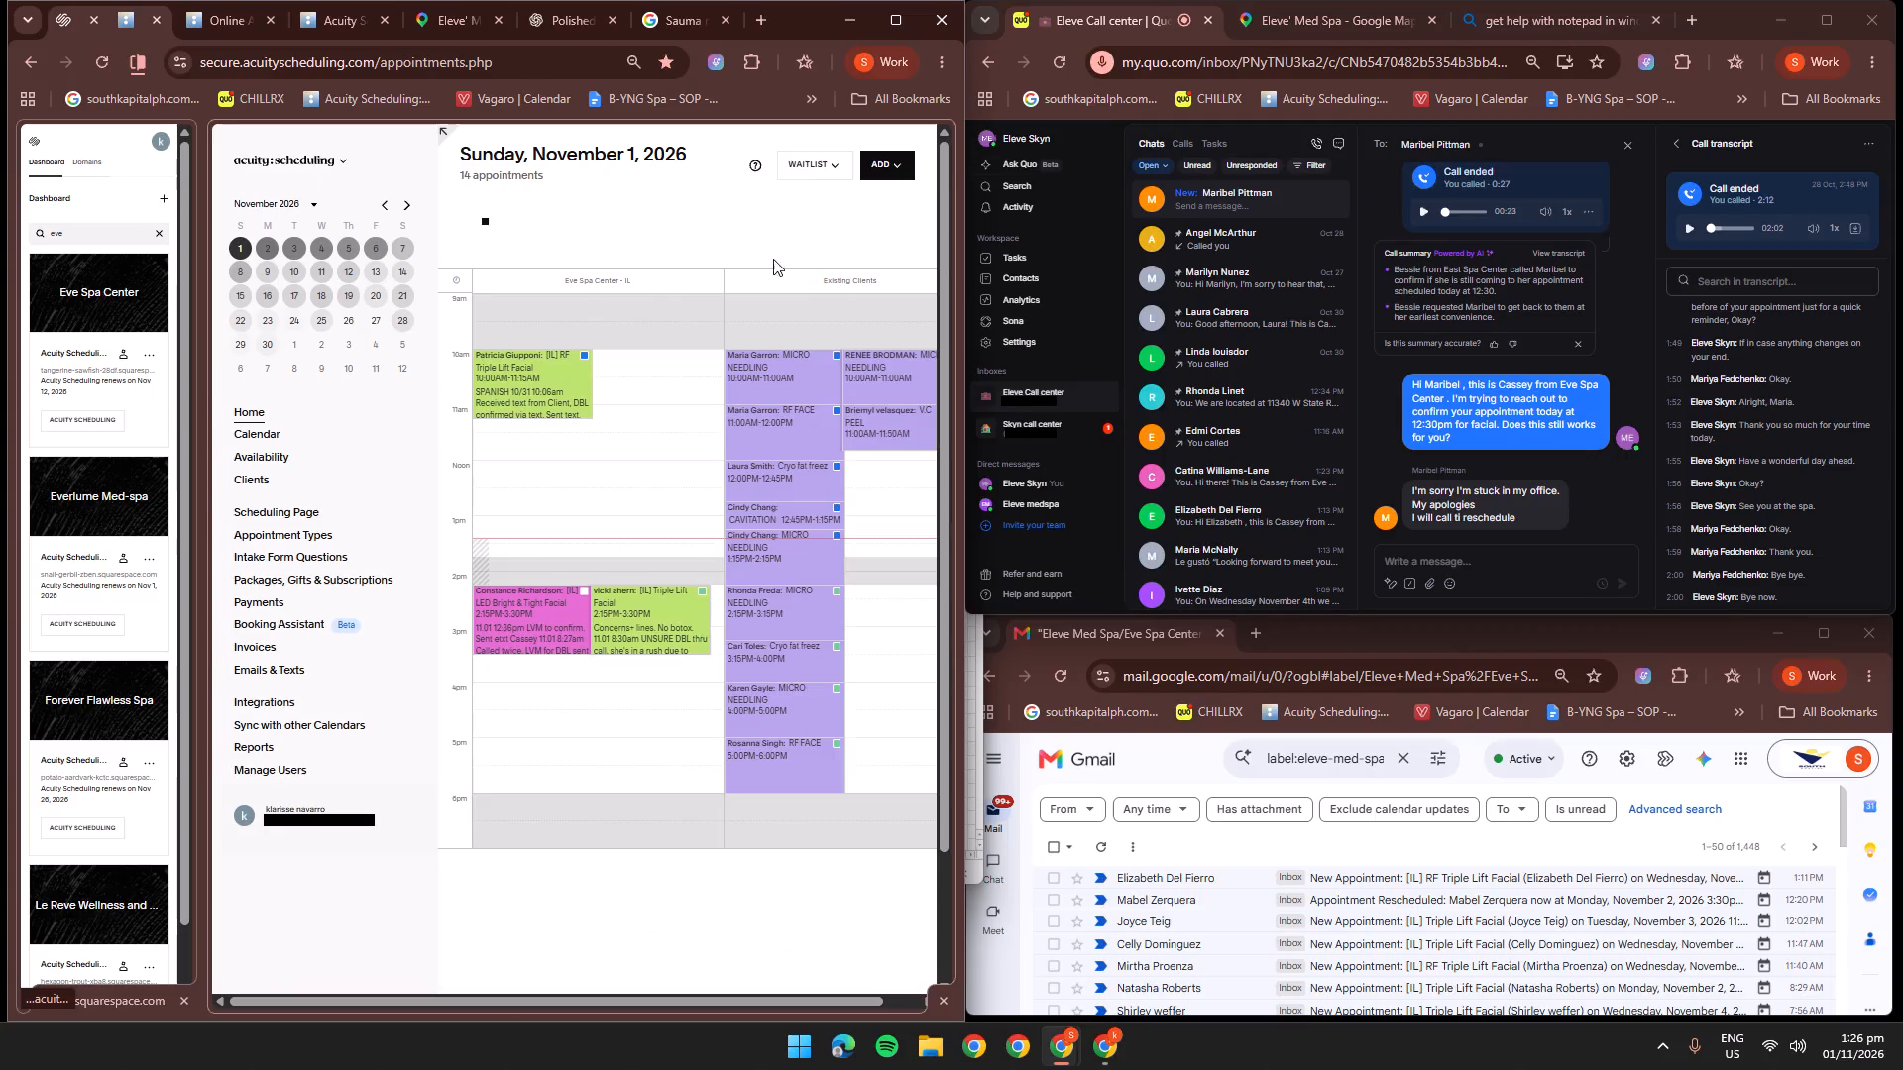
{"action": "left_click", "coordinate": [664, 242]}
{"action": "left_click", "coordinate": [602, 266]}
{"action": "key", "text": "ctrl+v"}
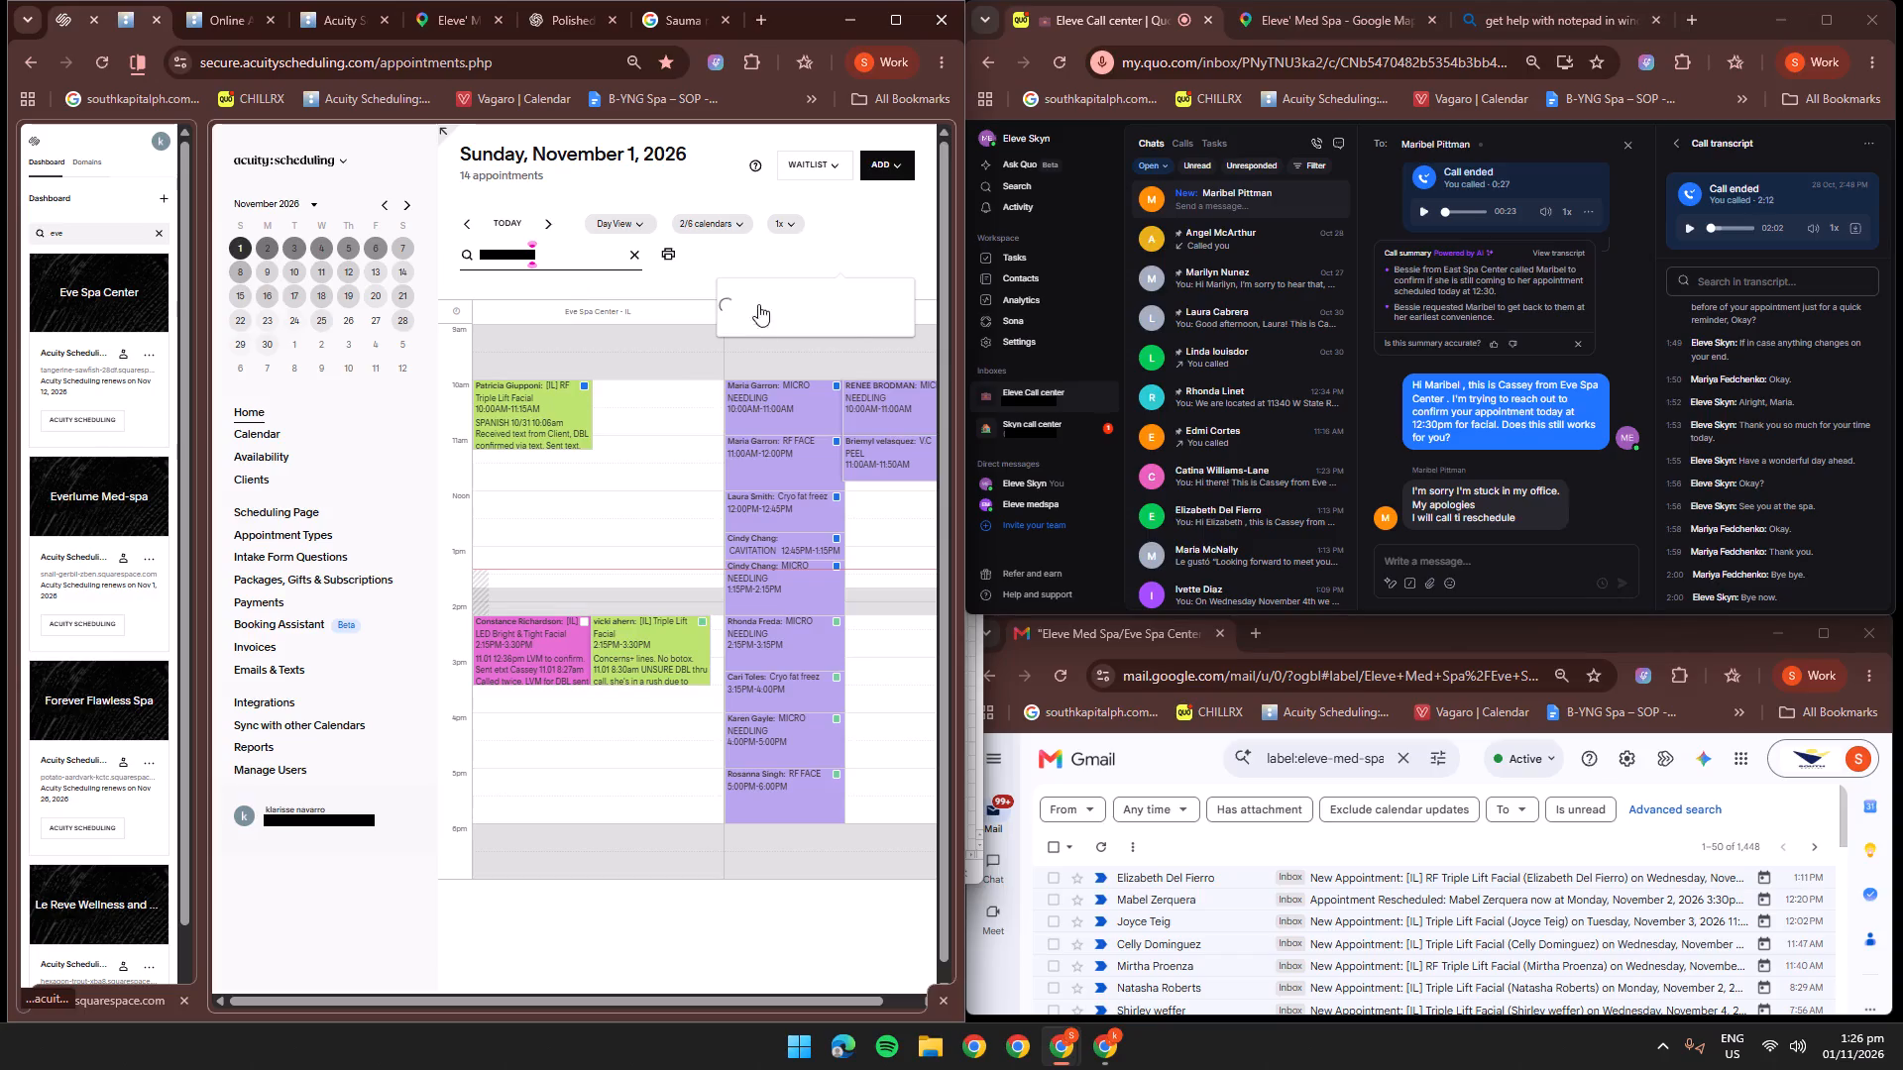
{"action": "left_click", "coordinate": [770, 348]}
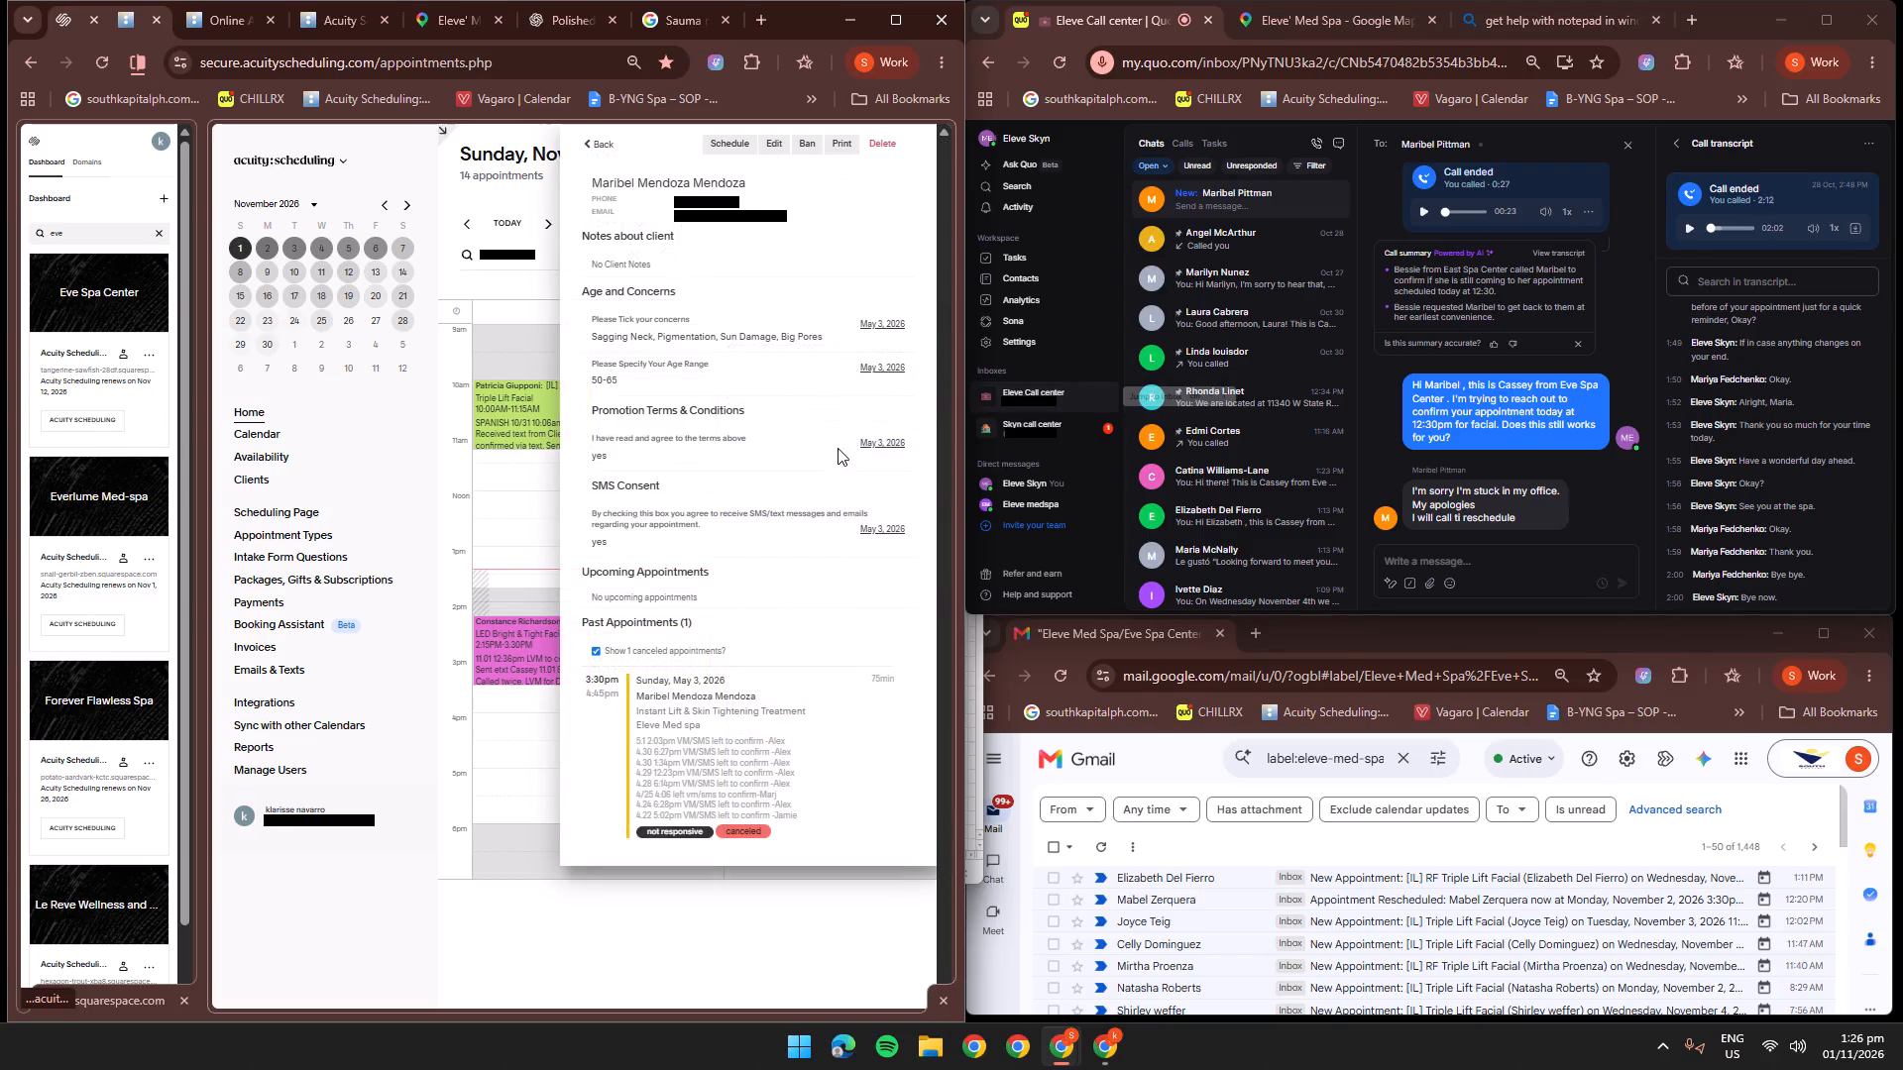
{"action": "left_click", "coordinate": [608, 146]}
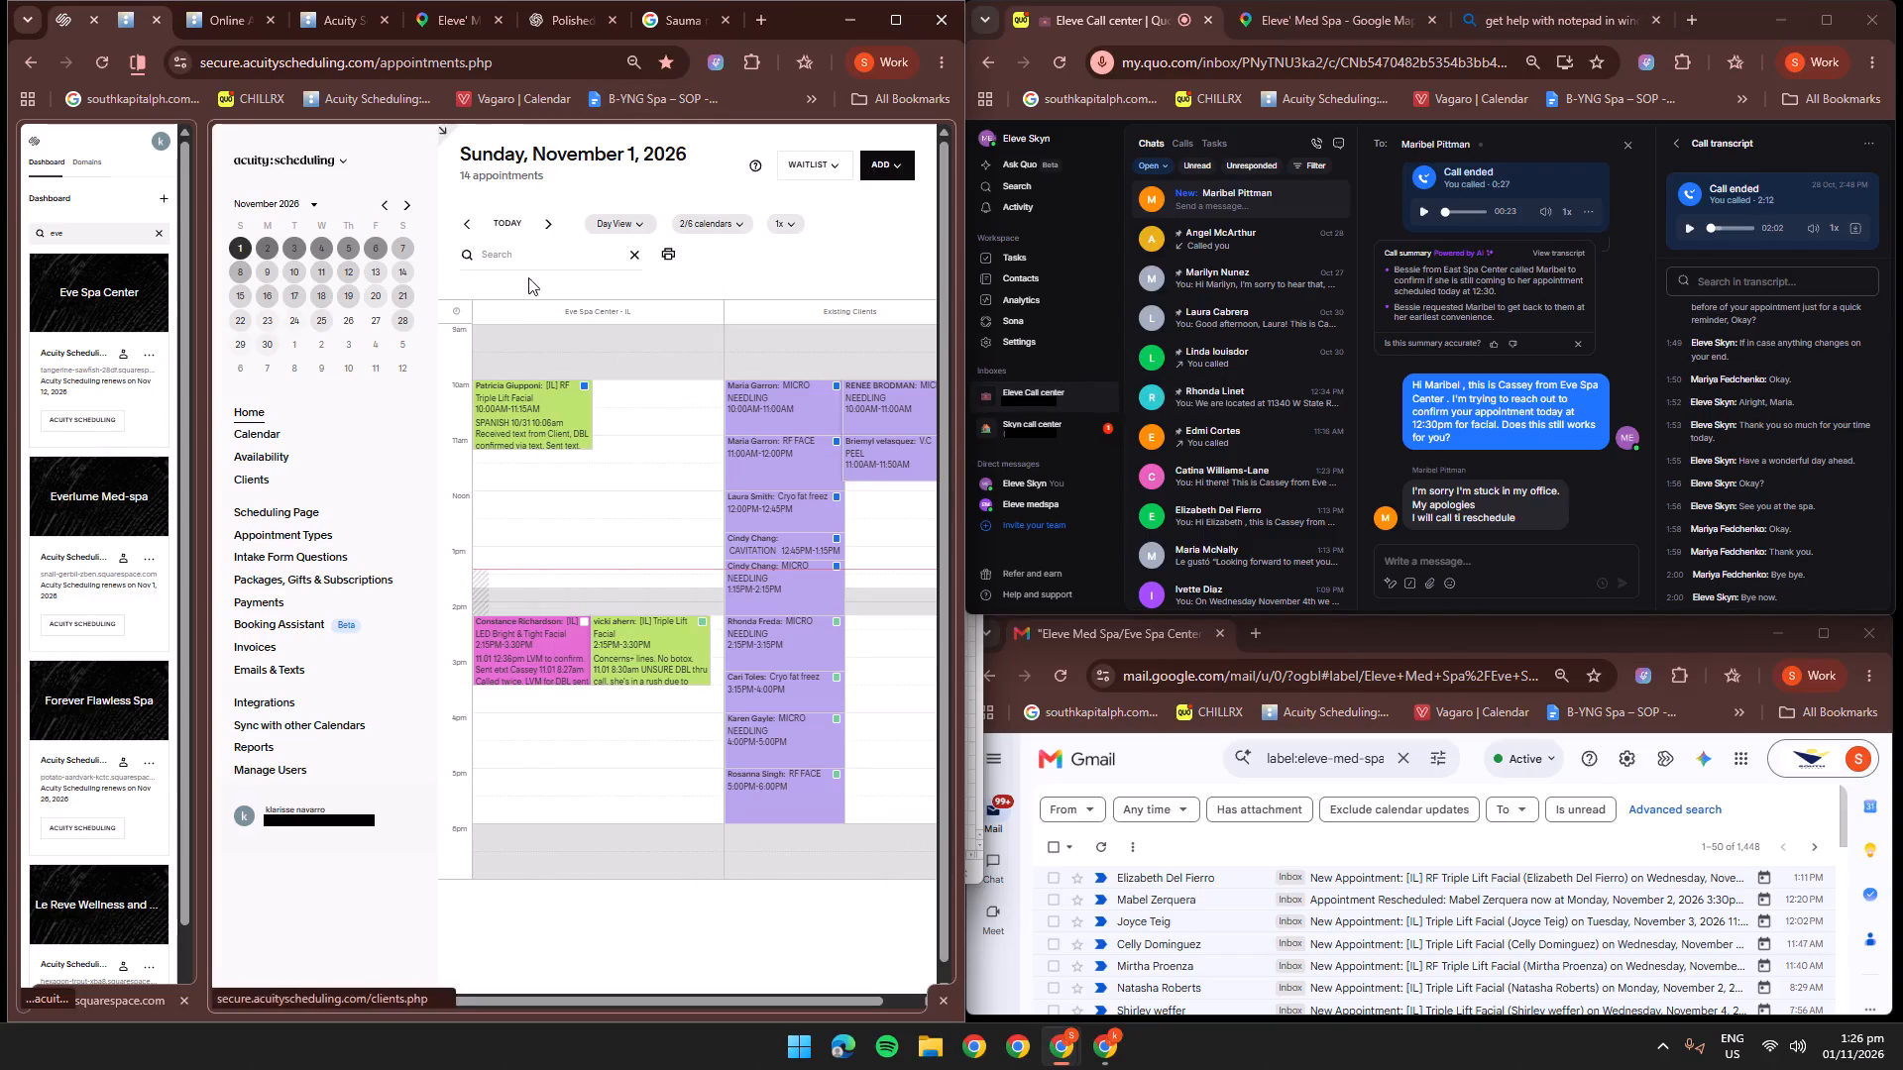
Search the same phone number again and open the third matching client's record to review their past appointments.
{"action": "left_click", "coordinate": [551, 252]}
{"action": "key", "text": "ctrl+v"}
{"action": "left_click", "coordinate": [756, 395]}
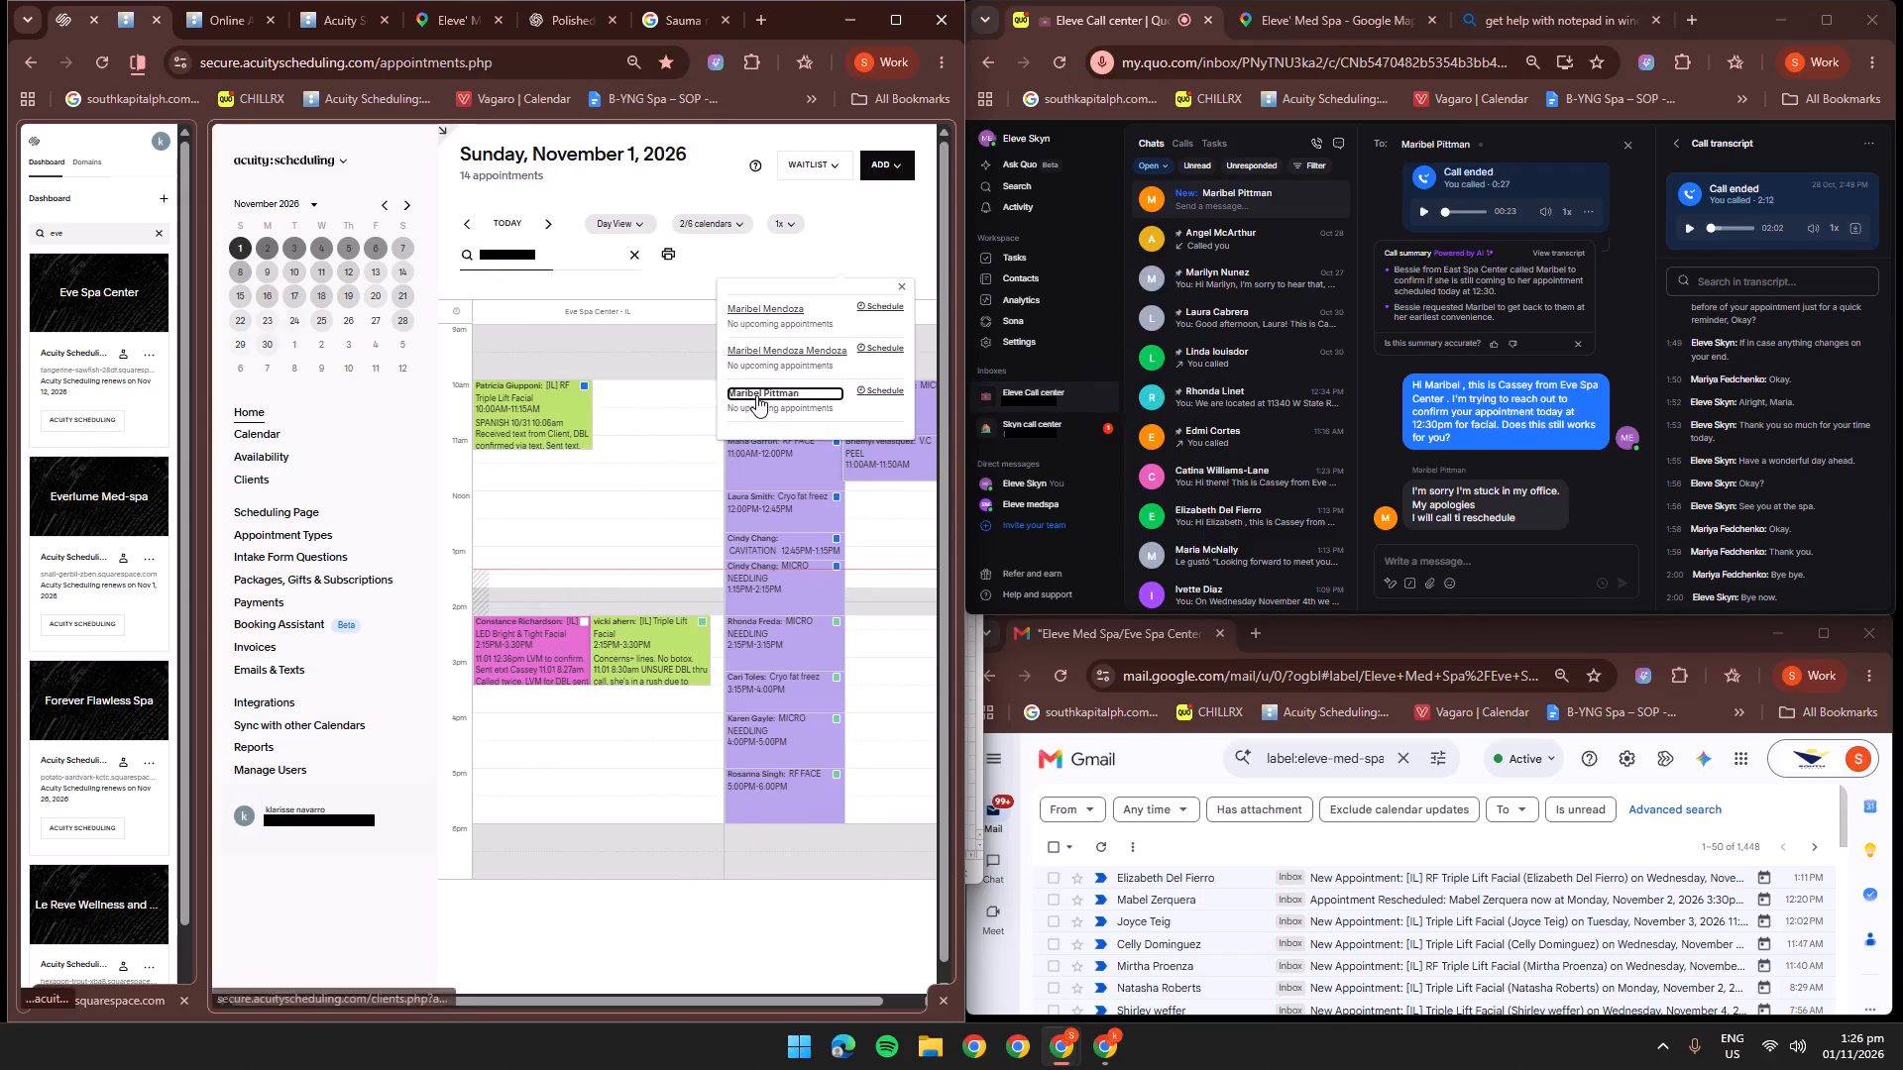
{"action": "scroll", "coordinate": [813, 509], "scroll_direction": "down", "scroll_amount": 3}
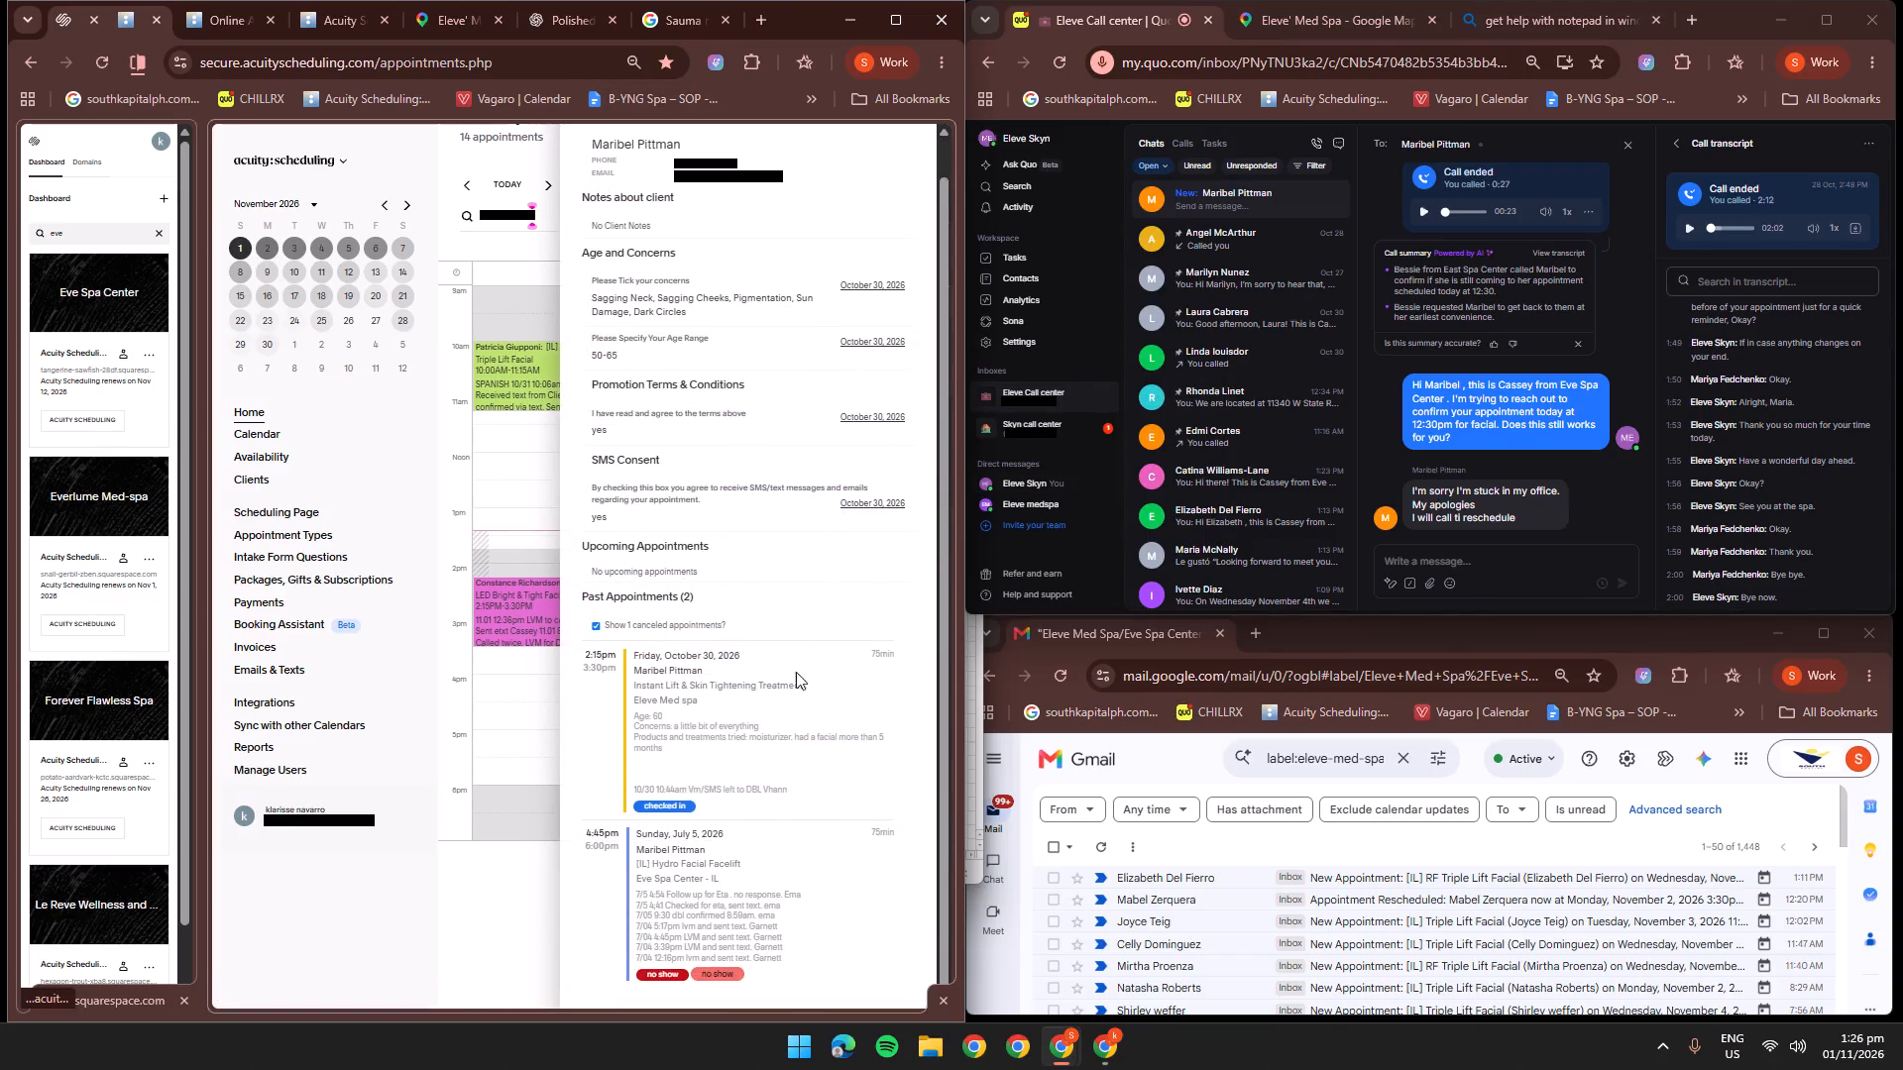
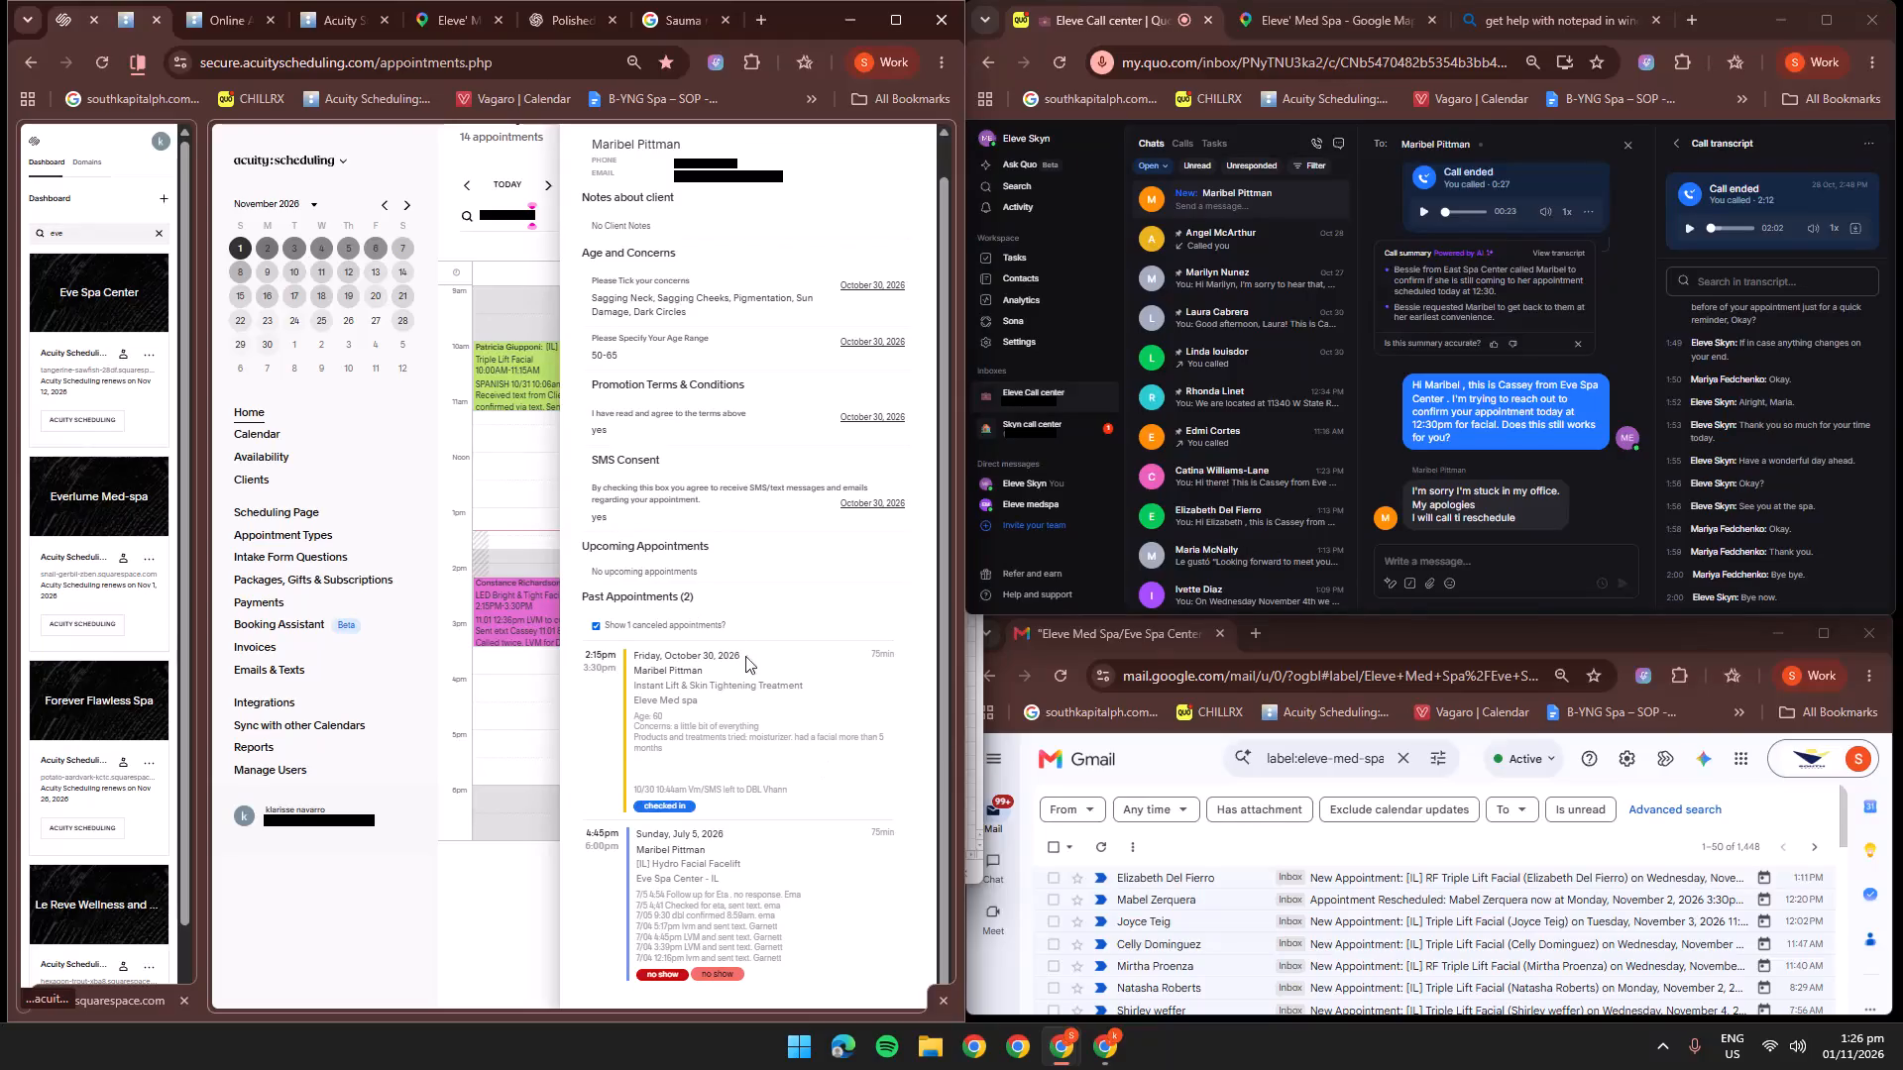
Search the scheduling calendar for the row 72 phone number again and reopen the first matching client's record.
{"action": "left_click", "coordinate": [543, 208]}
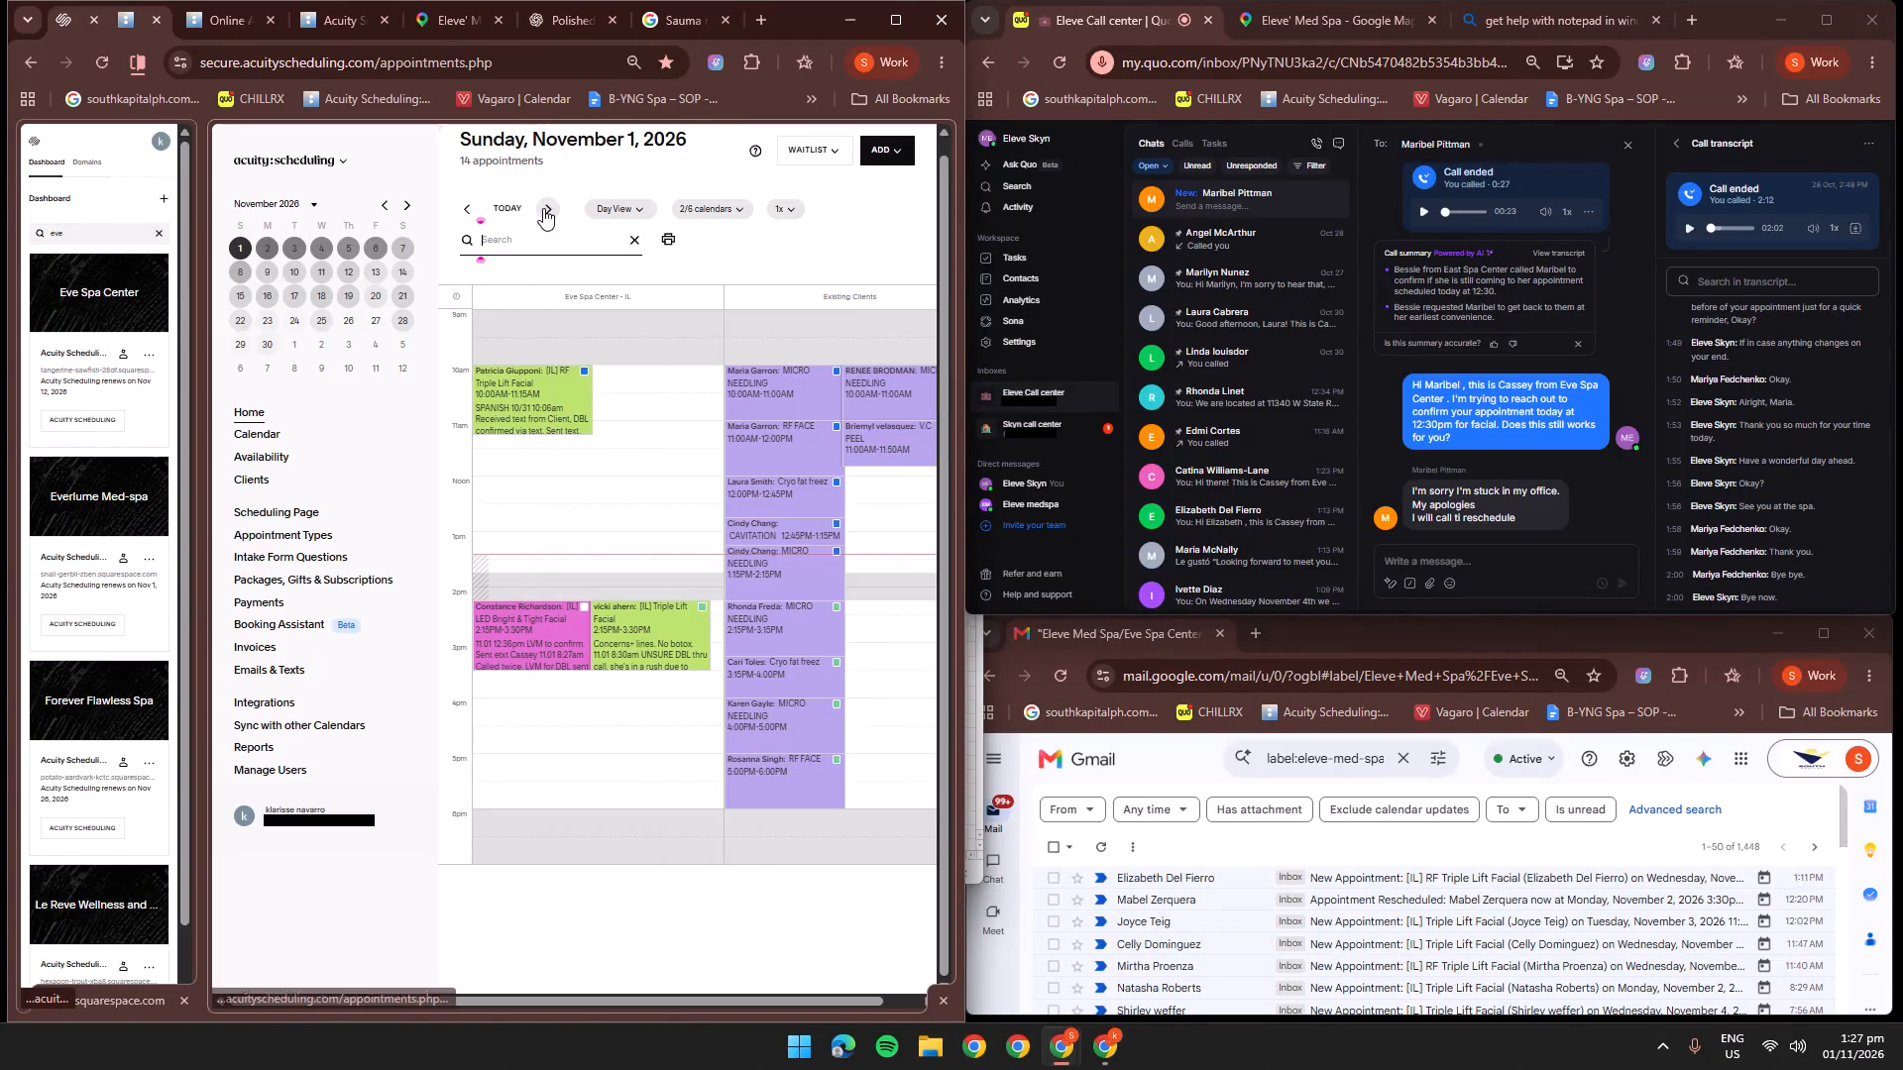
{"action": "key", "text": "ctrl+v"}
{"action": "left_click", "coordinate": [765, 285]}
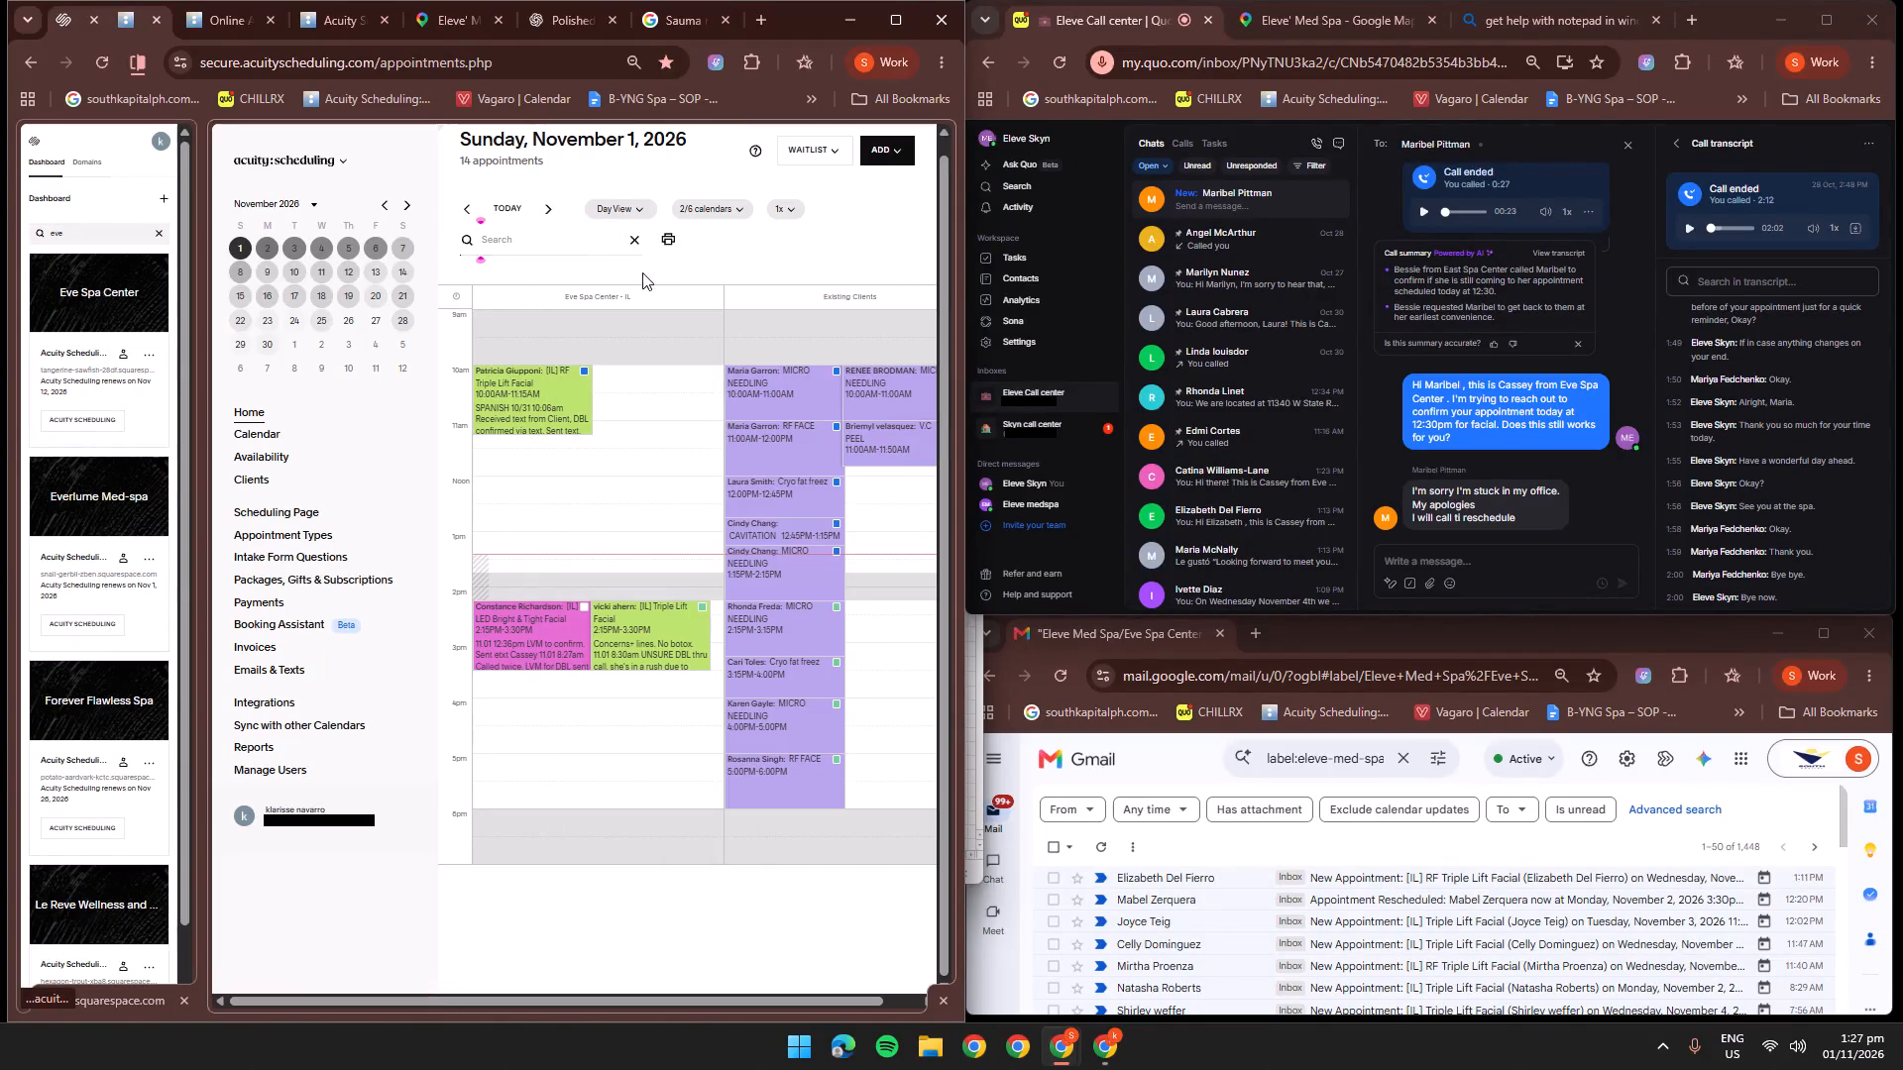
{"action": "left_click", "coordinate": [637, 235]}
{"action": "key", "text": "ctrl+v"}
{"action": "left_click", "coordinate": [769, 297]}
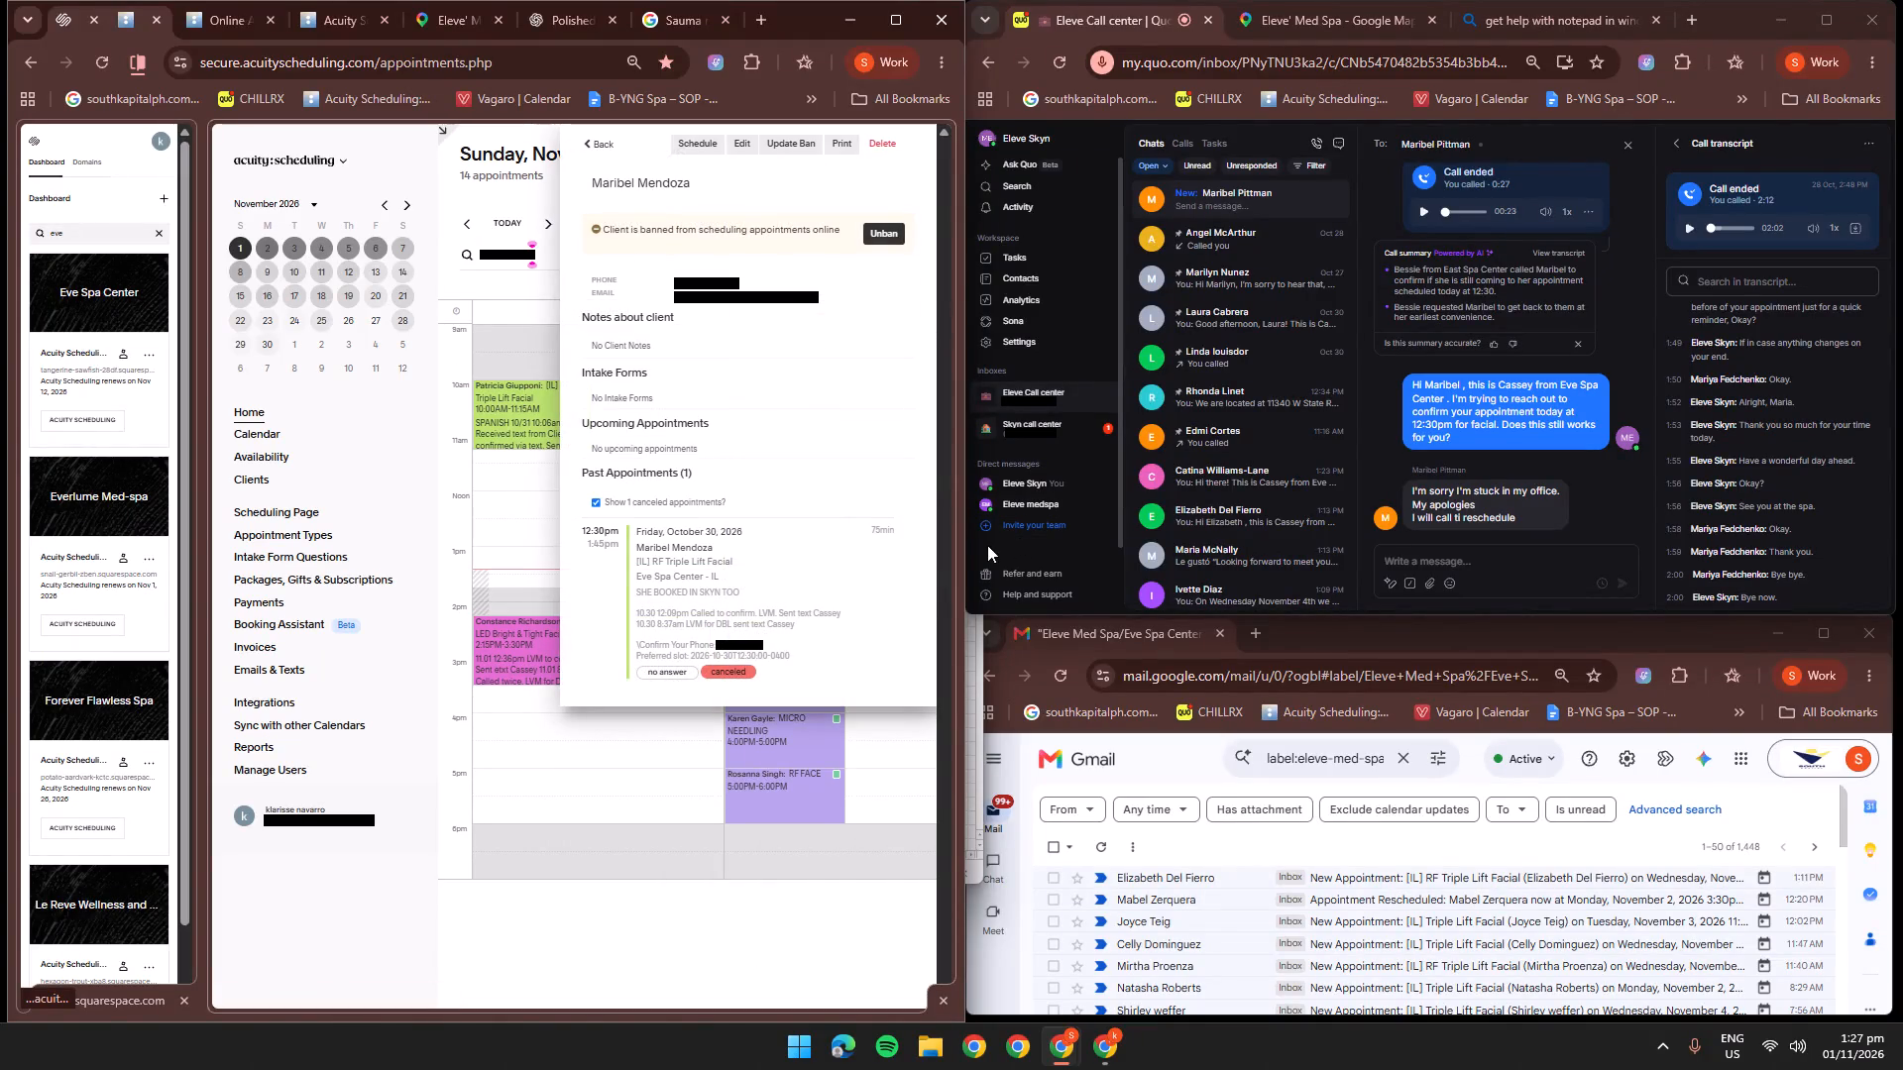
Capture a screenshot of the first matching client's record, covering the online scheduling ban notice and past appointment.
{"action": "key", "text": "shift+super+s"}
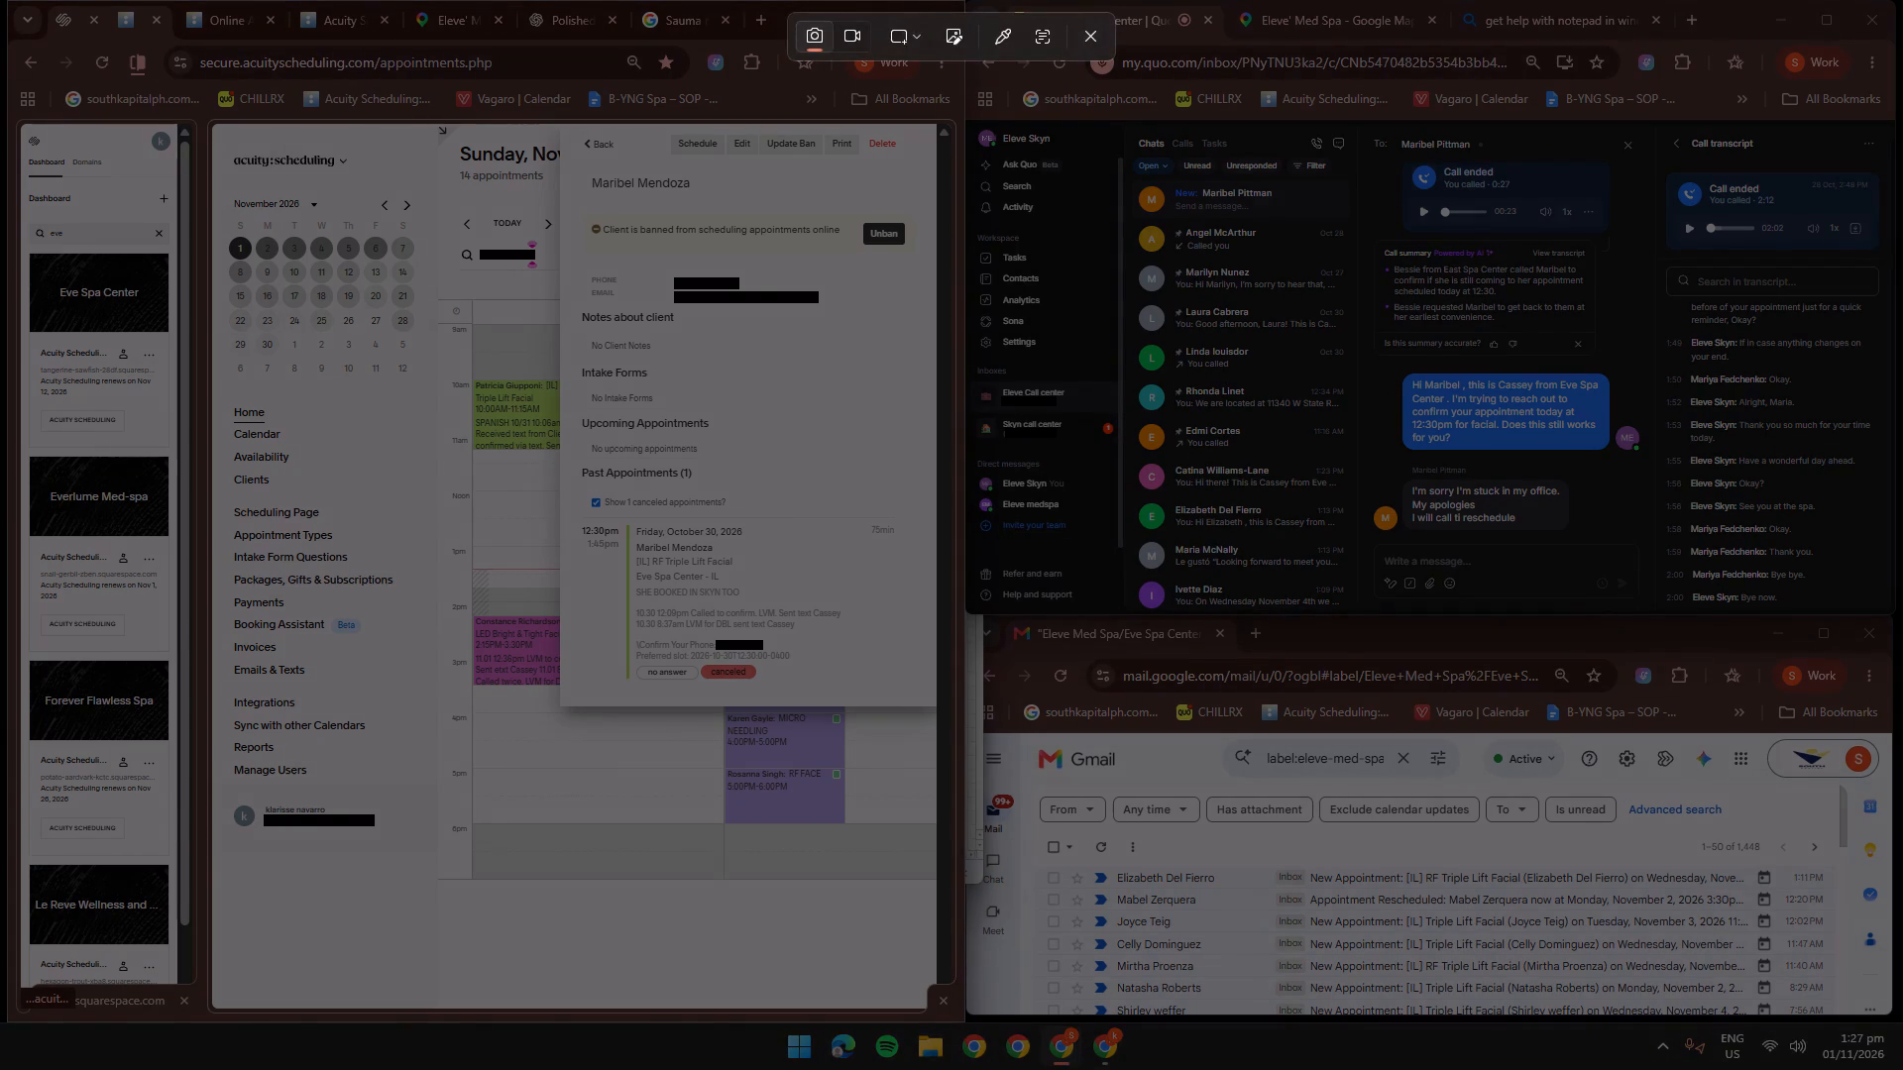
{"action": "left_click_drag", "start_coordinate": [568, 164], "coordinate": [955, 655]}
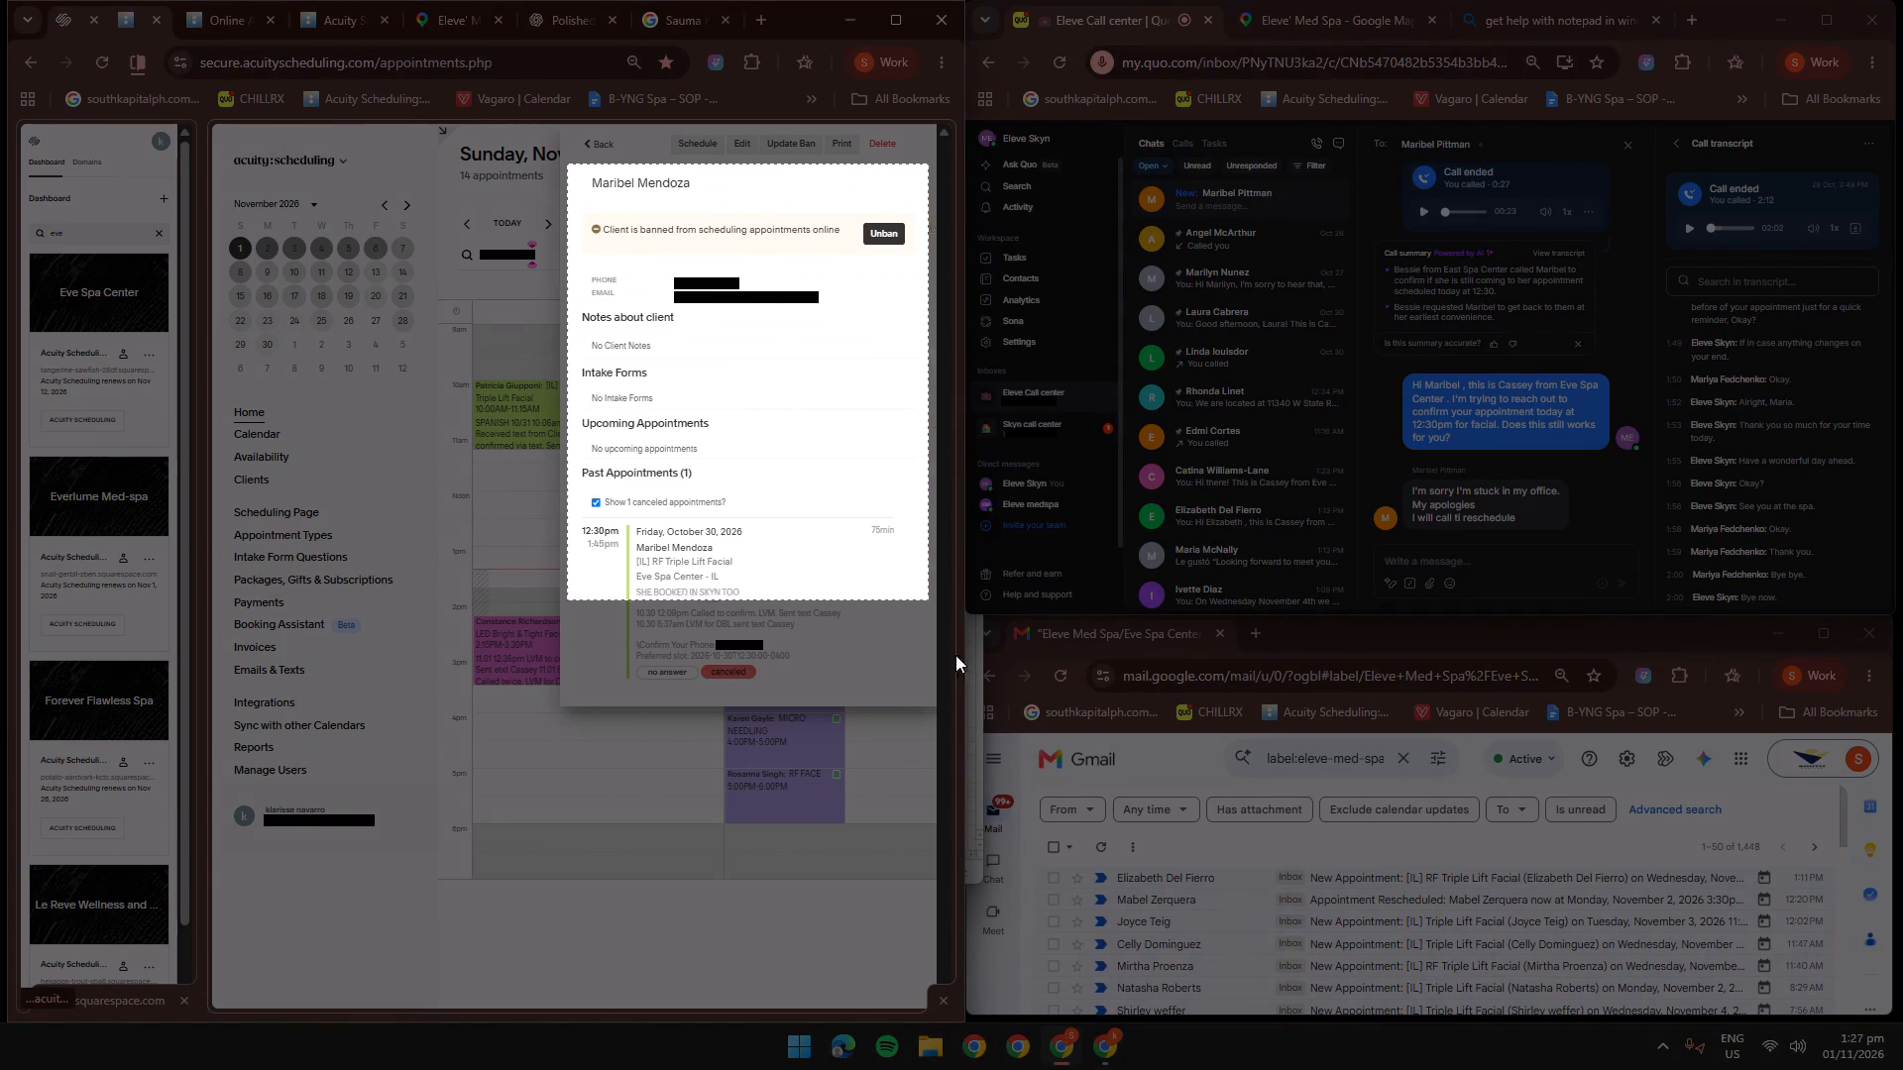
{"action": "left_click_drag", "start_coordinate": [955, 655], "coordinate": [951, 695]}
Close the record, search the scheduling calendar for the banned client by name, and open the first matching record.
{"action": "left_click", "coordinate": [613, 139]}
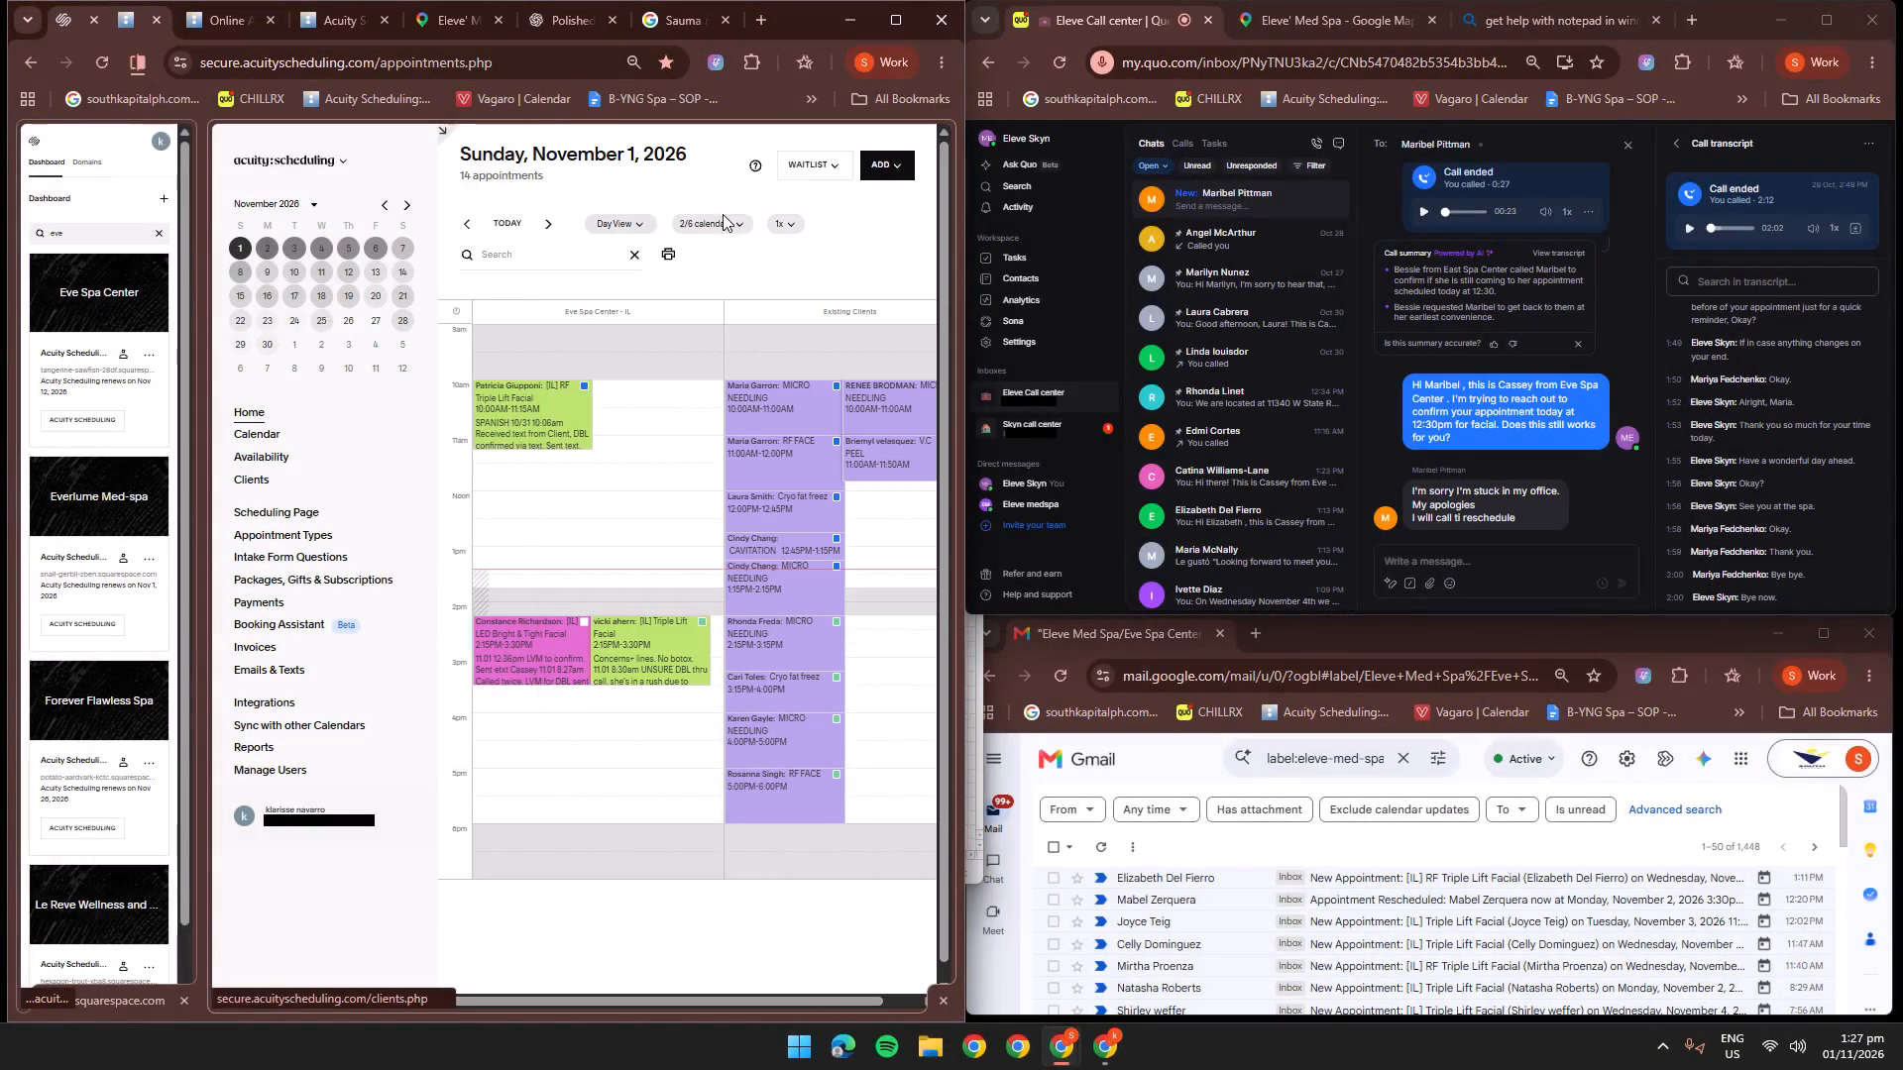
{"action": "left_click", "coordinate": [729, 263]}
{"action": "left_click", "coordinate": [569, 272]}
{"action": "left_click", "coordinate": [584, 251]}
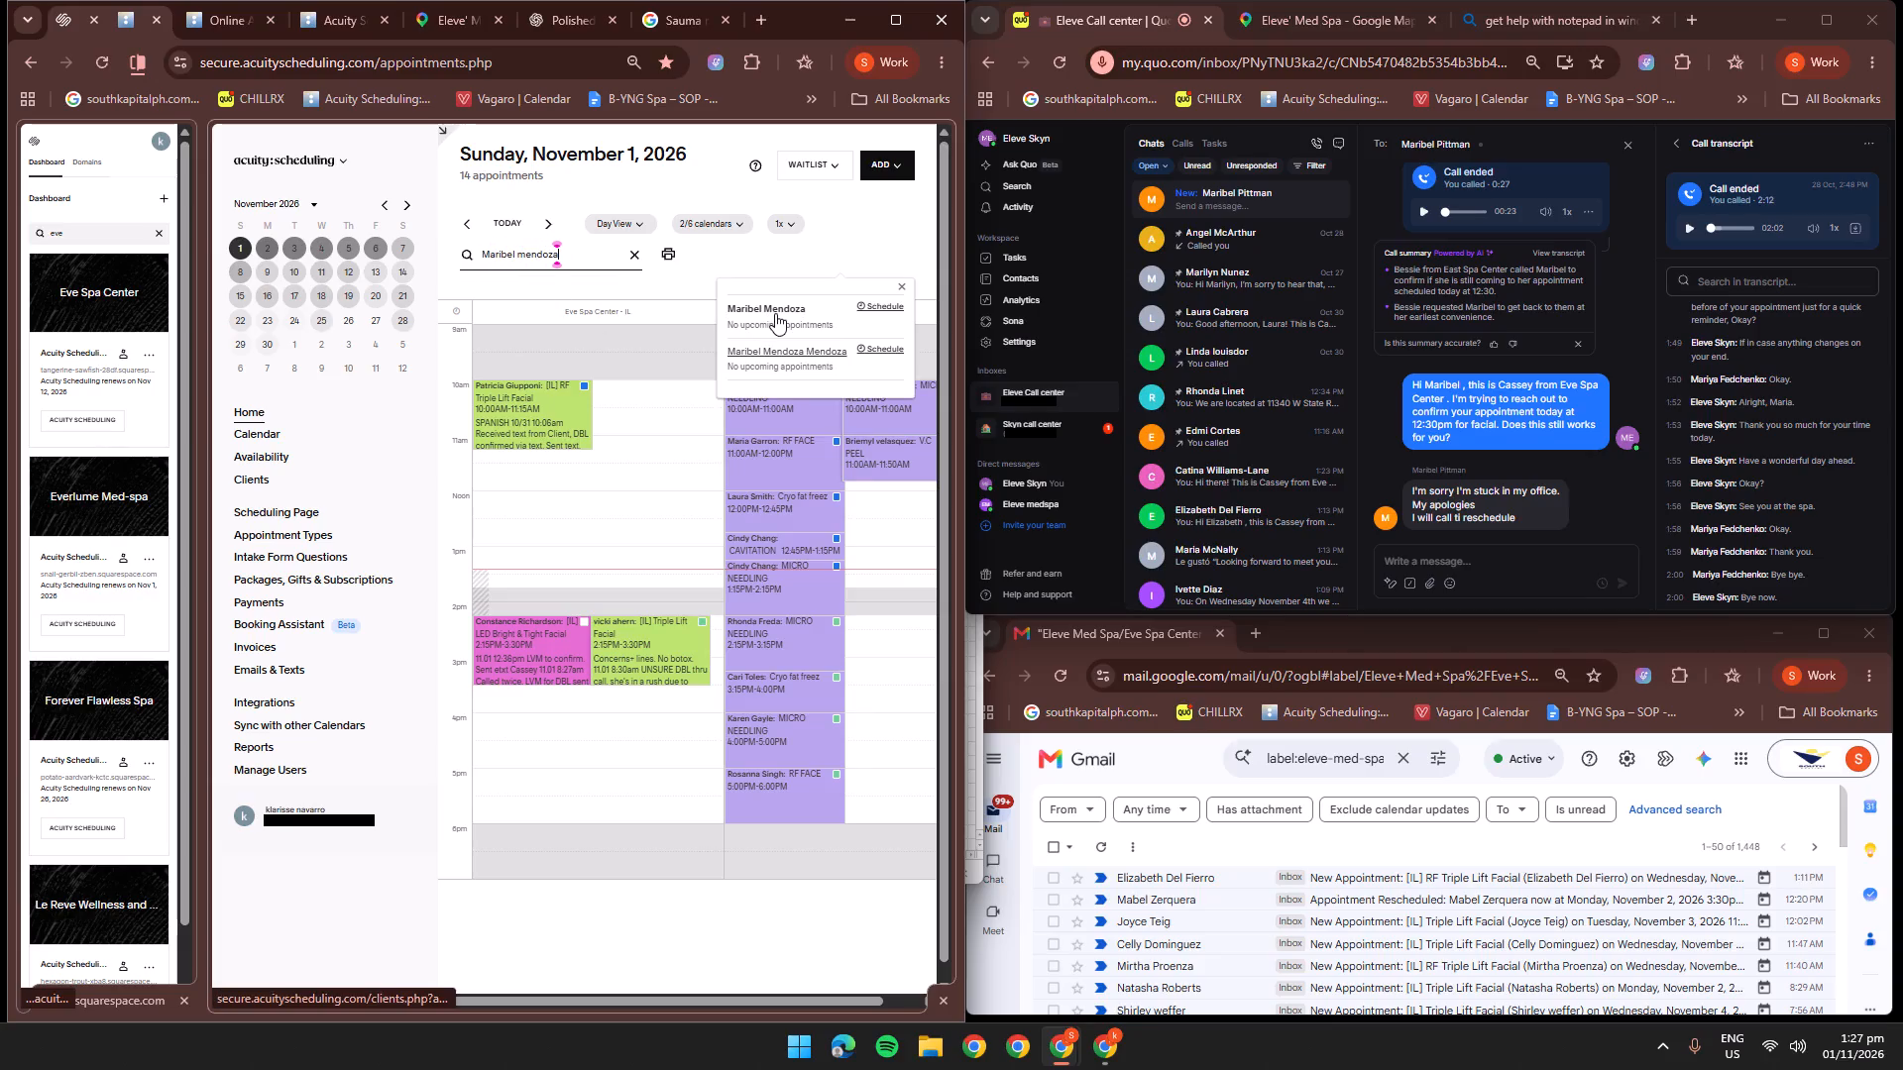
{"action": "left_click", "coordinate": [775, 313]}
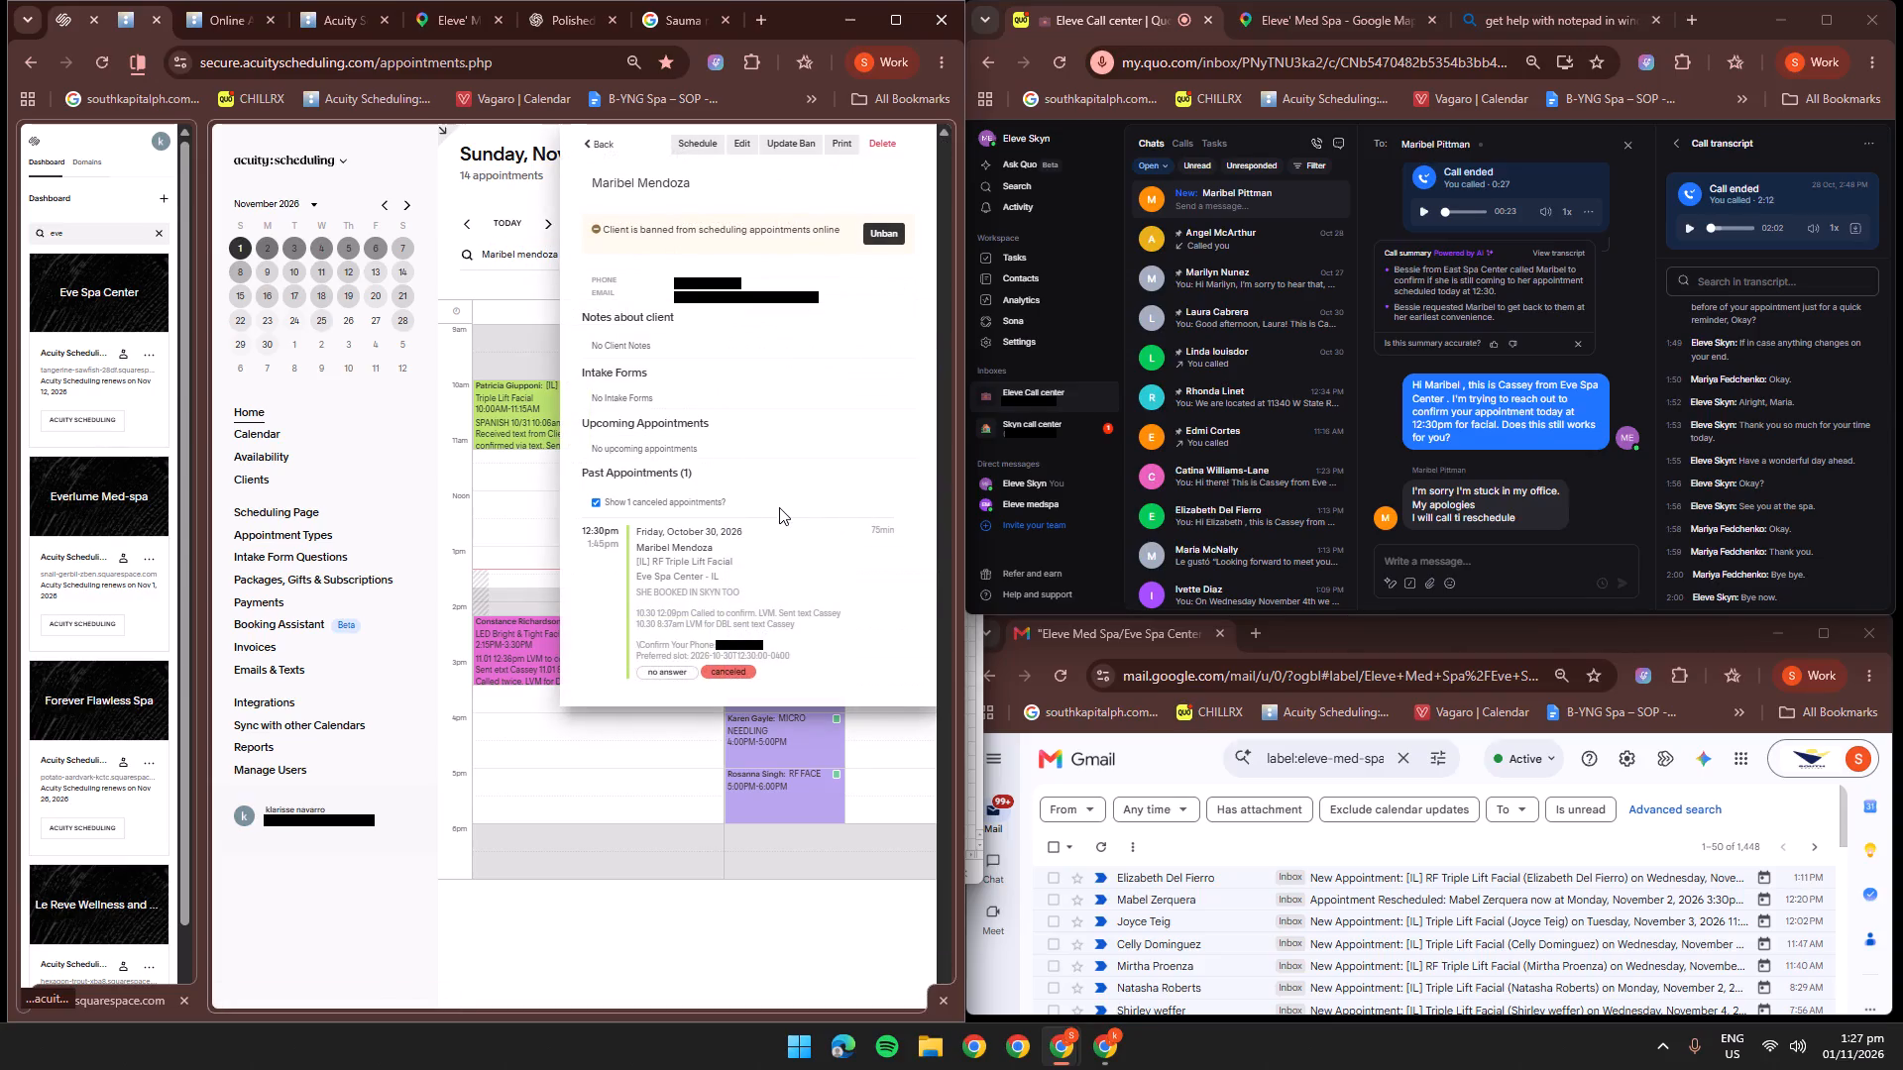
{"action": "key", "text": "super+v"}
{"action": "key", "text": "super+b"}
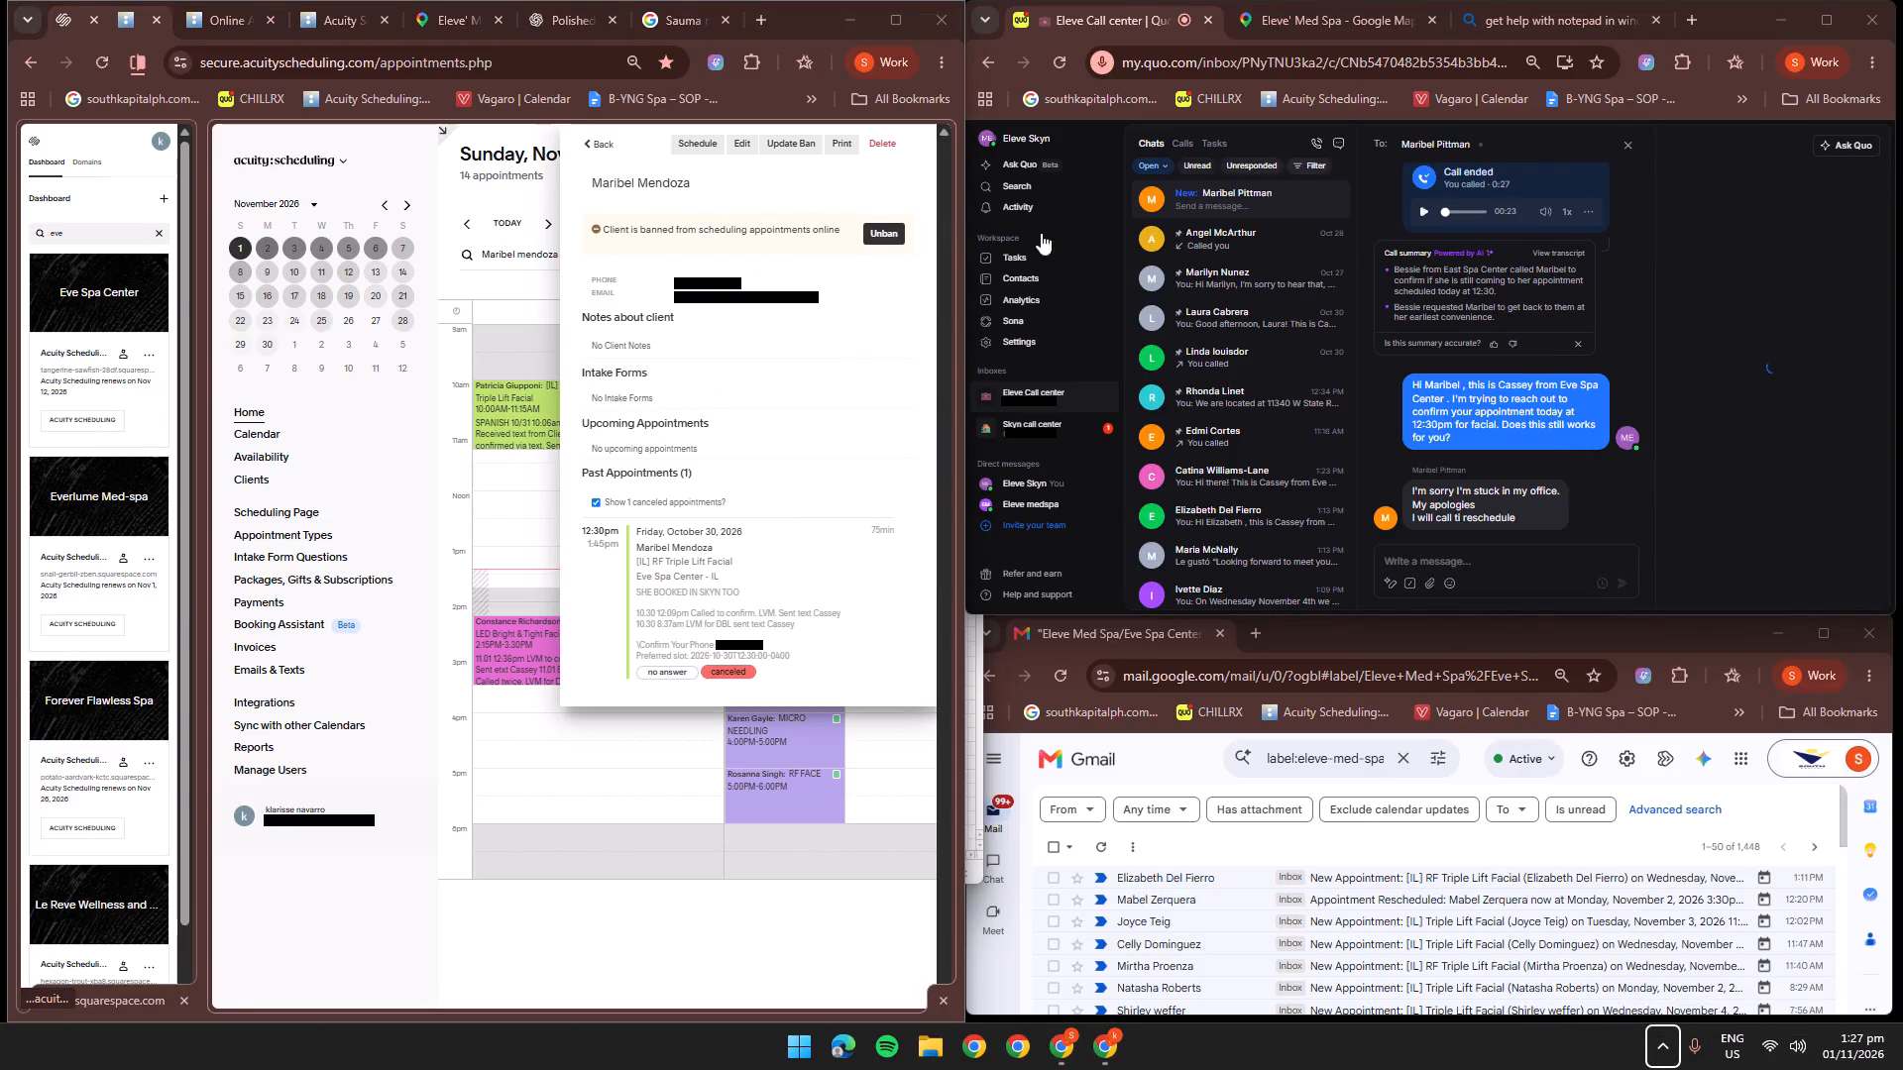
Copy the phone number from the client's record, search the calendar for it without punctuation, and open the third matching client's record.
{"action": "left_click_drag", "start_coordinate": [760, 286], "coordinate": [650, 276]}
{"action": "key", "text": "ctrl+c"}
{"action": "key", "text": "ctrl+c"}
{"action": "left_click", "coordinate": [609, 135]}
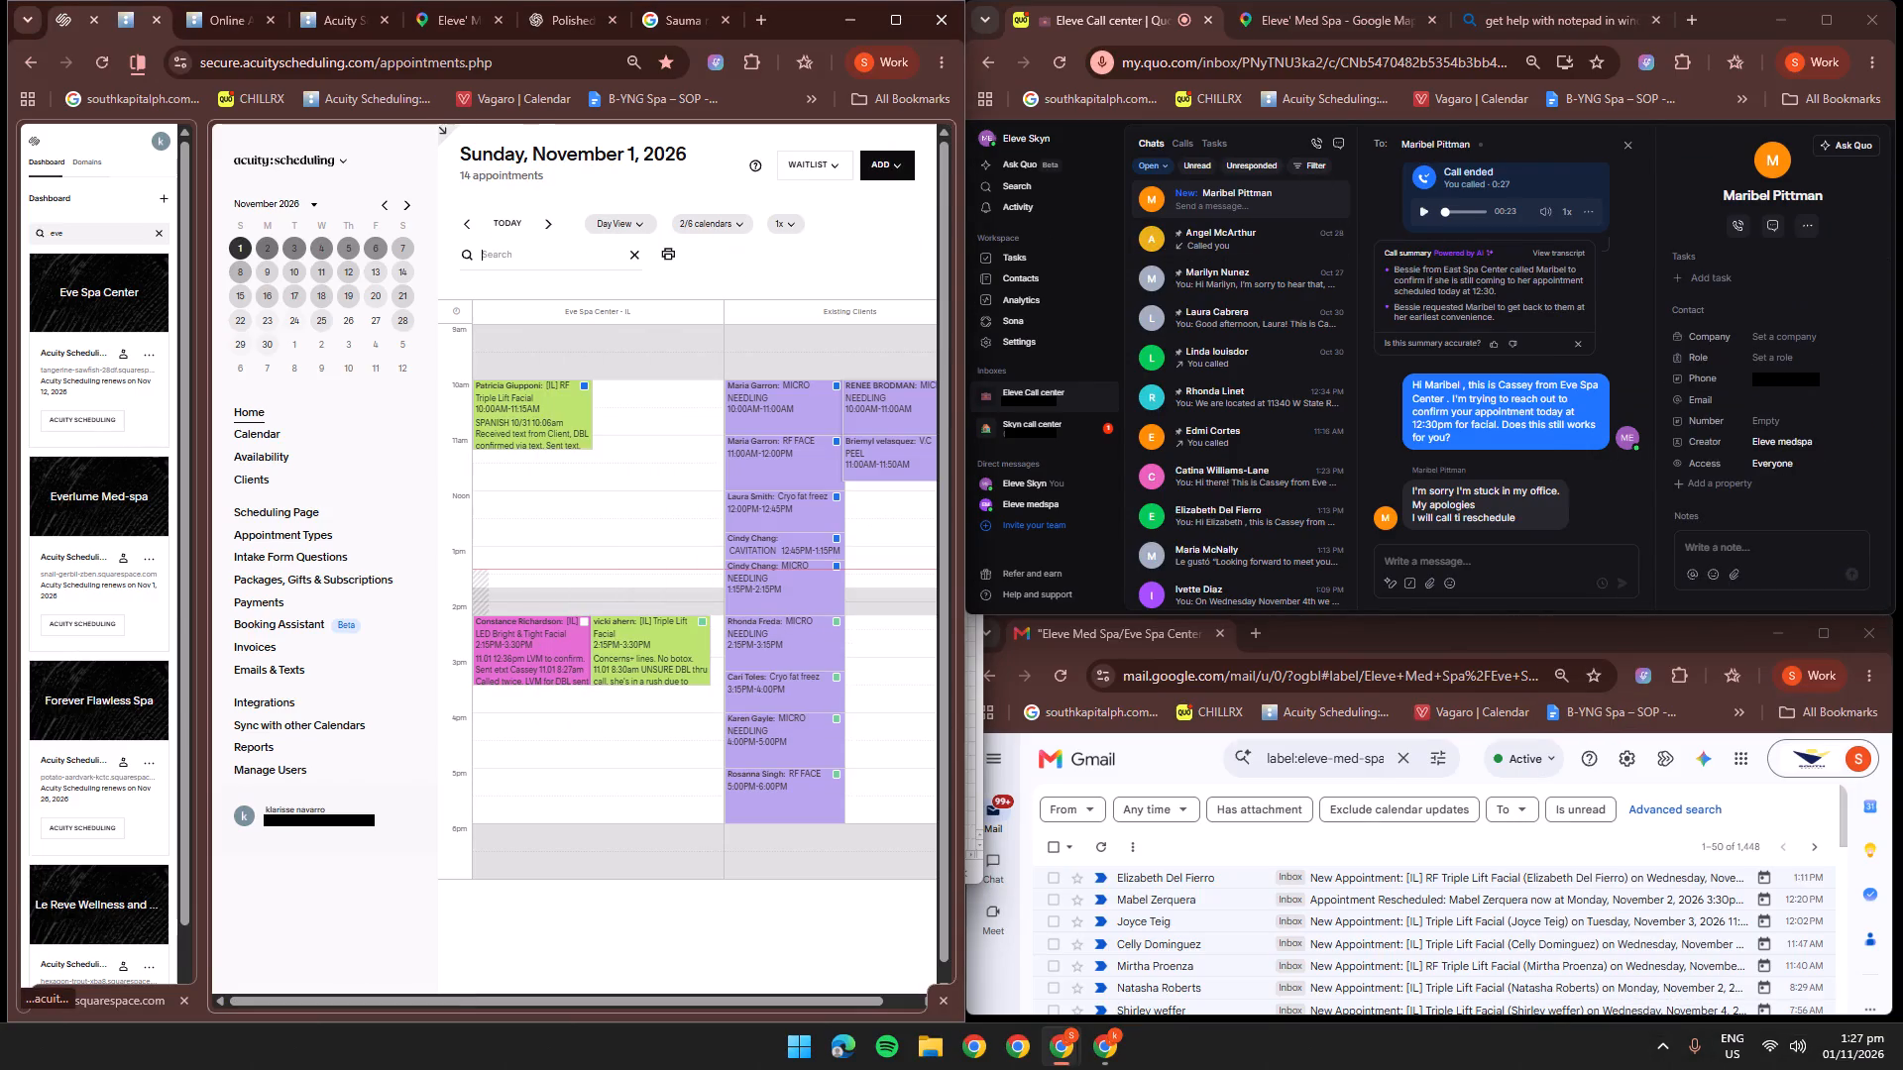
{"action": "left_click", "coordinate": [549, 251]}
{"action": "key", "text": "ctrl+v"}
{"action": "key", "text": "Left"}
{"action": "key", "text": "Left"}
{"action": "key", "text": "Left"}
{"action": "key", "text": "Left"}
{"action": "key", "text": "BackSpace"}
{"action": "key", "text": "Left"}
{"action": "key", "text": "Left"}
{"action": "key", "text": "Left"}
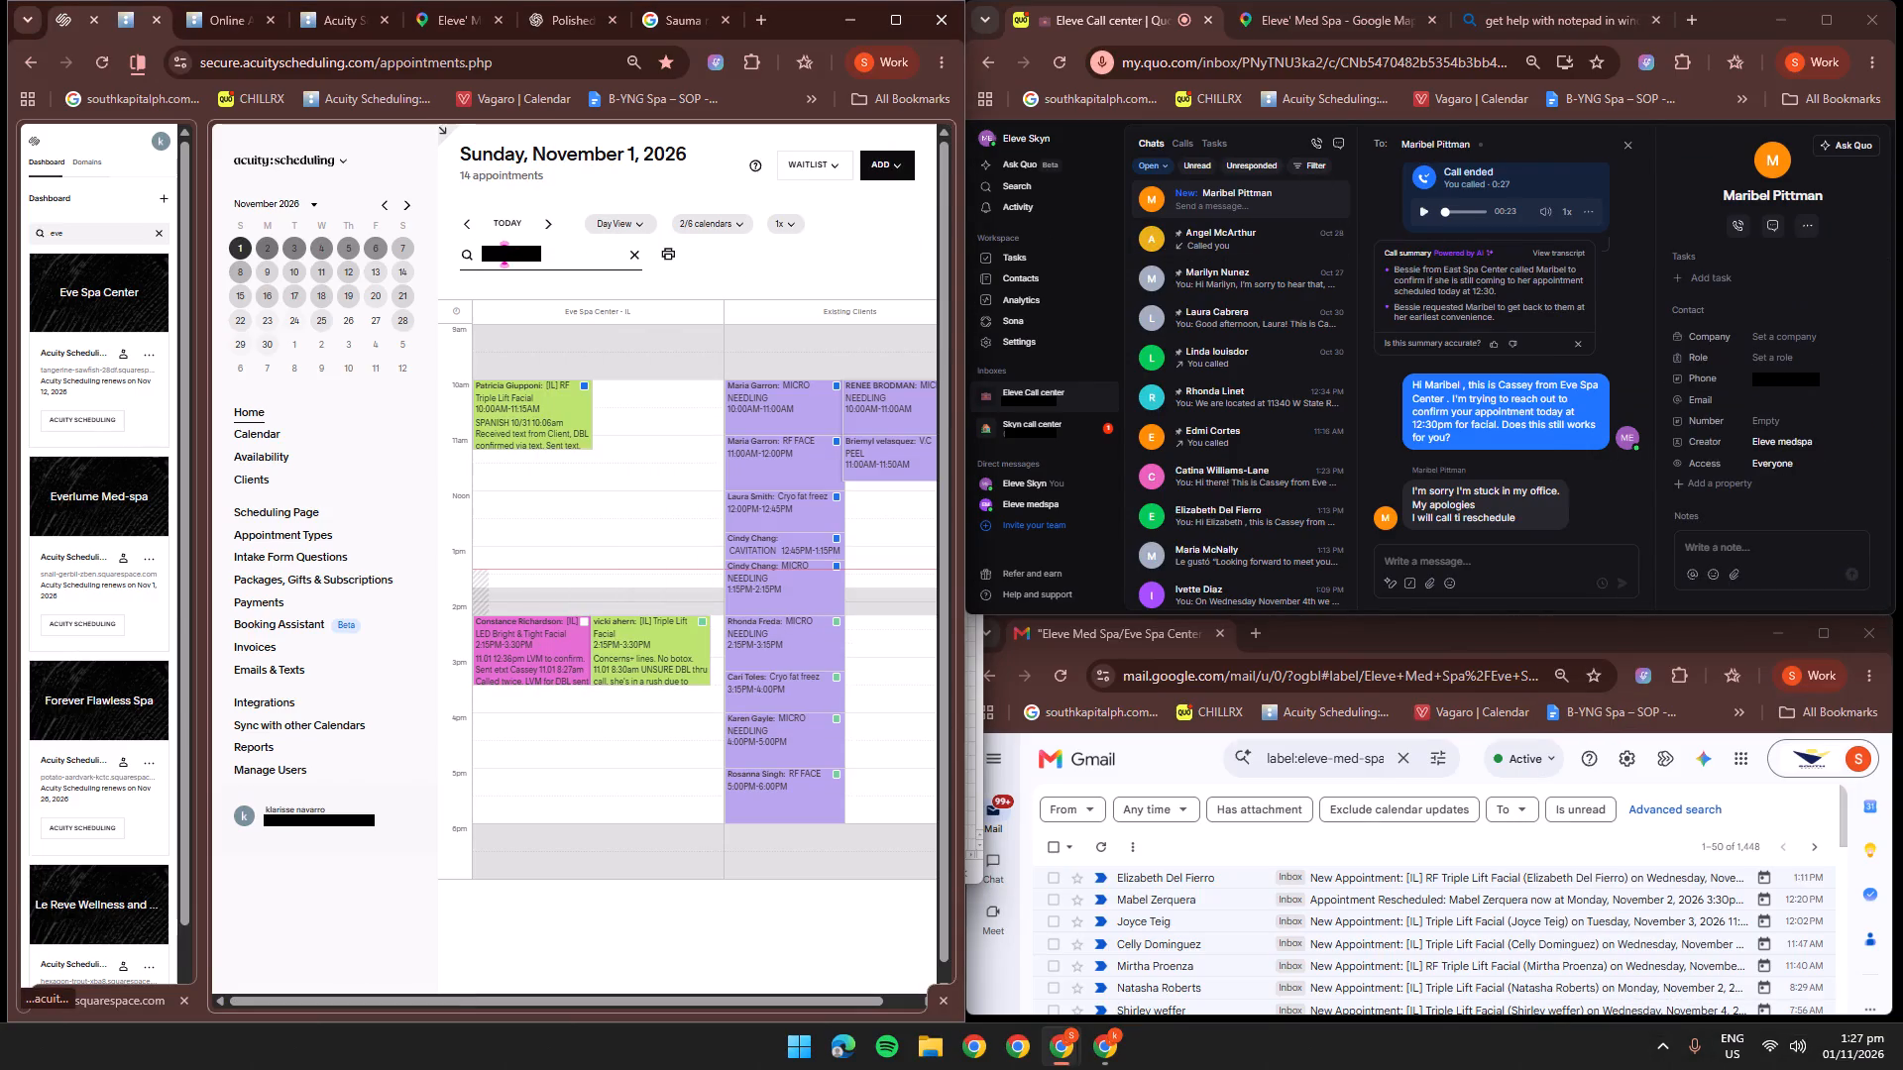
{"action": "key", "text": "BackSpace"}
{"action": "key", "text": "BackSpace"}
{"action": "key", "text": "Left"}
{"action": "key", "text": "Left"}
{"action": "key", "text": "Left"}
{"action": "key", "text": "BackSpace"}
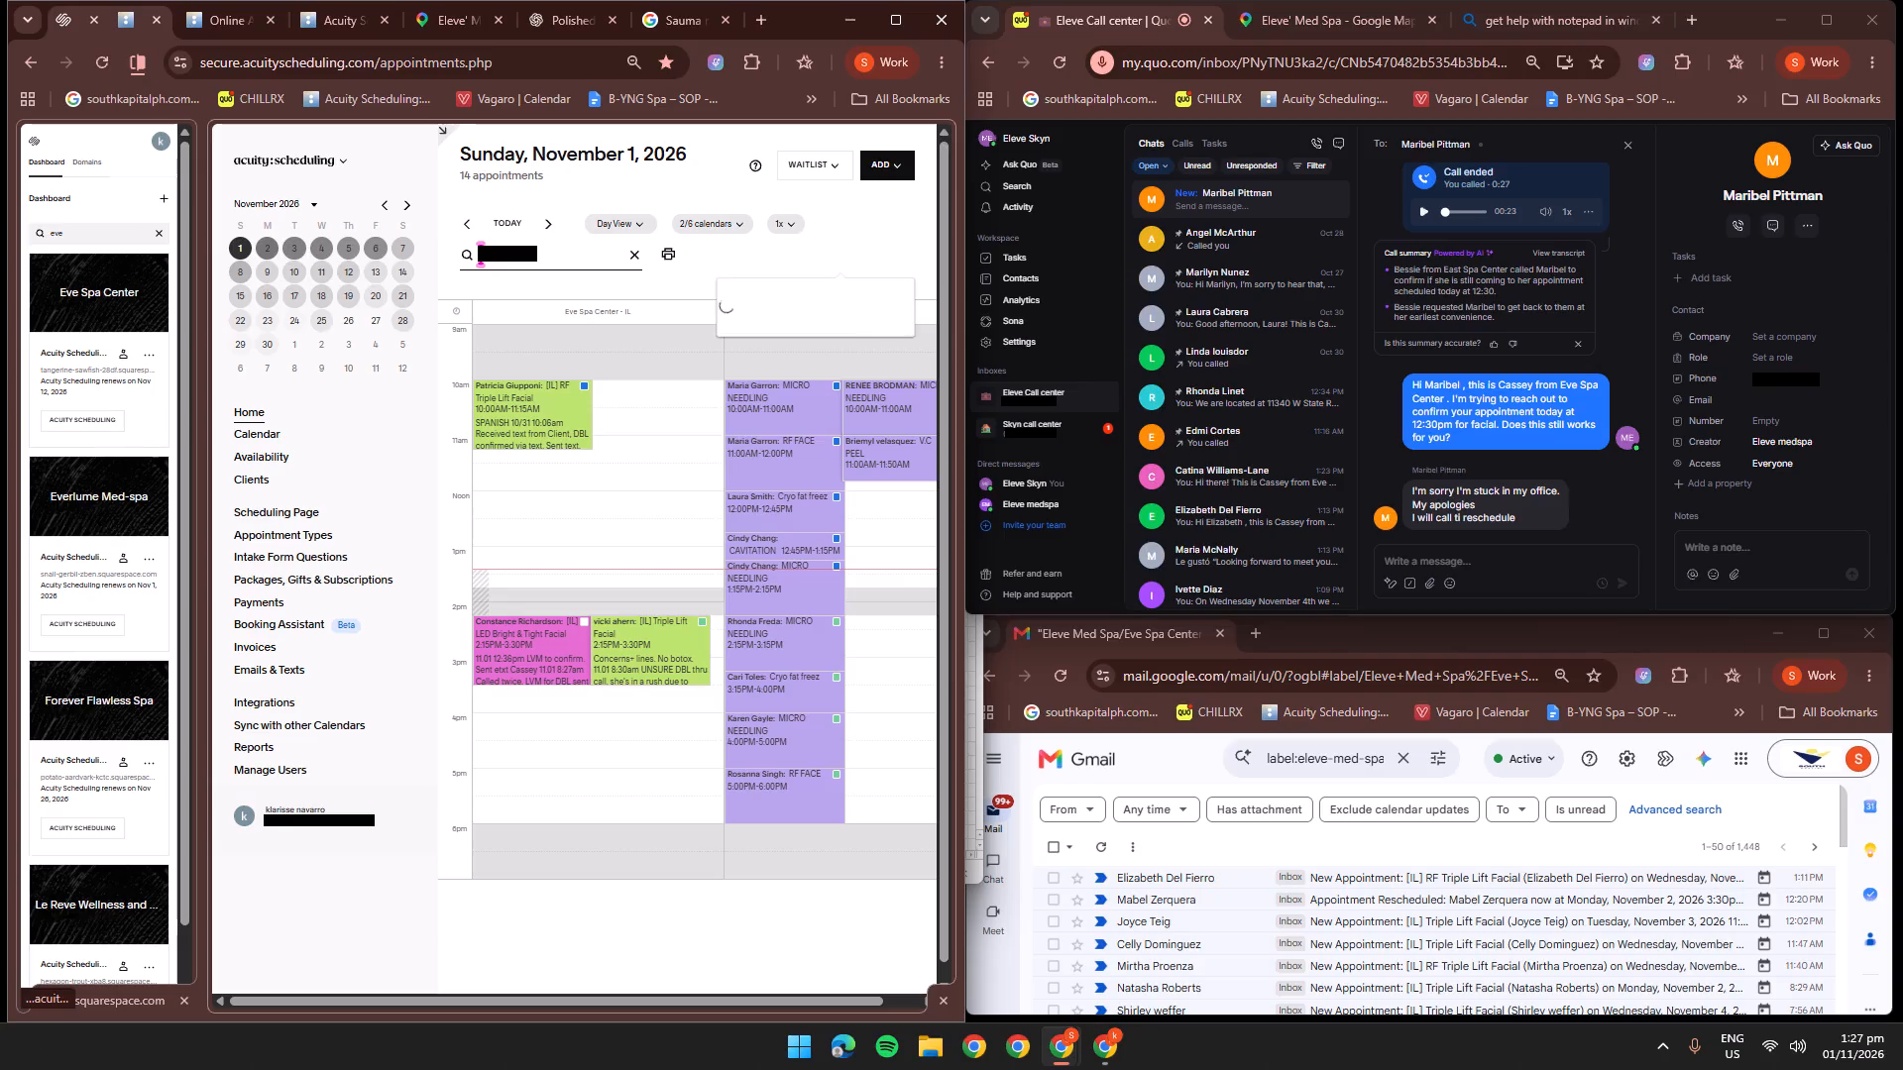
{"action": "left_click", "coordinate": [784, 391]}
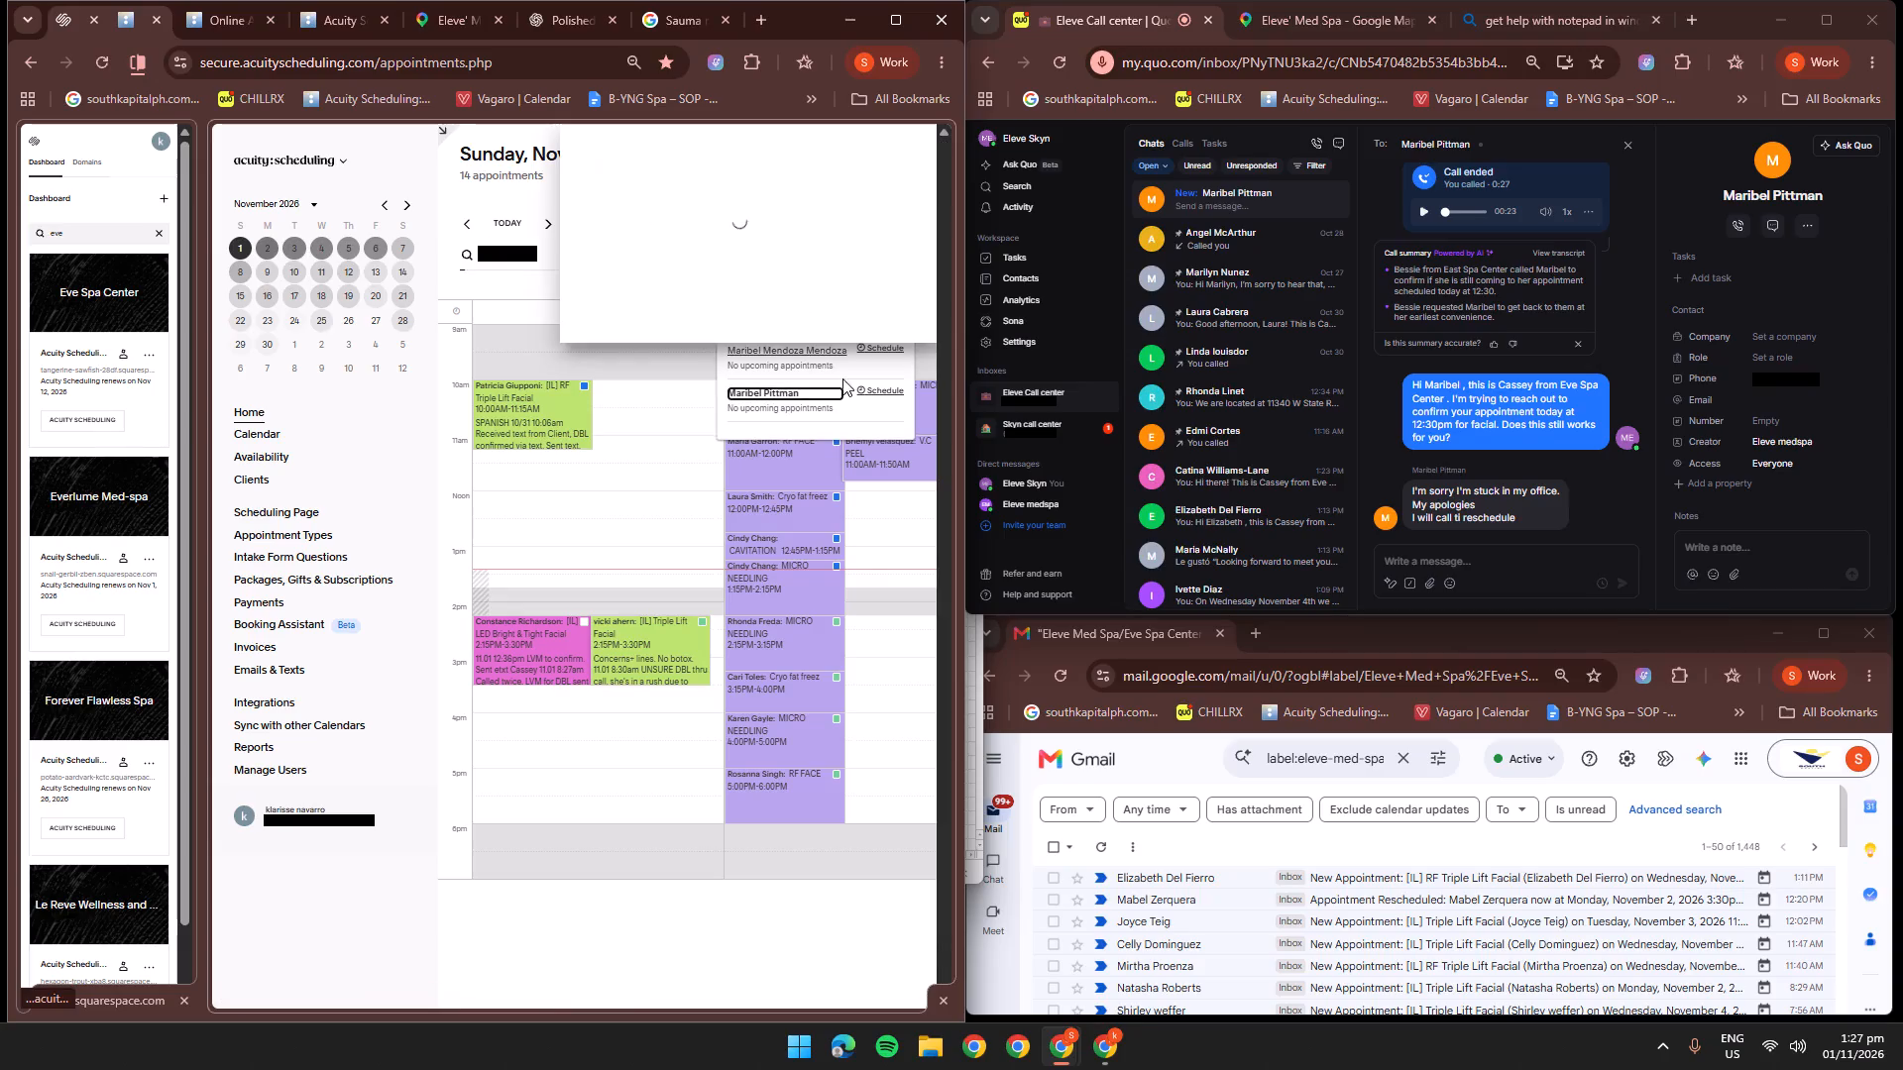
Capture a screenshot of the third matching client's upcoming appointments section and October 30, 2026 past appointment.
{"action": "key", "text": "shift+super+s"}
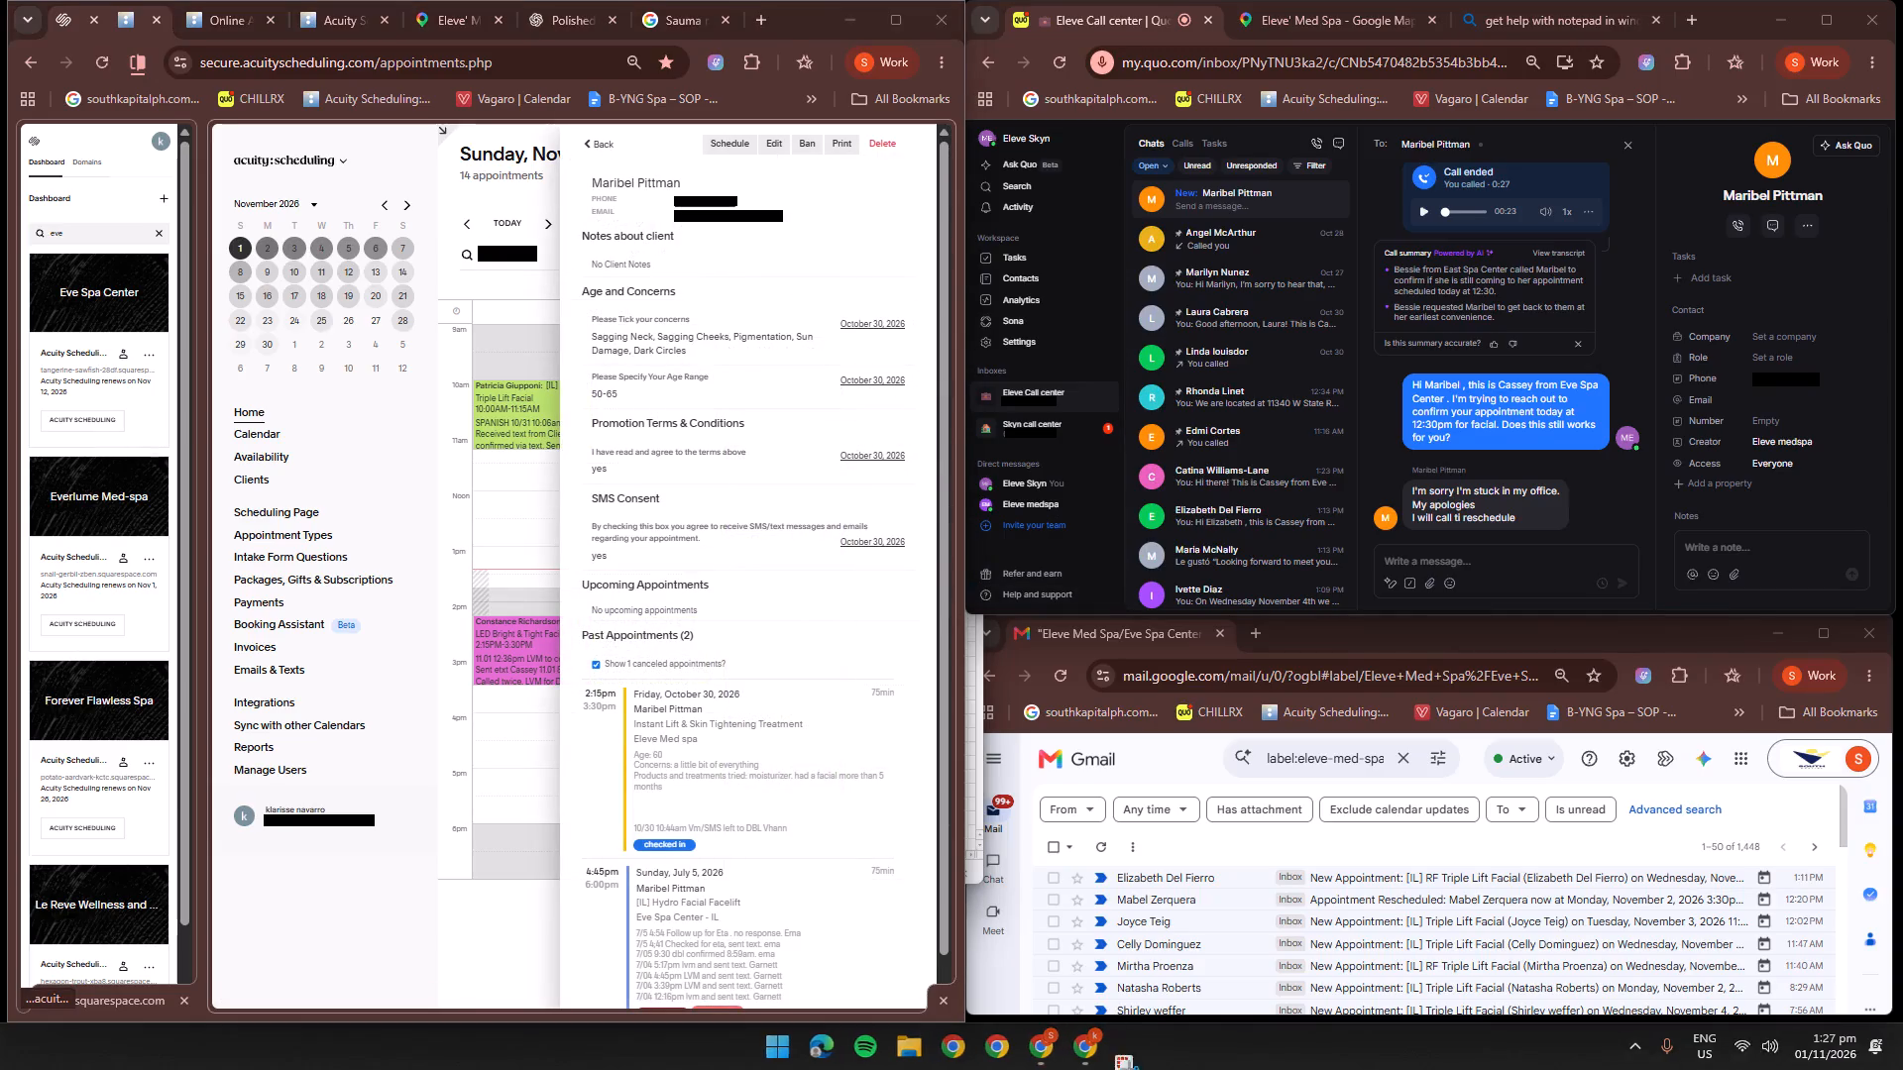
{"action": "scroll", "coordinate": [637, 617], "scroll_direction": "down", "scroll_amount": 2}
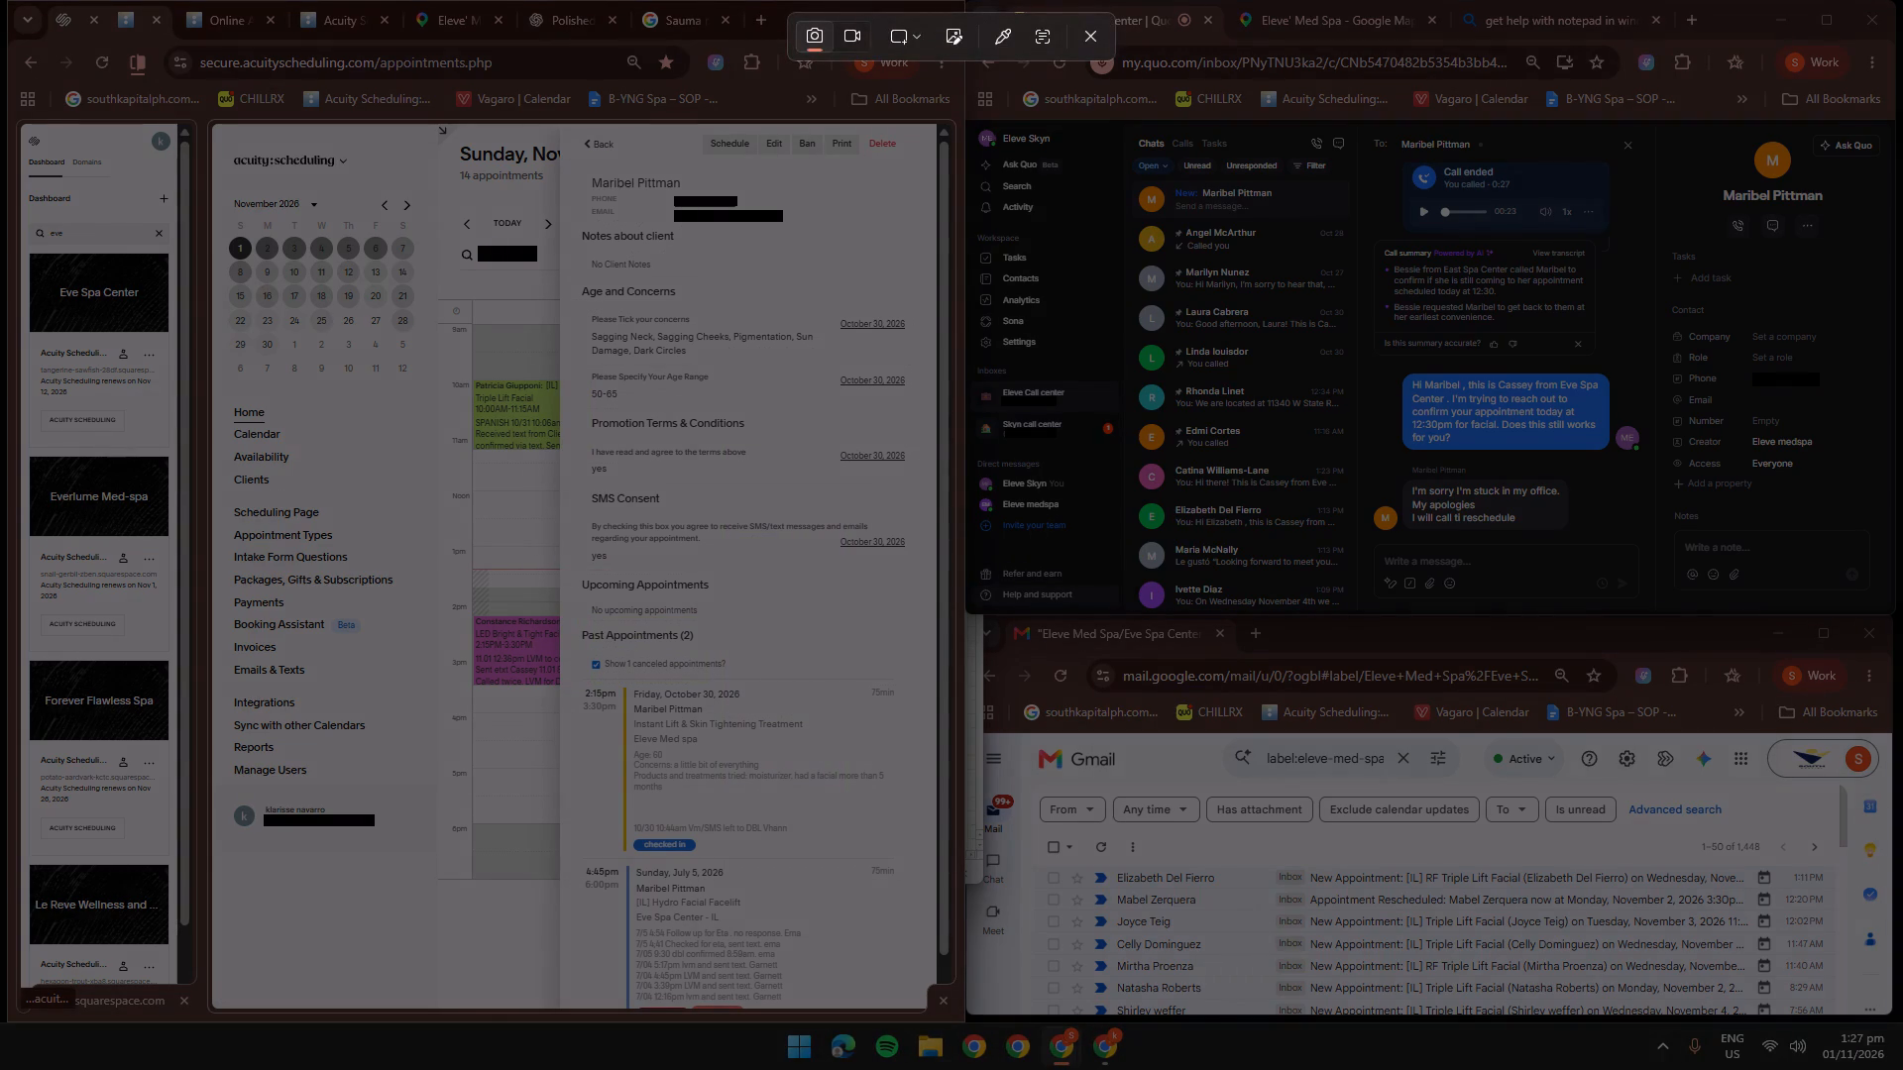
{"action": "left_click_drag", "start_coordinate": [566, 605], "coordinate": [931, 881]}
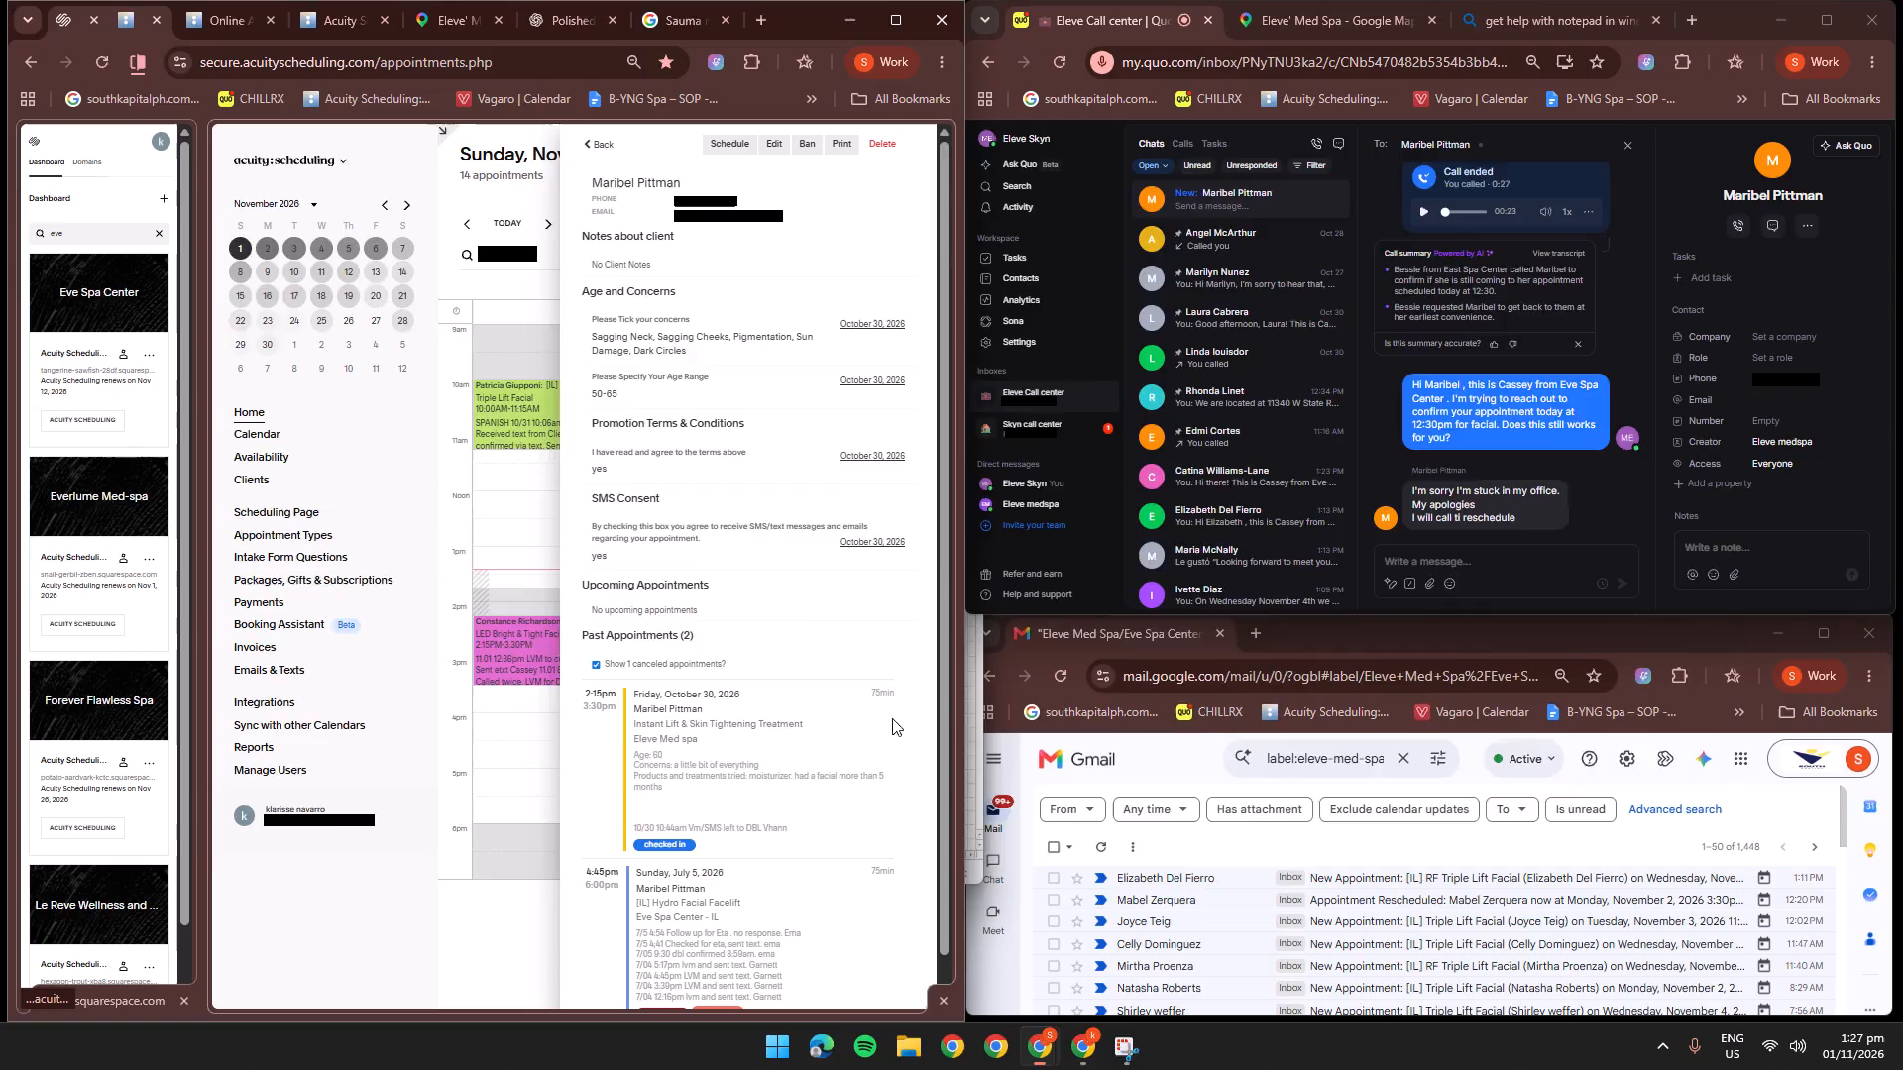
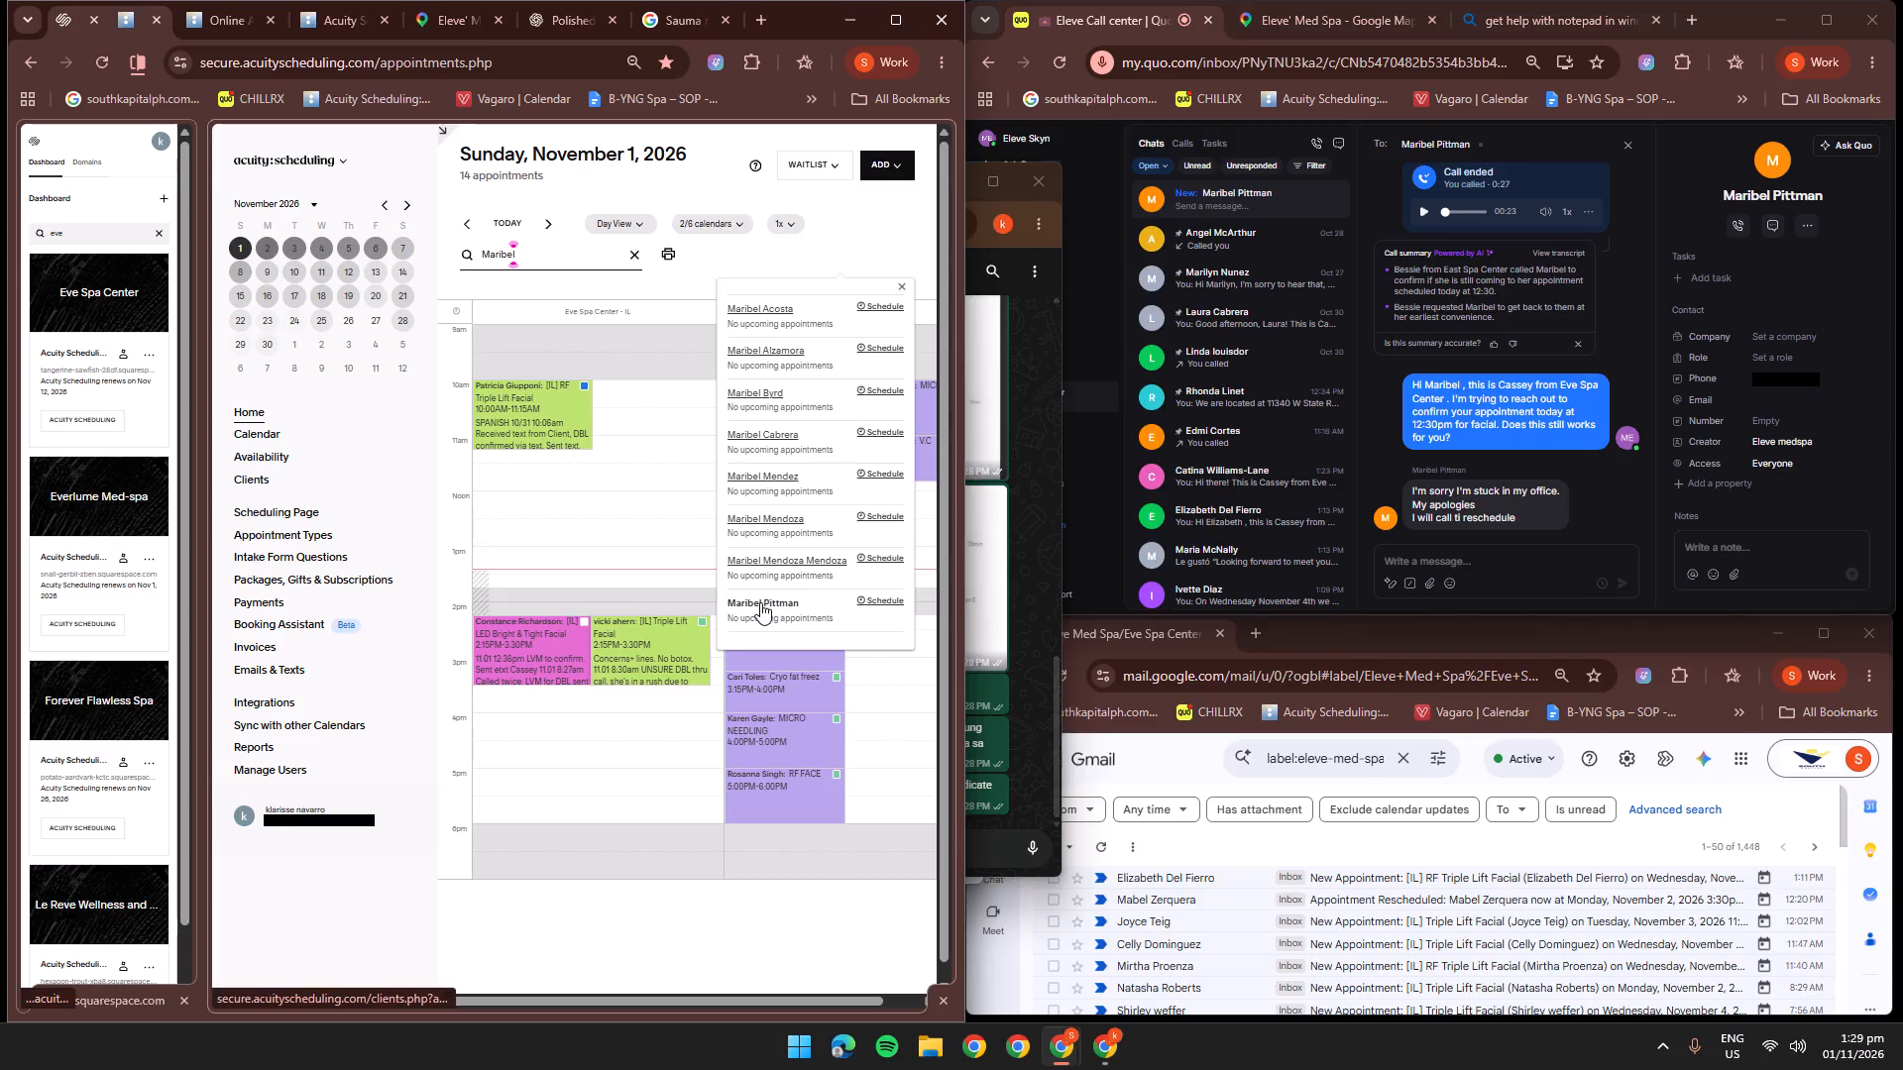
Open the last matching client's record in the calendar search results to check their past appointments, and close it.
{"action": "left_click", "coordinate": [760, 602]}
{"action": "left_click", "coordinate": [480, 271]}
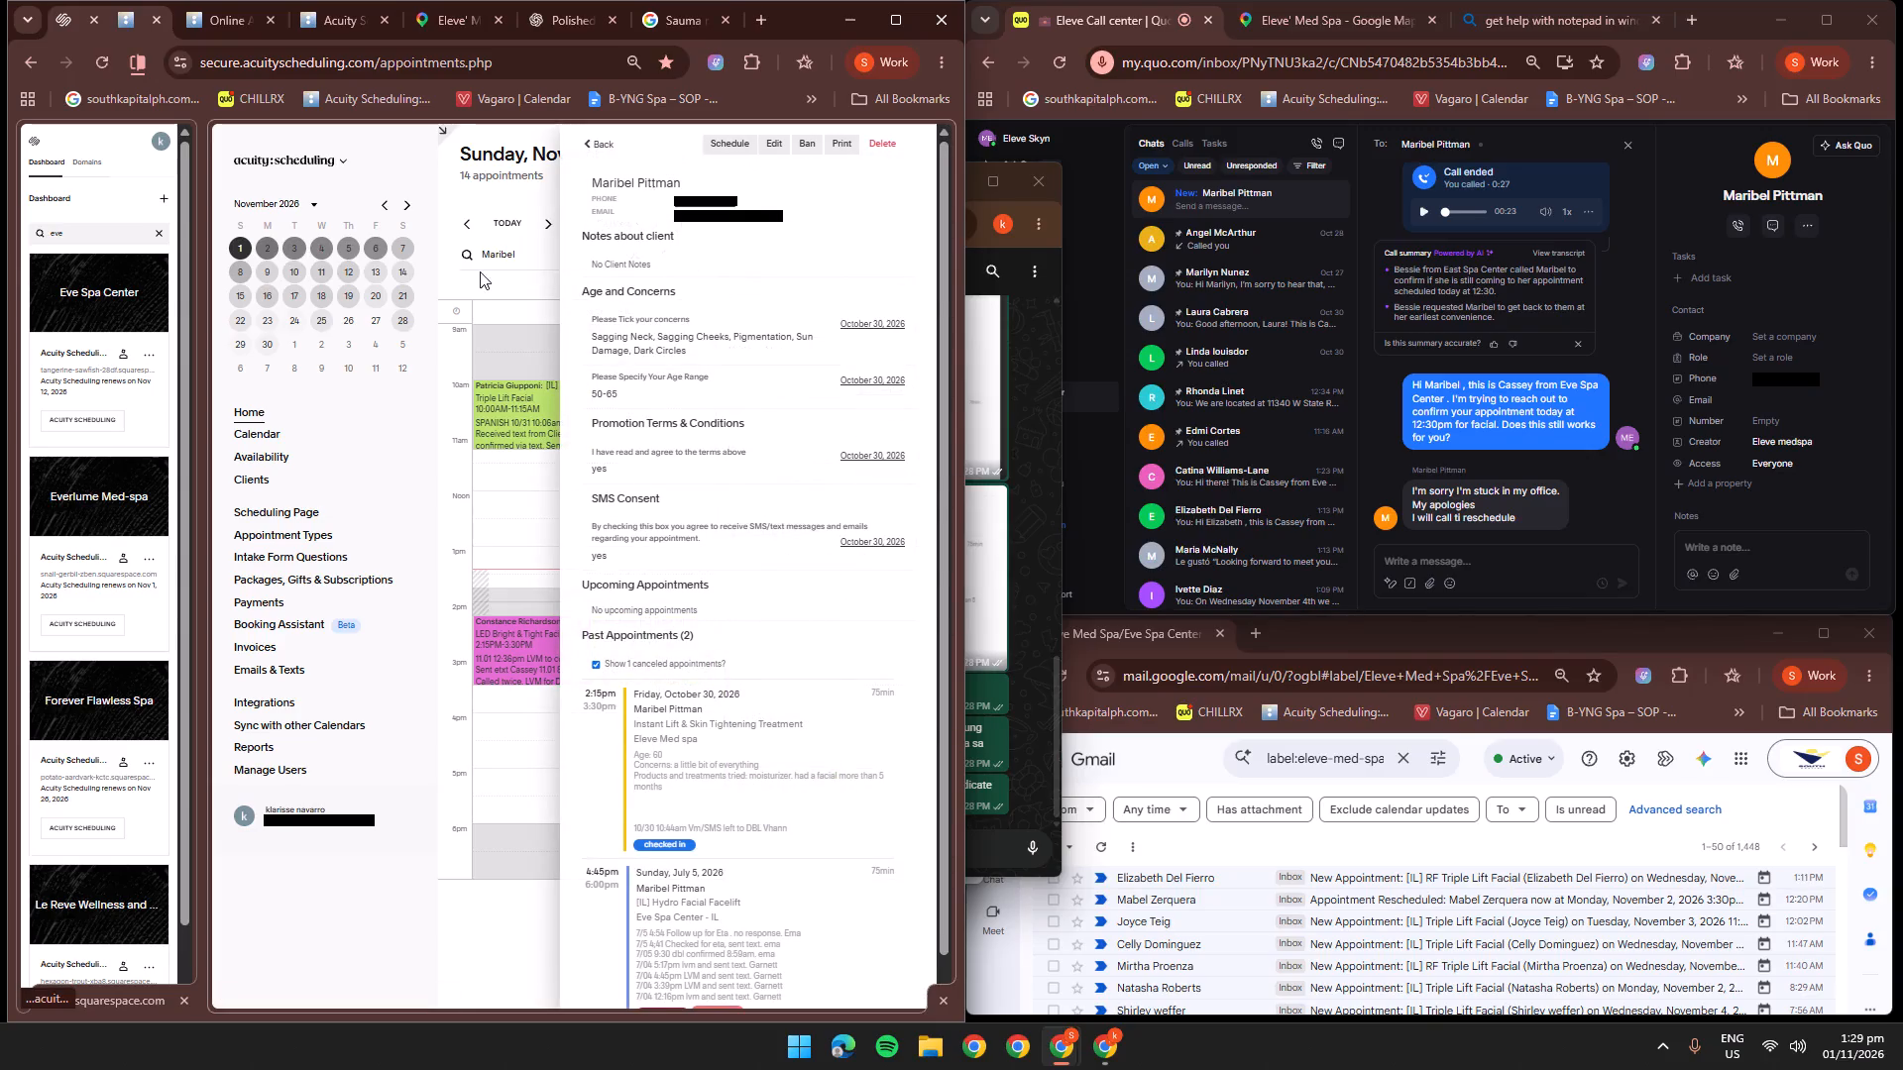
Narrow the client search with the start of the surname, "me", and open the banned client's canceled October 30, 2026 appointment.
{"action": "left_click", "coordinate": [538, 256]}
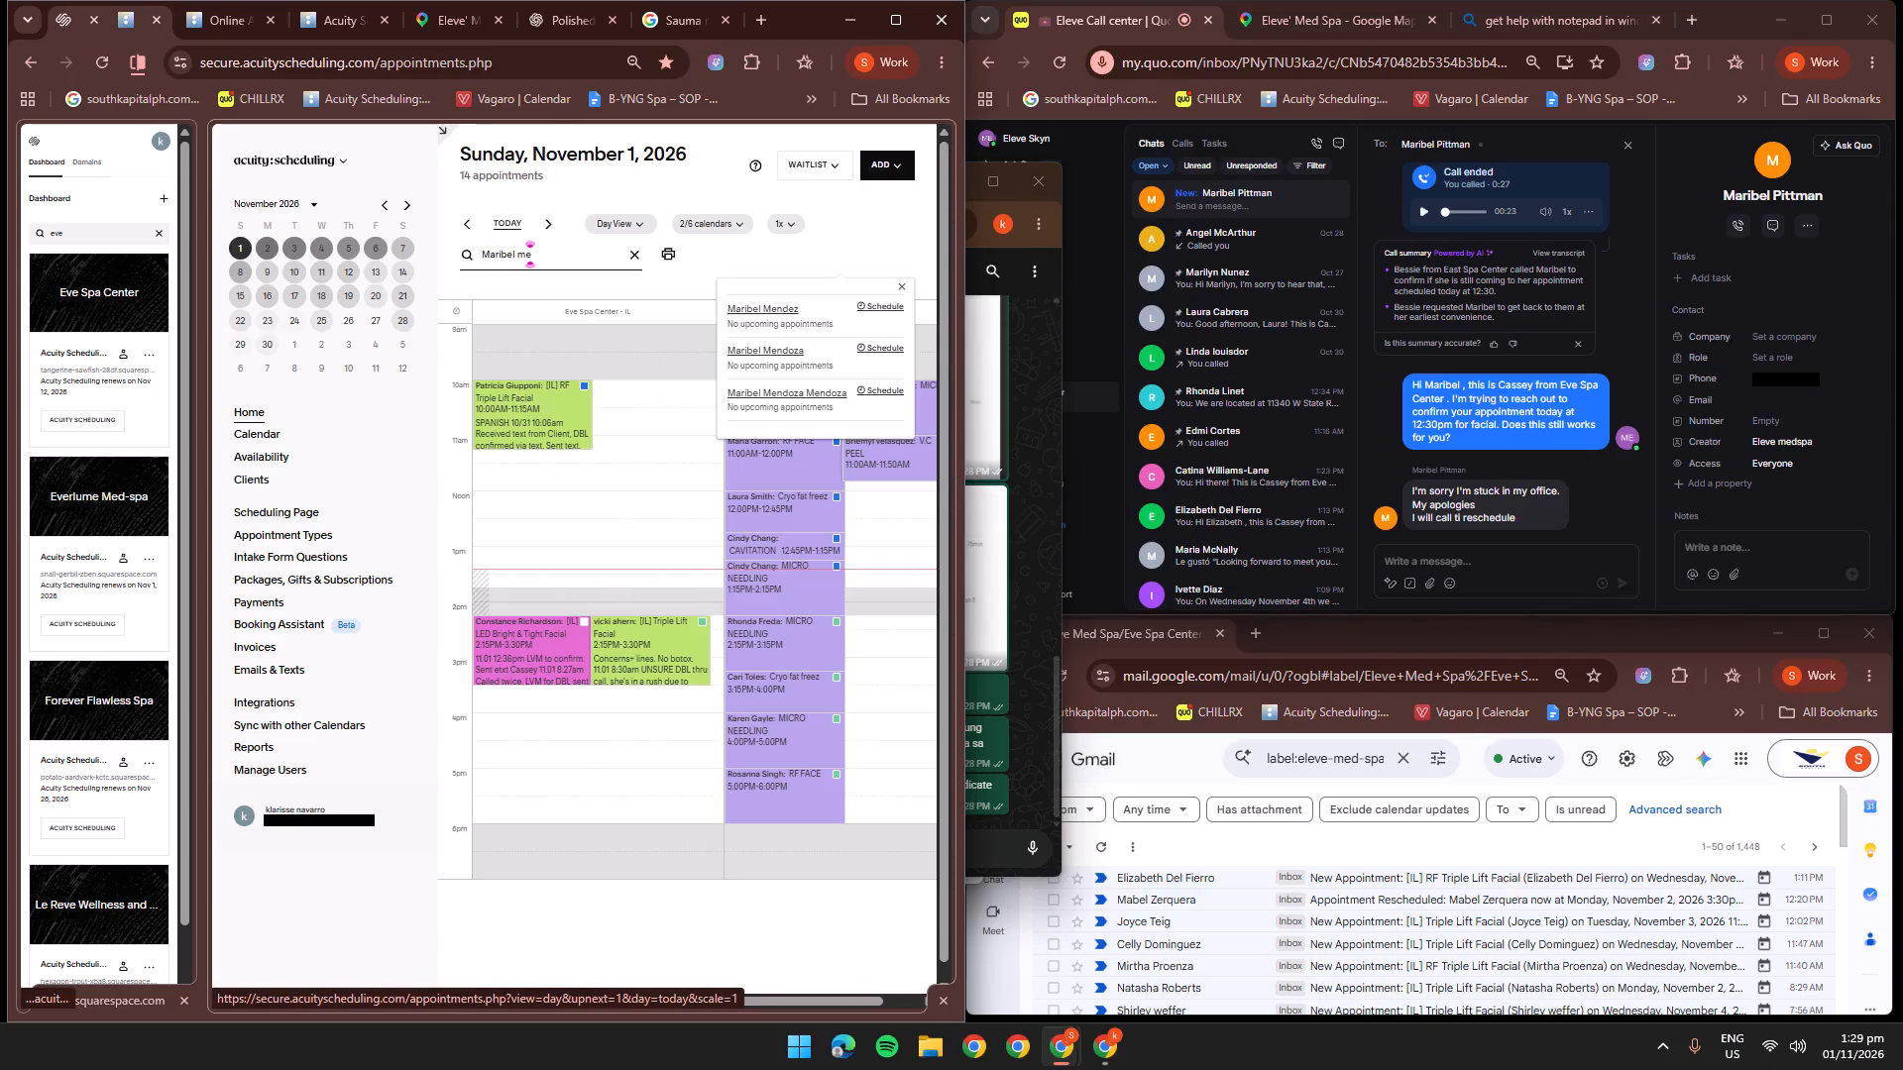
{"action": "left_click", "coordinate": [772, 357]}
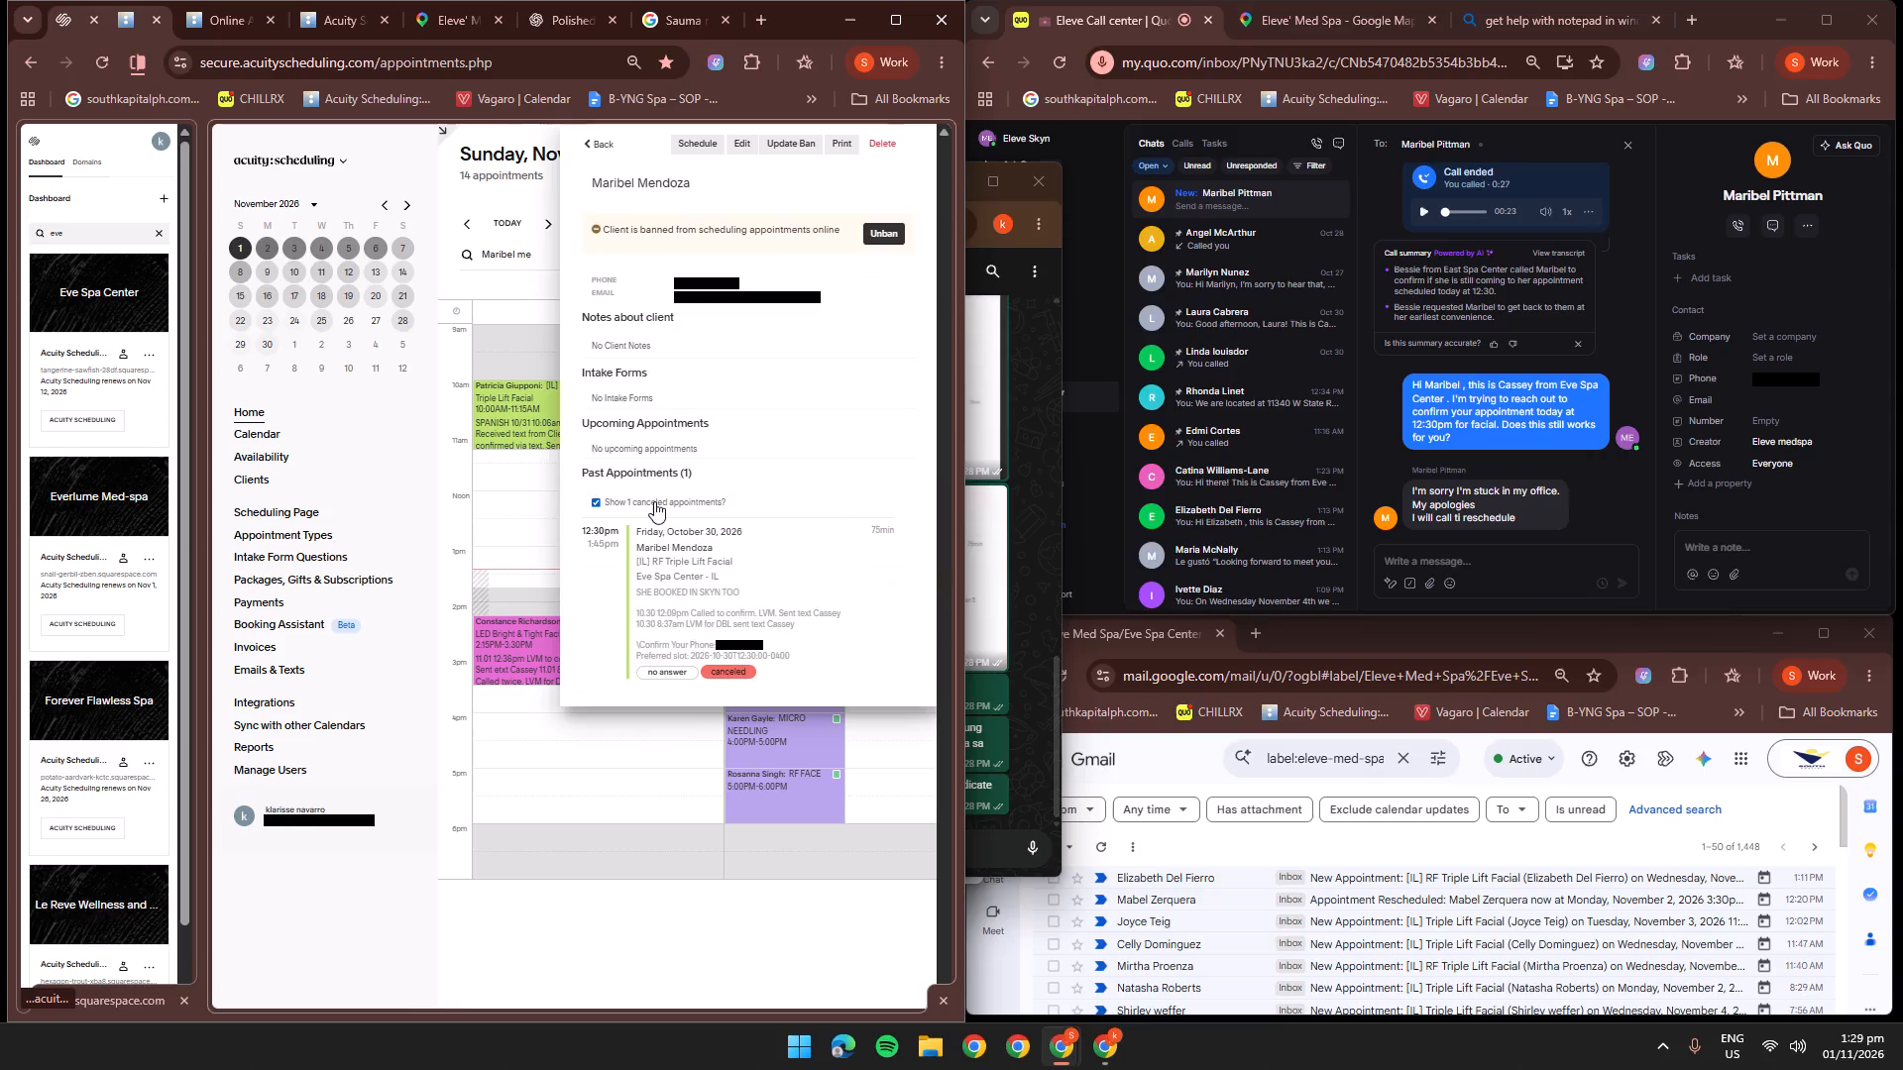
{"action": "left_click", "coordinate": [665, 530]}
Look through the status labels available for the canceled appointment.
{"action": "left_click", "coordinate": [630, 304]}
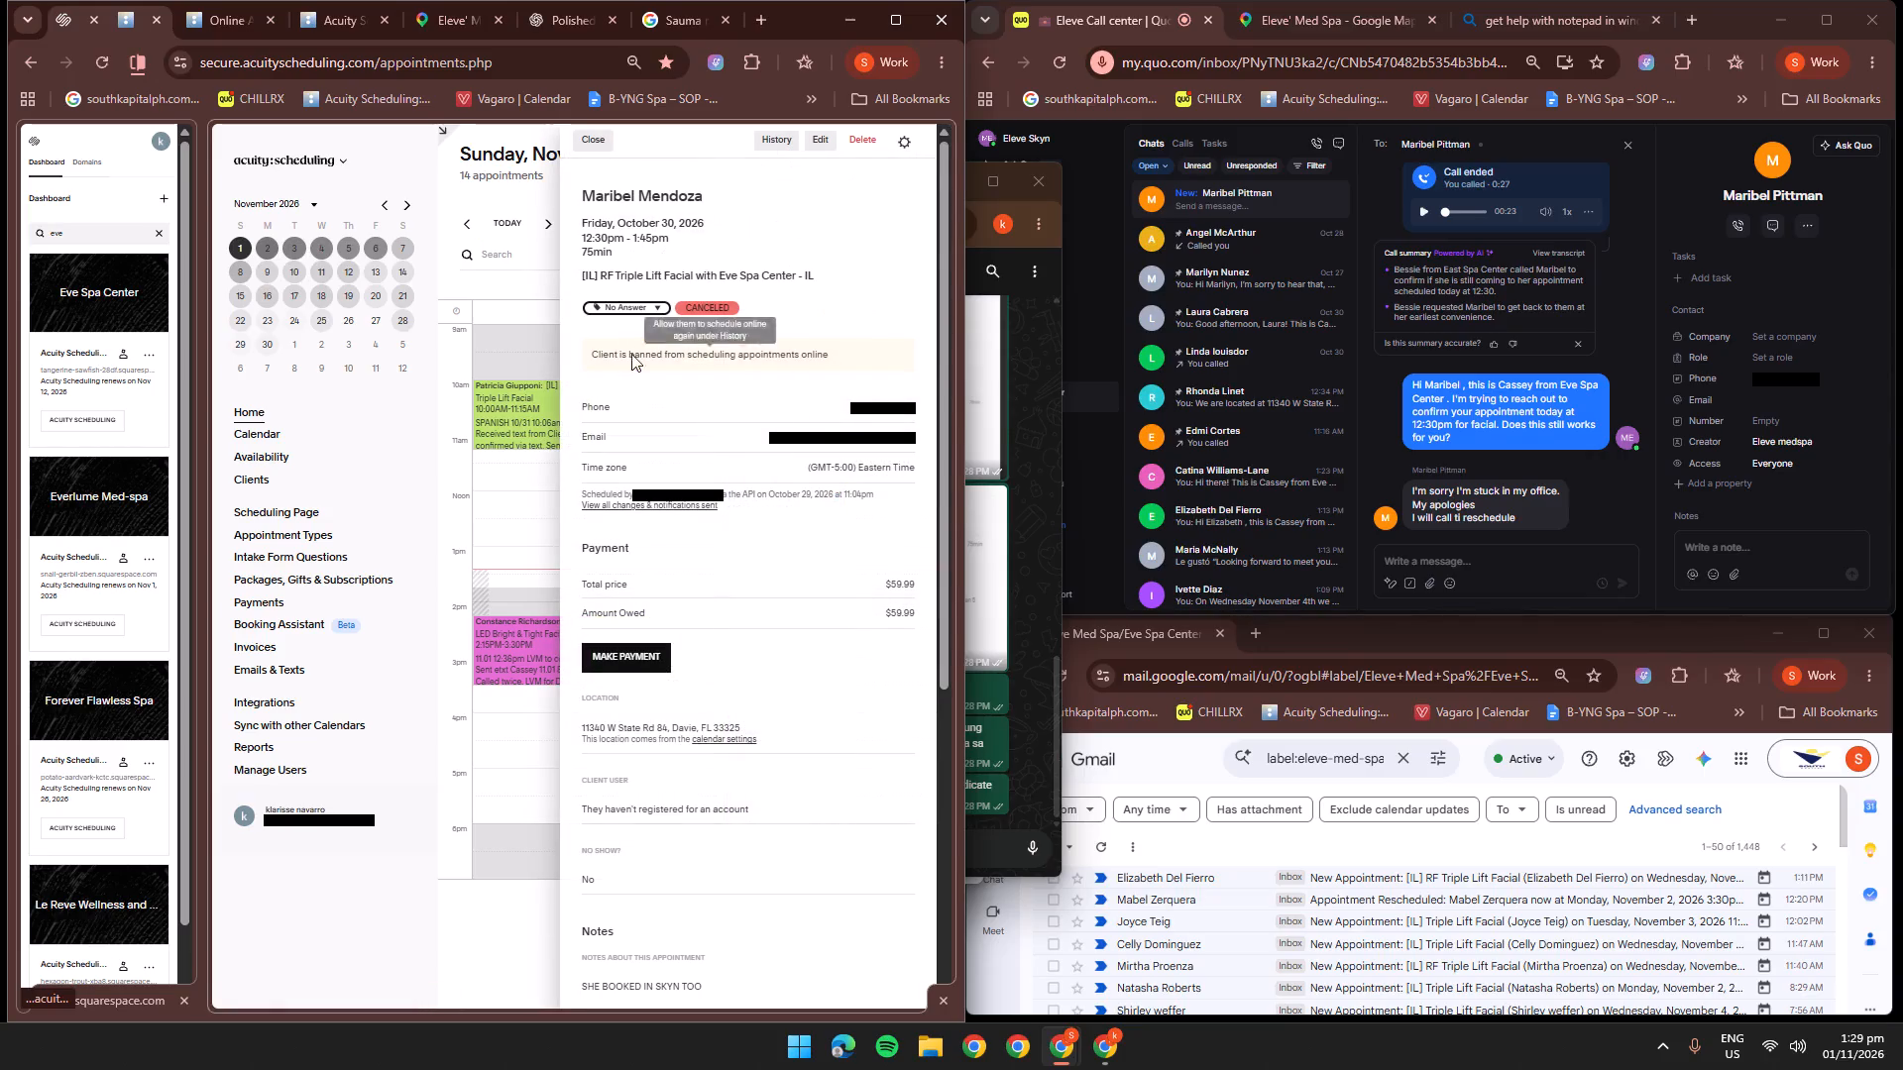
{"action": "scroll", "coordinate": [629, 358], "scroll_direction": "down", "scroll_amount": 1}
{"action": "scroll", "coordinate": [625, 393], "scroll_direction": "up", "scroll_amount": 1}
{"action": "scroll", "coordinate": [643, 414], "scroll_direction": "down", "scroll_amount": 2}
{"action": "scroll", "coordinate": [643, 414], "scroll_direction": "up", "scroll_amount": 1}
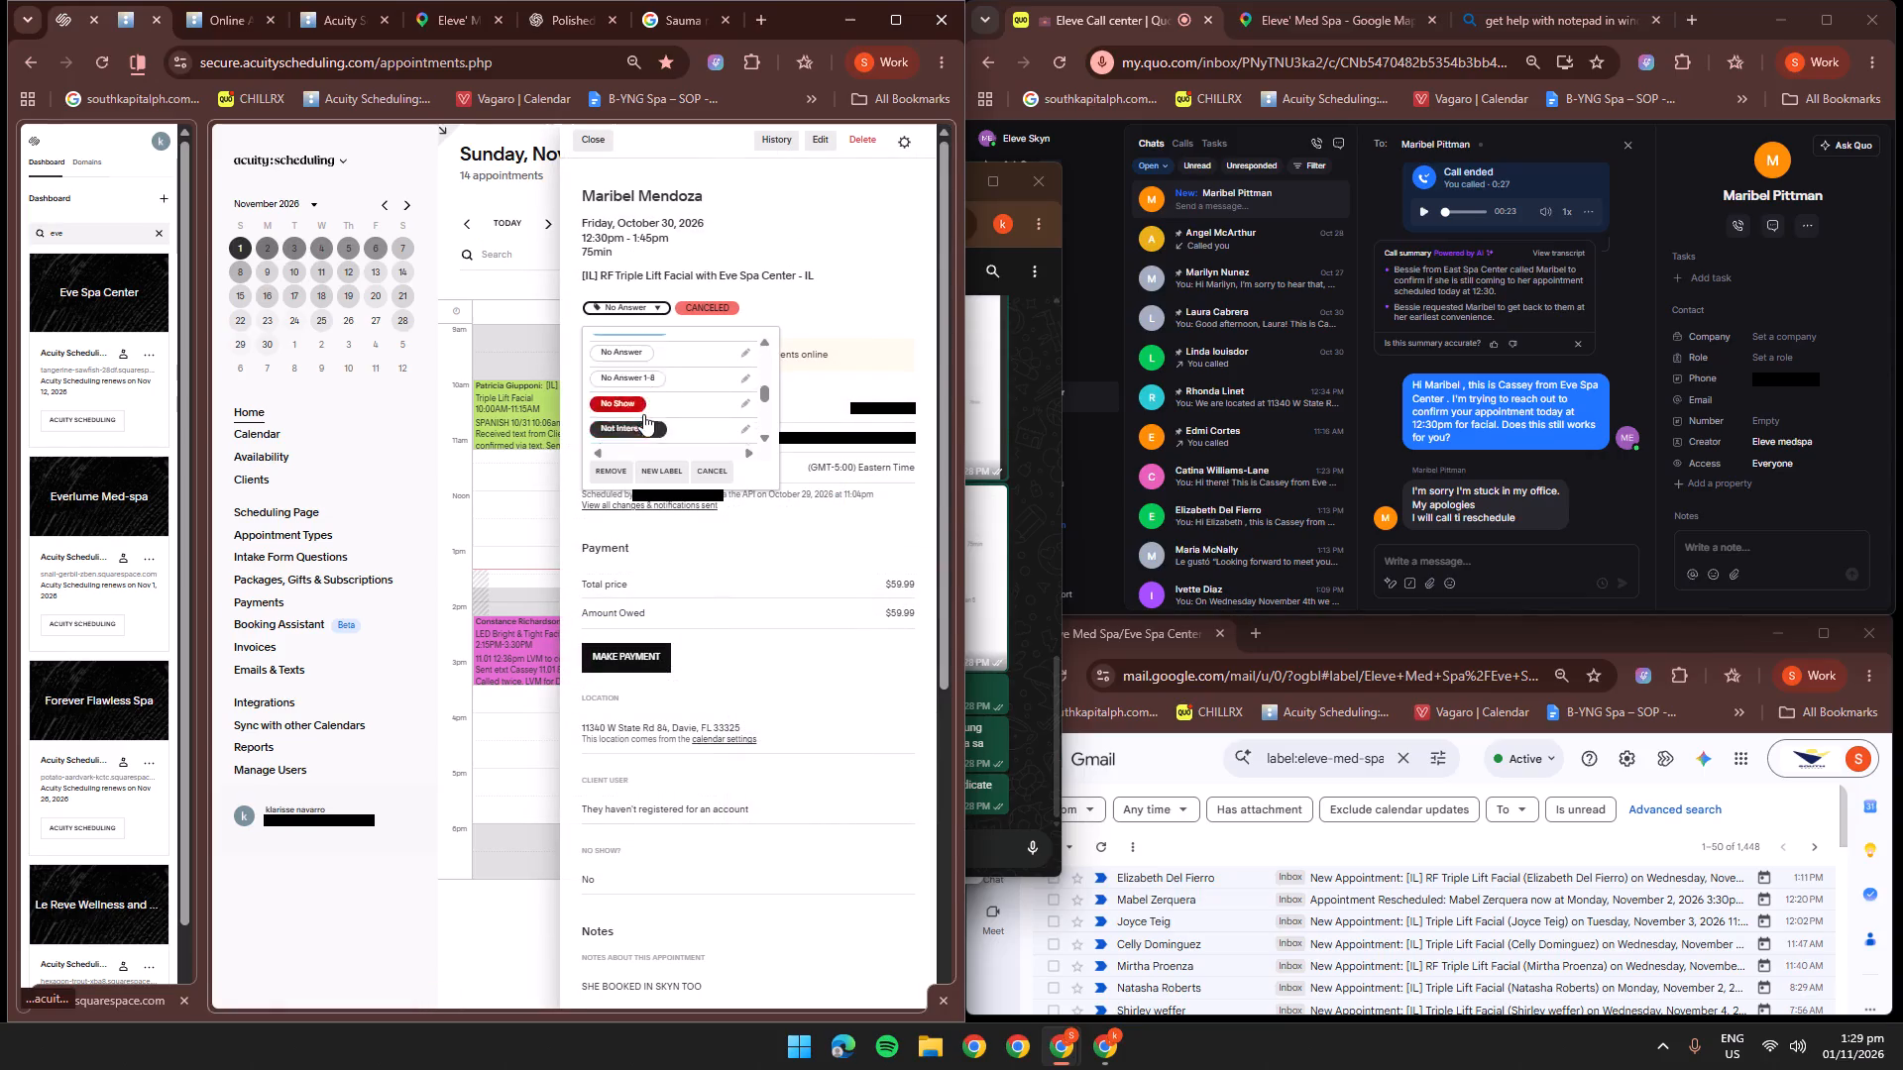
{"action": "scroll", "coordinate": [643, 414], "scroll_direction": "down", "scroll_amount": 3}
{"action": "scroll", "coordinate": [645, 404], "scroll_direction": "up", "scroll_amount": 1}
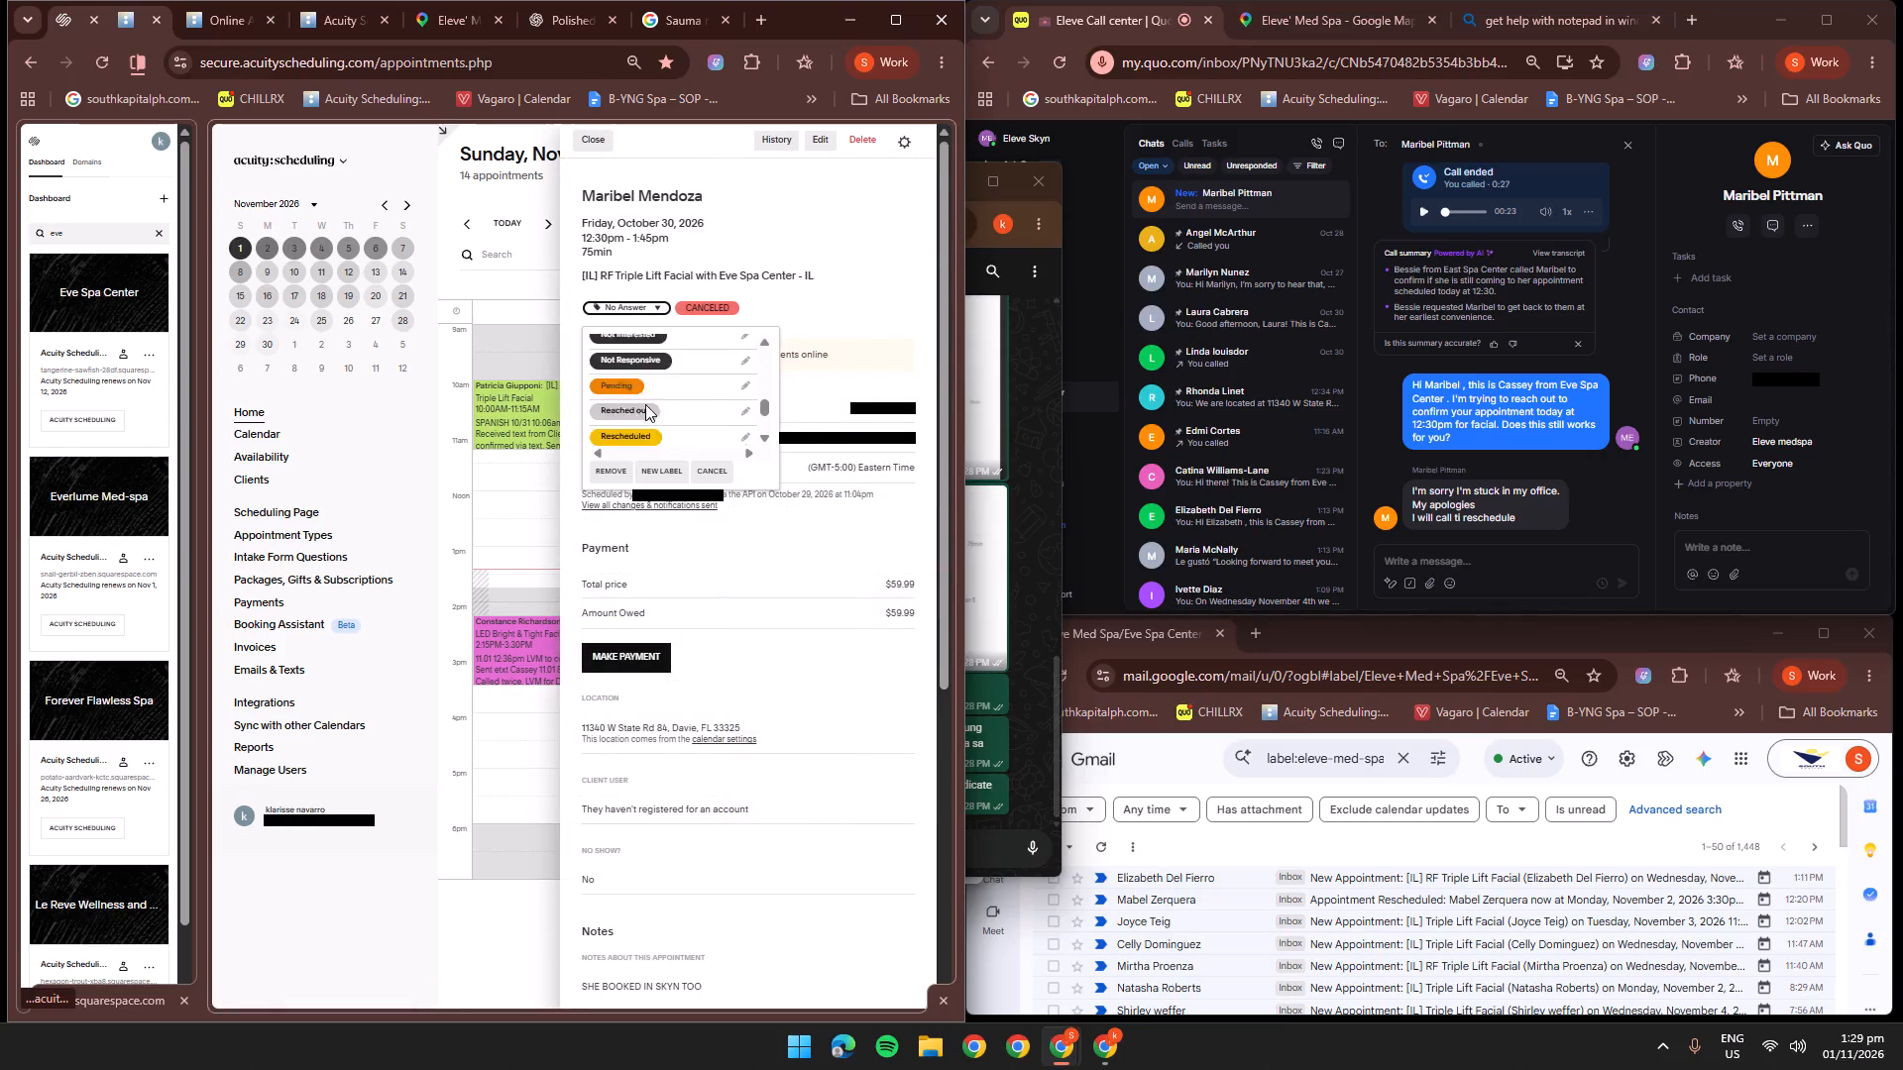
{"action": "scroll", "coordinate": [638, 412], "scroll_direction": "down", "scroll_amount": 1}
{"action": "scroll", "coordinate": [641, 393], "scroll_direction": "up", "scroll_amount": 3}
{"action": "scroll", "coordinate": [641, 392], "scroll_direction": "down", "scroll_amount": 4}
{"action": "scroll", "coordinate": [641, 392], "scroll_direction": "up", "scroll_amount": 2}
{"action": "left_click", "coordinate": [653, 386]}
Add "CLIENT ALREADY CHECKED IN FROM OTHER" above the existing text in the canceled appointment's notes, separated by blank lines.
{"action": "scroll", "coordinate": [837, 667], "scroll_direction": "down", "scroll_amount": 2}
{"action": "left_click", "coordinate": [754, 622]}
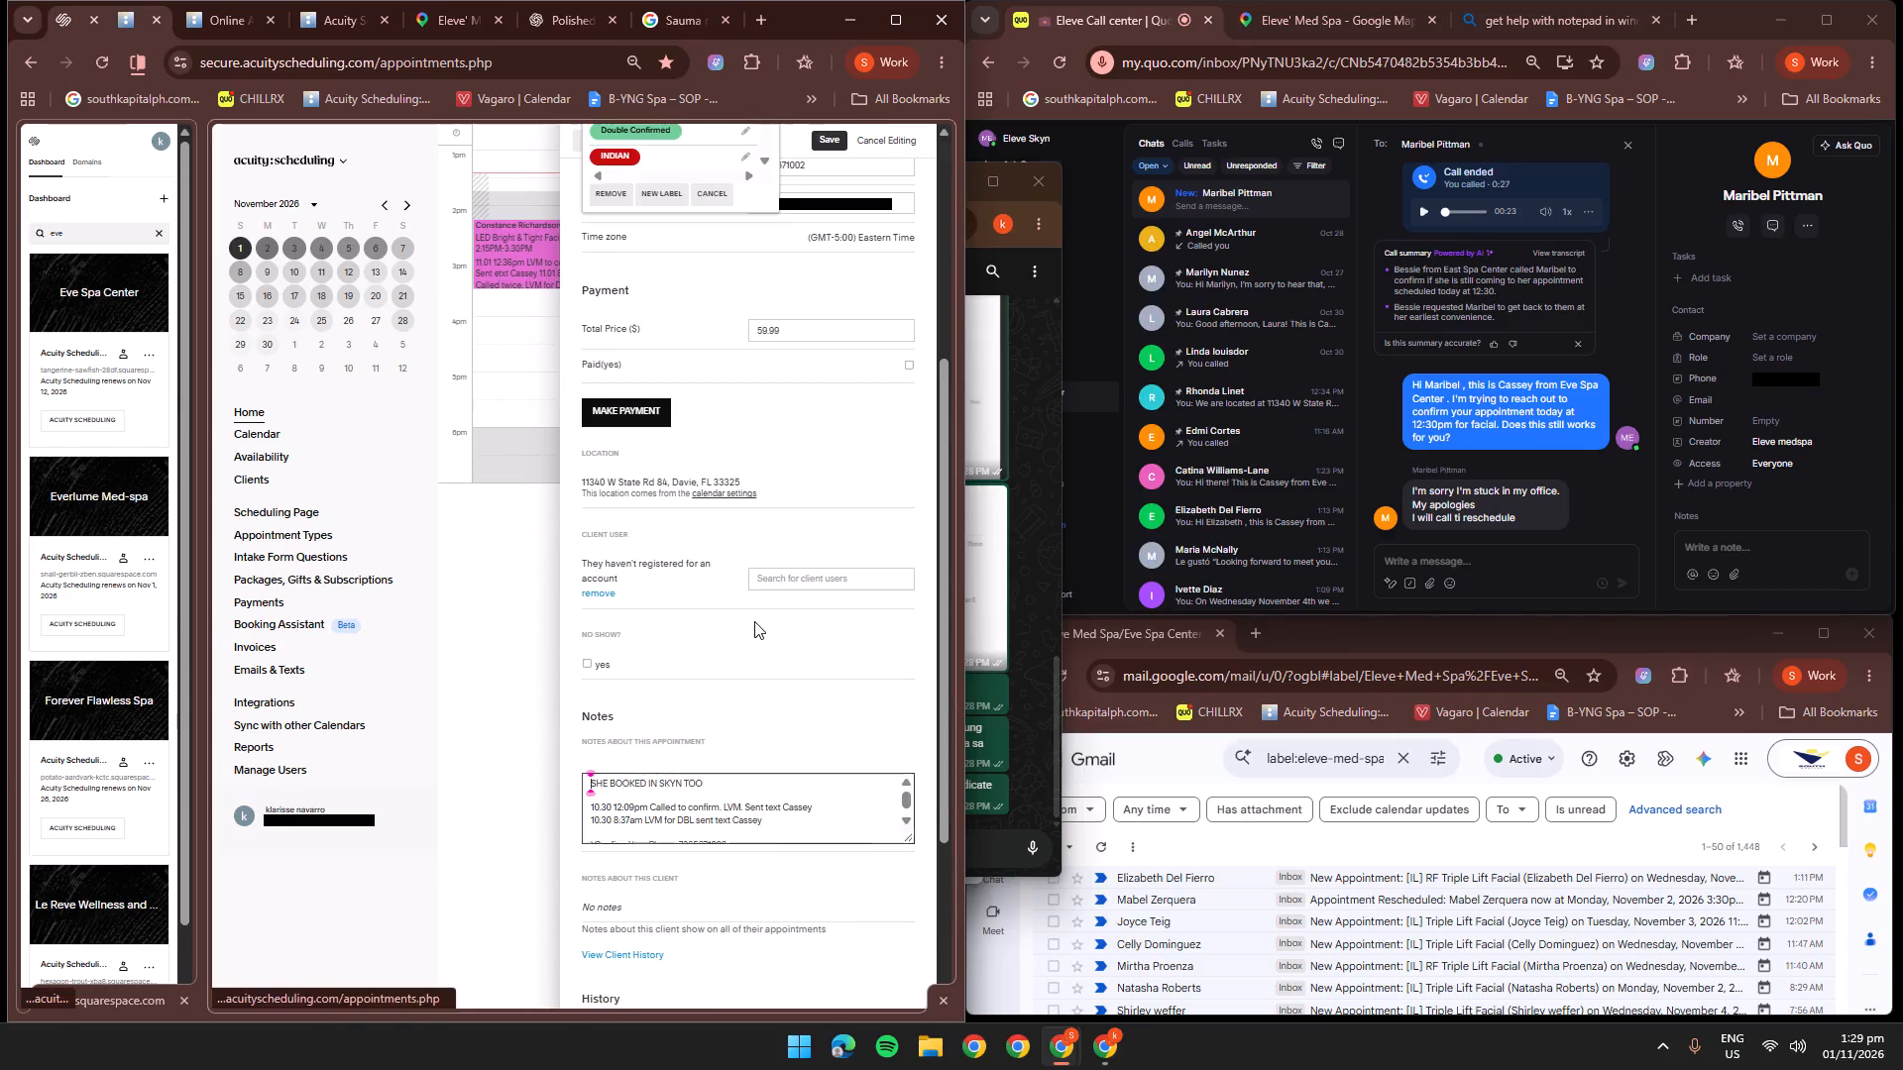
{"action": "key", "text": "Return"}
{"action": "key", "text": "Return"}
{"action": "key", "text": "Return"}
{"action": "key", "text": "Up"}
{"action": "key", "text": "Up"}
{"action": "key", "text": "Up"}
{"action": "key", "text": "Up"}
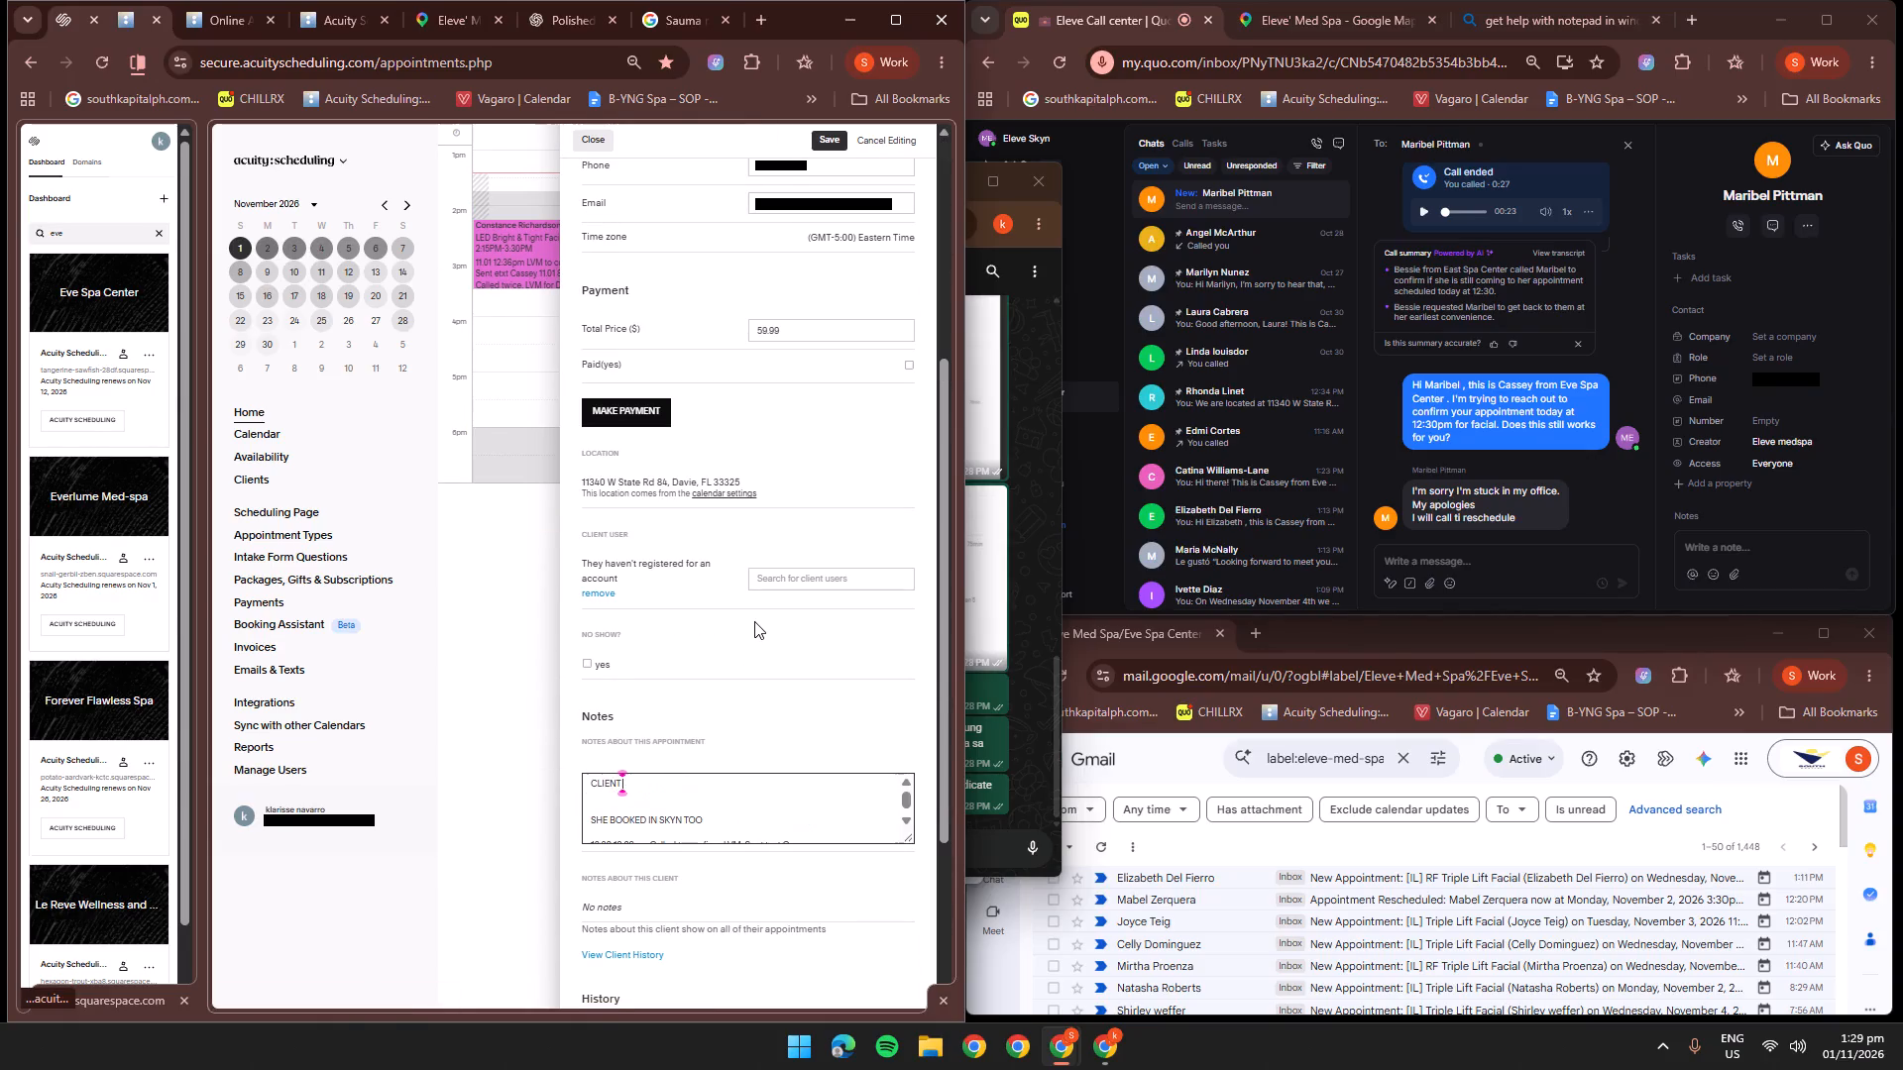
{"action": "key", "text": "i"}
{"action": "key", "text": "BackSpace"}
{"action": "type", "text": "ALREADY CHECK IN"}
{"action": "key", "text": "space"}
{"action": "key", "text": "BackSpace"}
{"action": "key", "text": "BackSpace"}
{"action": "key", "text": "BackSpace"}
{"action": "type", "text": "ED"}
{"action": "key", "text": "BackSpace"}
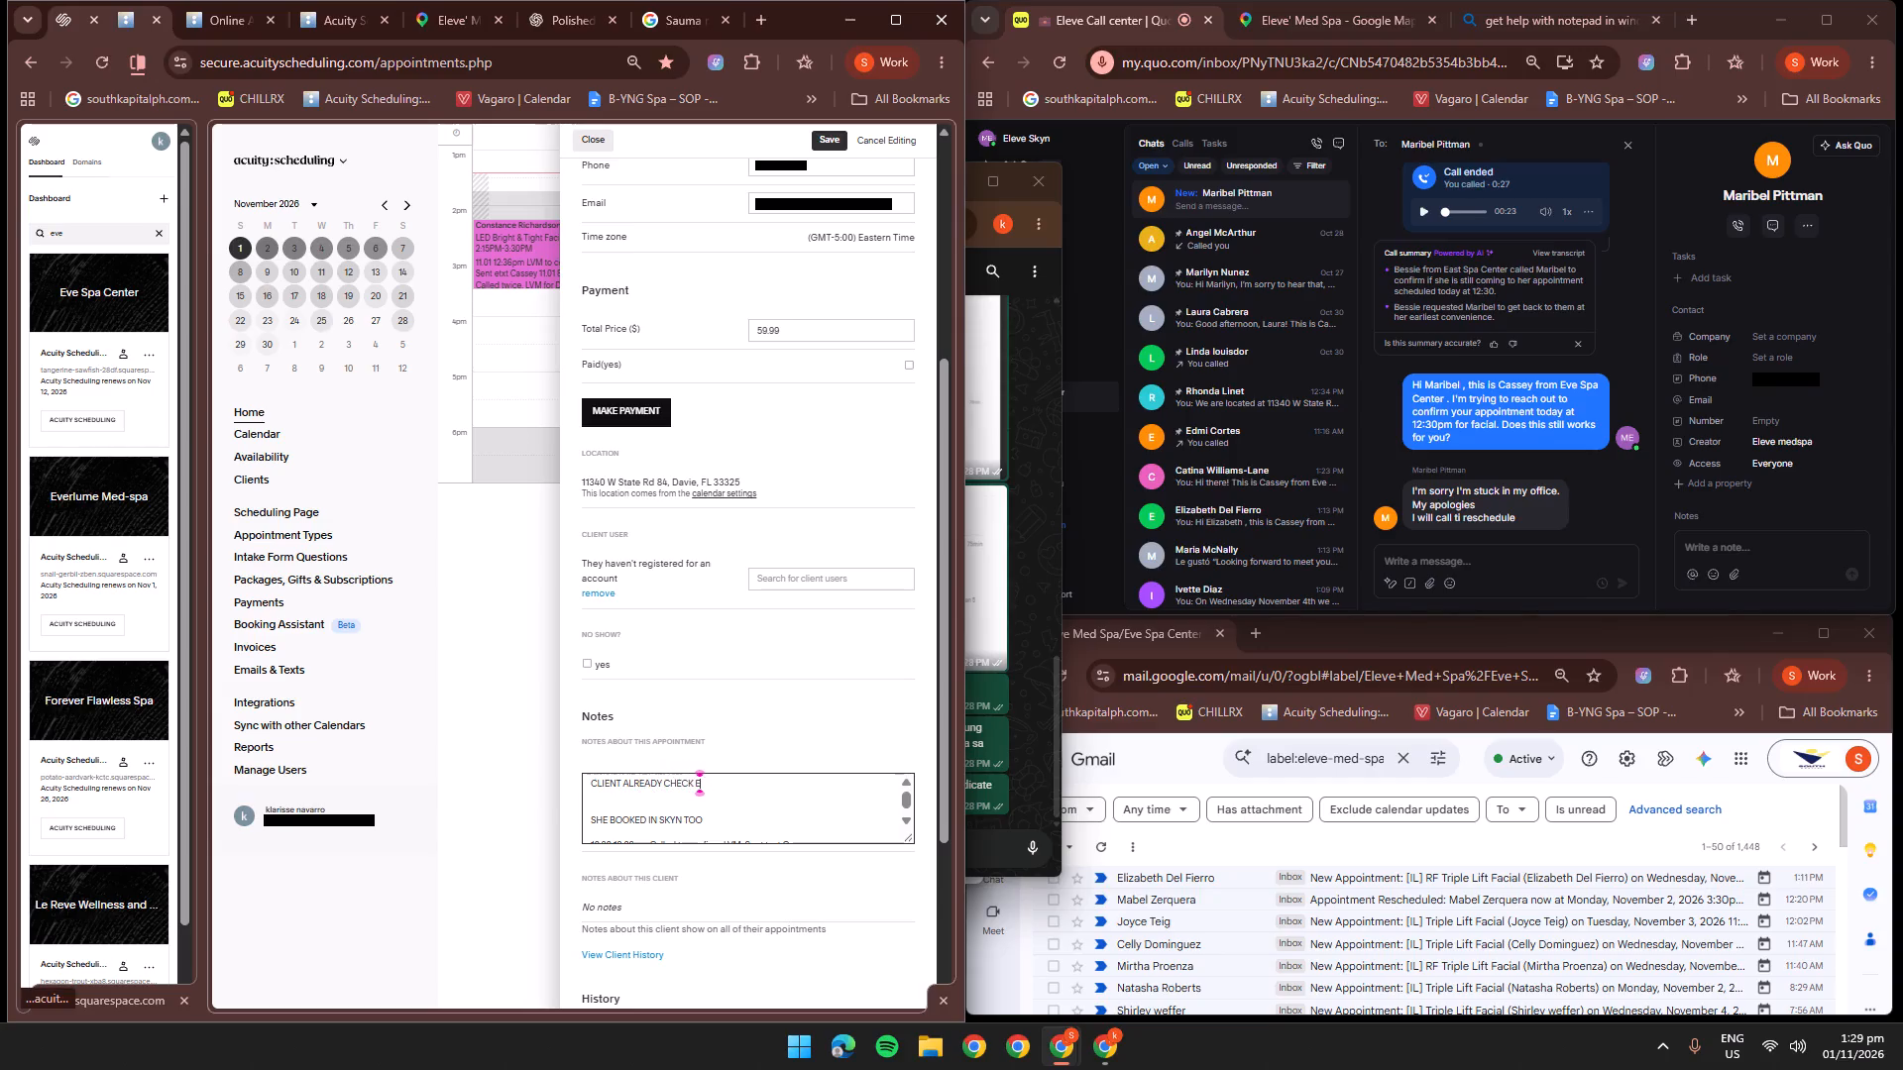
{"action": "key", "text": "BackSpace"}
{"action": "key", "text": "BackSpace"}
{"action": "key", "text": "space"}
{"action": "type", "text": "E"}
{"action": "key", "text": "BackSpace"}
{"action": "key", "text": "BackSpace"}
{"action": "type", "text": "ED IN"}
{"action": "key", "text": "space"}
Add the client's other full name in parentheses after "MARKETING" in the canceled appointment's notes and save the appointment.
{"action": "scroll", "coordinate": [763, 602], "scroll_direction": "up", "scroll_amount": 4}
{"action": "left_click", "coordinate": [810, 137]}
{"action": "scroll", "coordinate": [745, 379], "scroll_direction": "down", "scroll_amount": 2}
{"action": "left_click", "coordinate": [832, 786]}
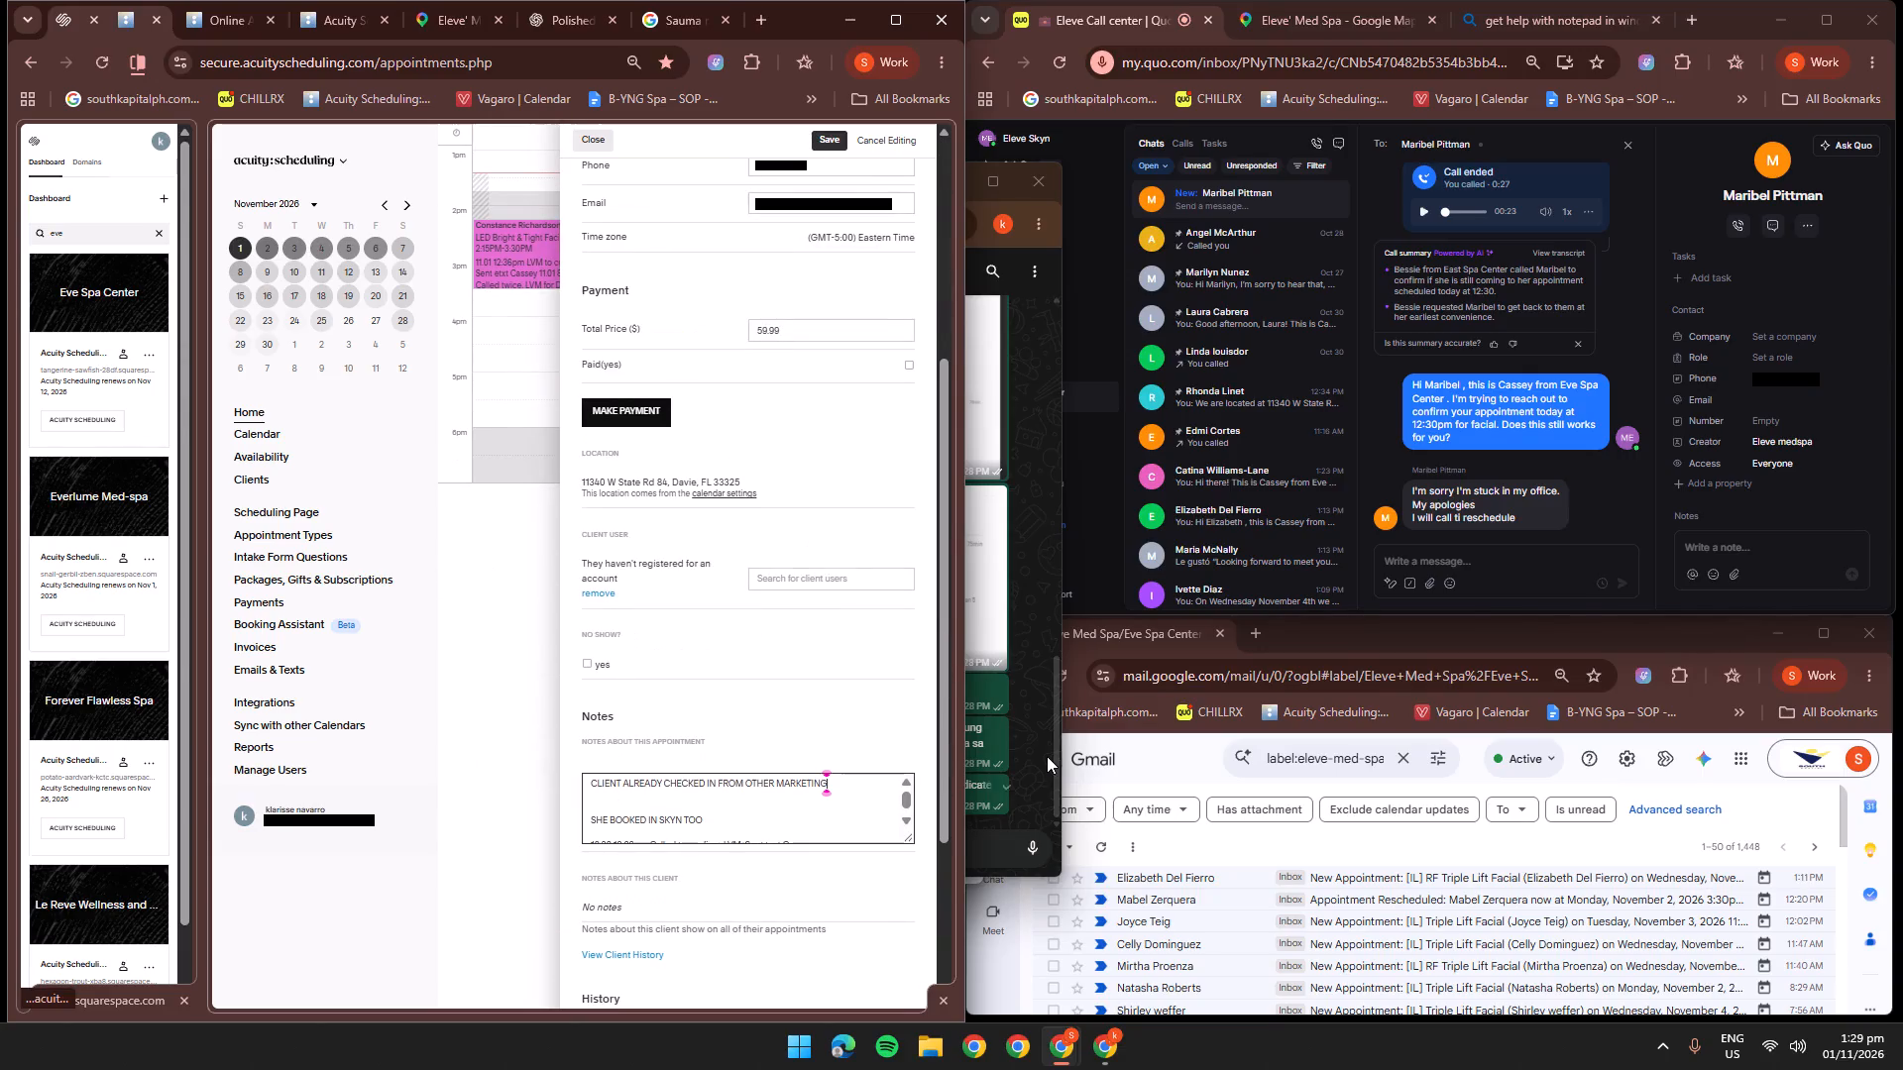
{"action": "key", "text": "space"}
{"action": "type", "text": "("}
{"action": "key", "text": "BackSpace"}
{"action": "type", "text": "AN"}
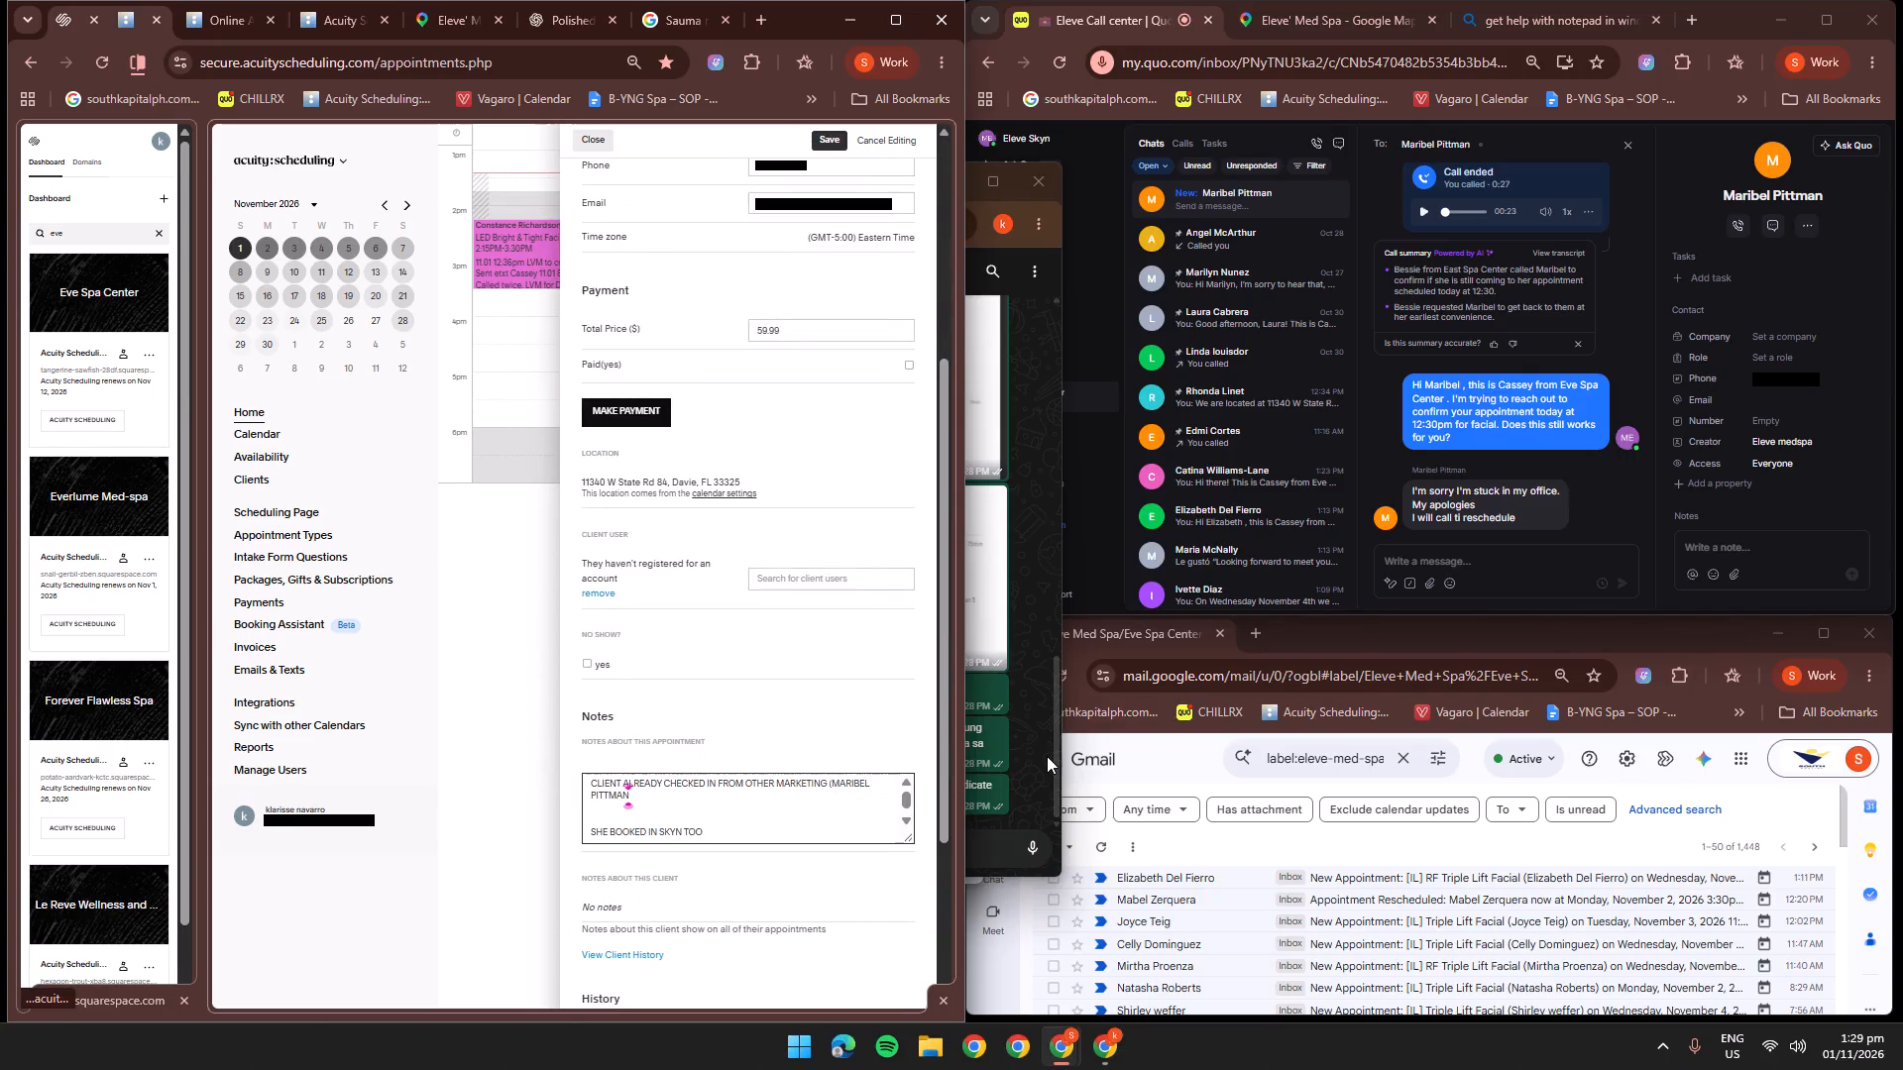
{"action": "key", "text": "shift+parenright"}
{"action": "scroll", "coordinate": [912, 211], "scroll_direction": "up", "scroll_amount": 3}
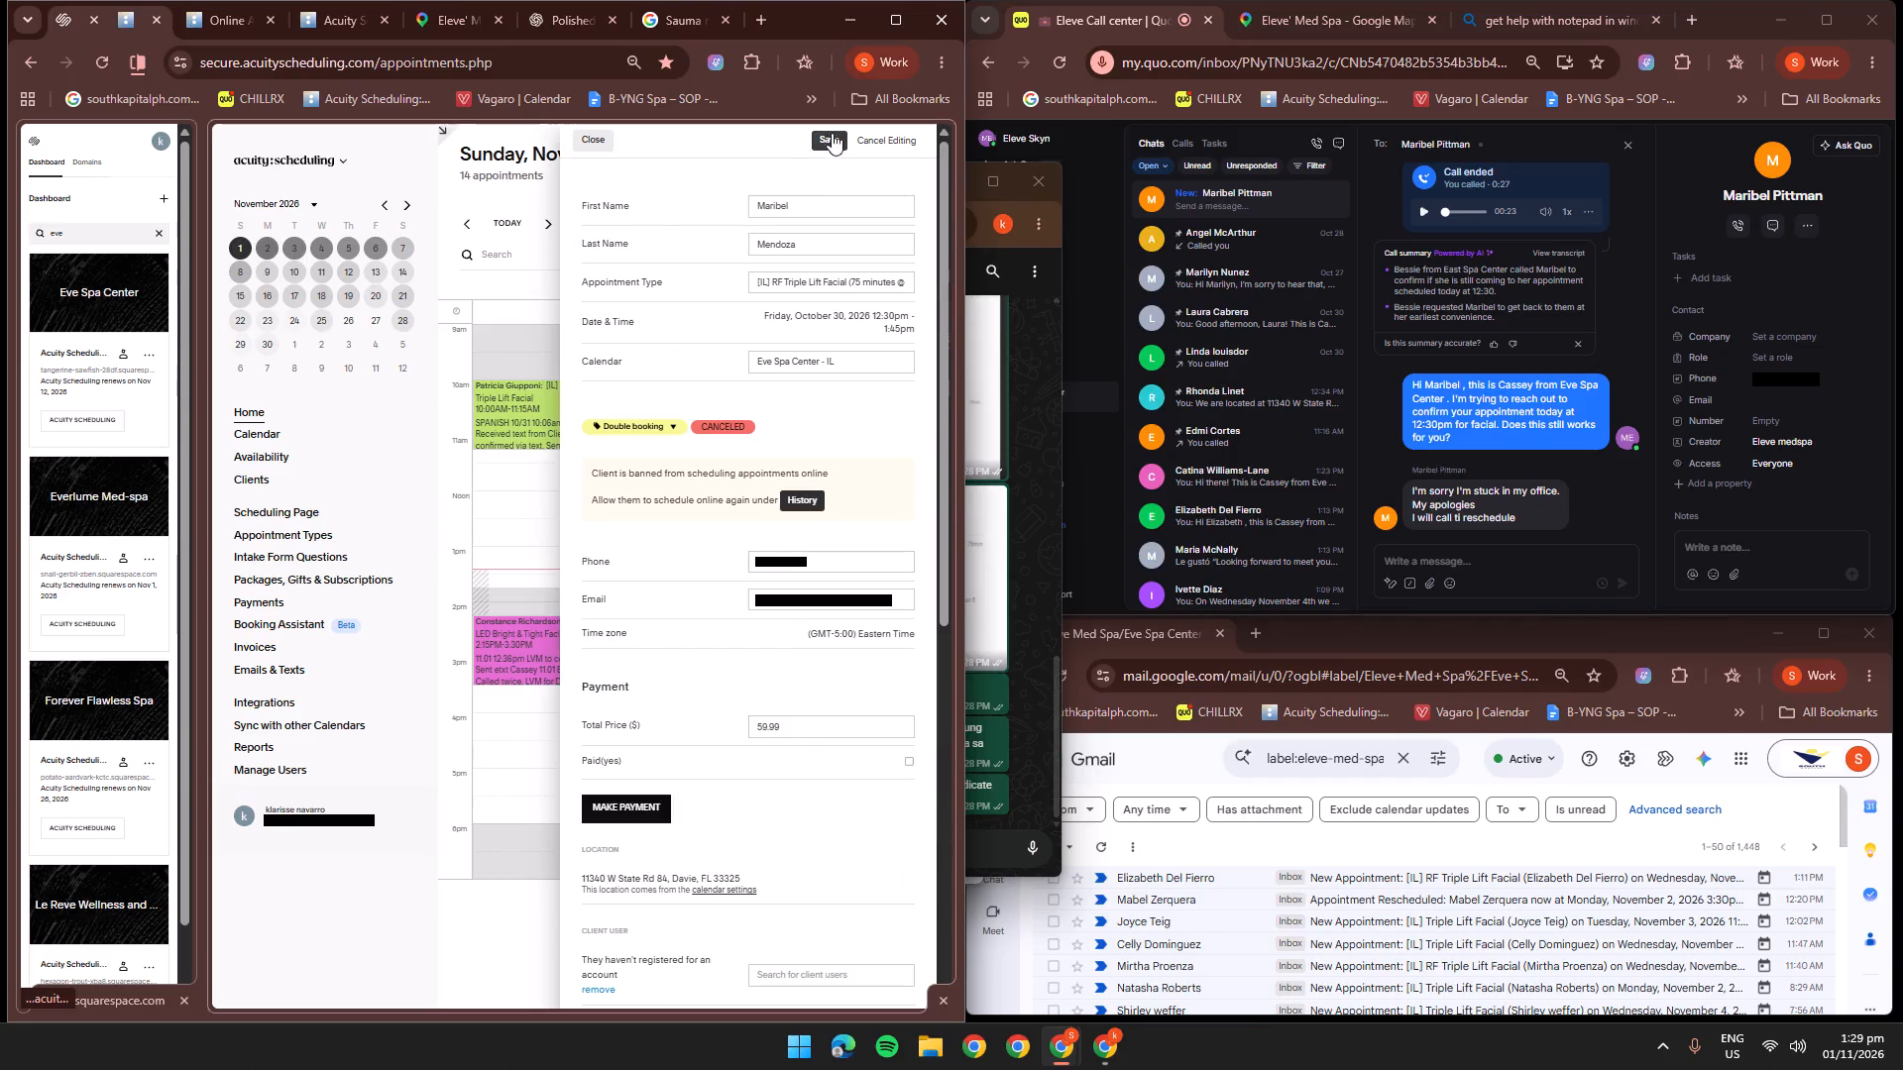
{"action": "left_click", "coordinate": [832, 133]}
Review the saved notes on the canceled October 30, 2026 appointment and close its details.
{"action": "scroll", "coordinate": [802, 431], "scroll_direction": "down", "scroll_amount": 2}
{"action": "scroll", "coordinate": [799, 447], "scroll_direction": "up", "scroll_amount": 3}
{"action": "scroll", "coordinate": [799, 447], "scroll_direction": "down", "scroll_amount": 3}
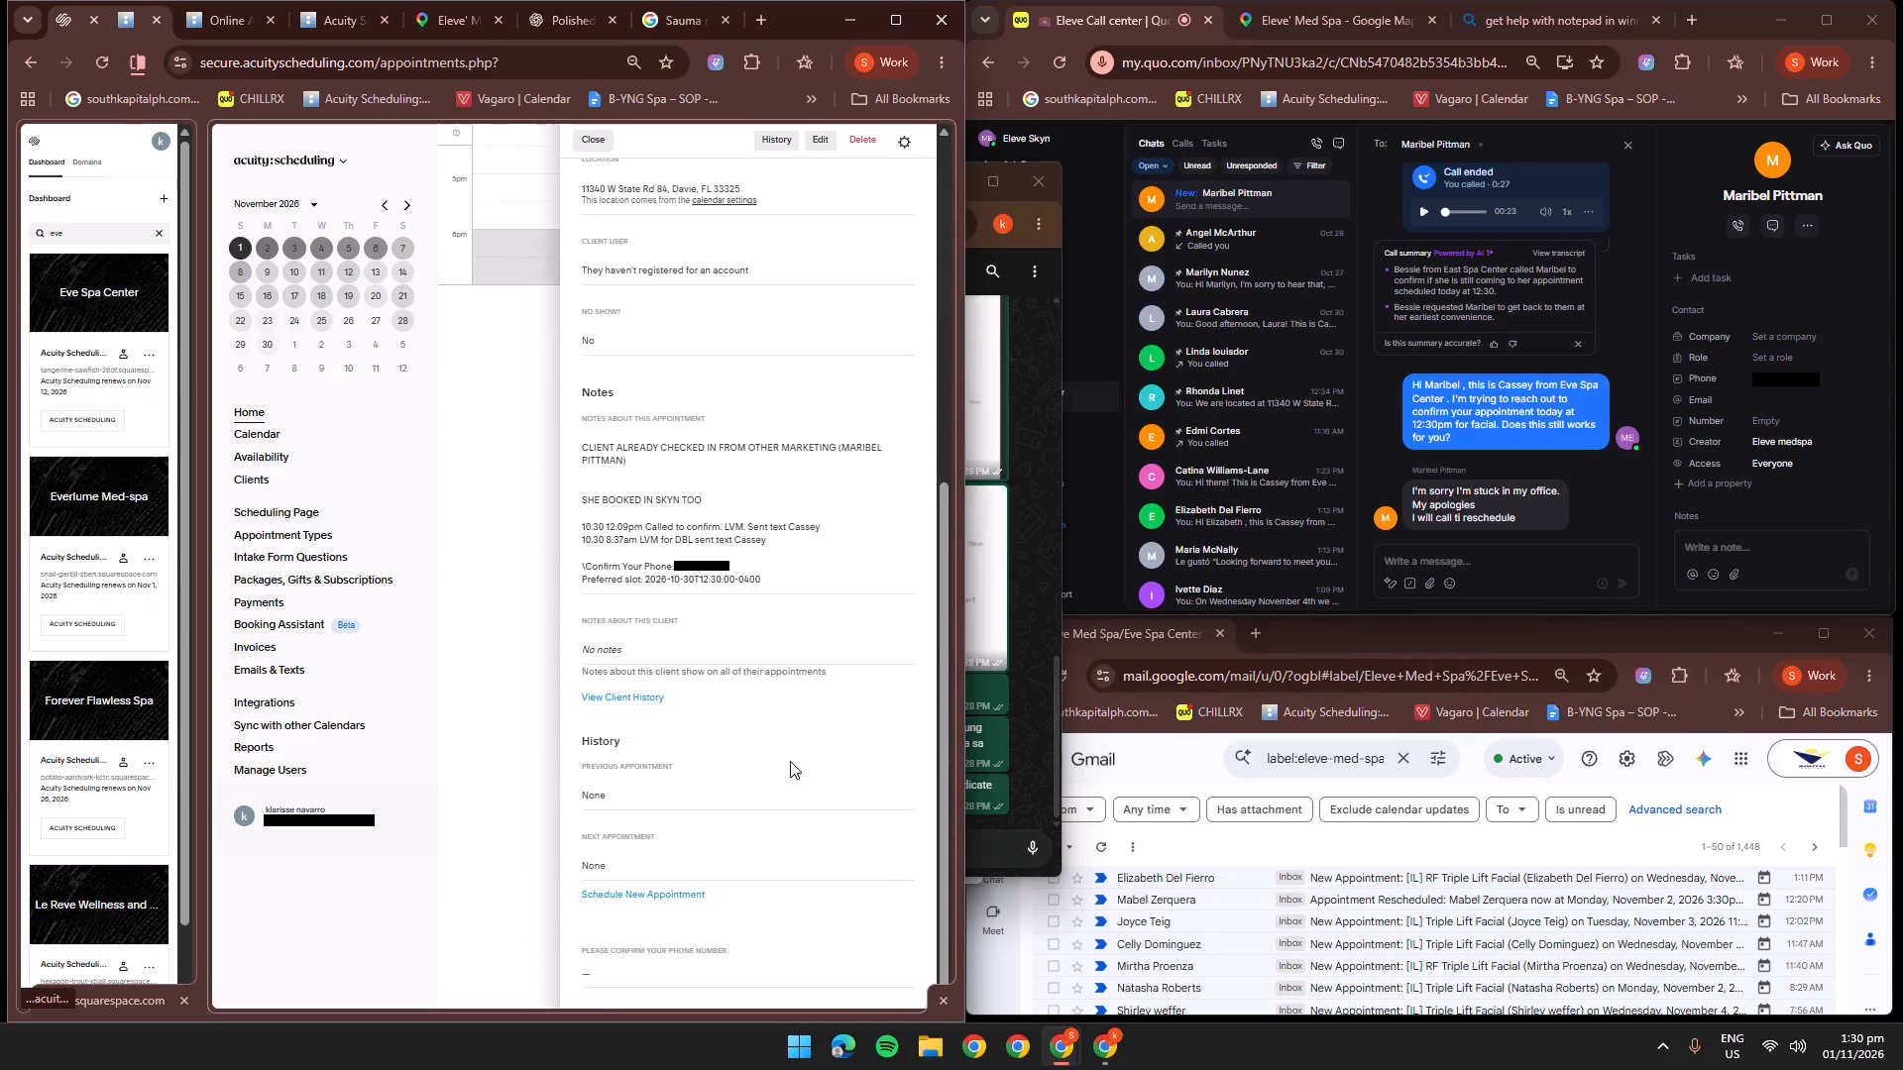
{"action": "scroll", "coordinate": [771, 753], "scroll_direction": "up", "scroll_amount": 3}
{"action": "left_click", "coordinate": [581, 142]}
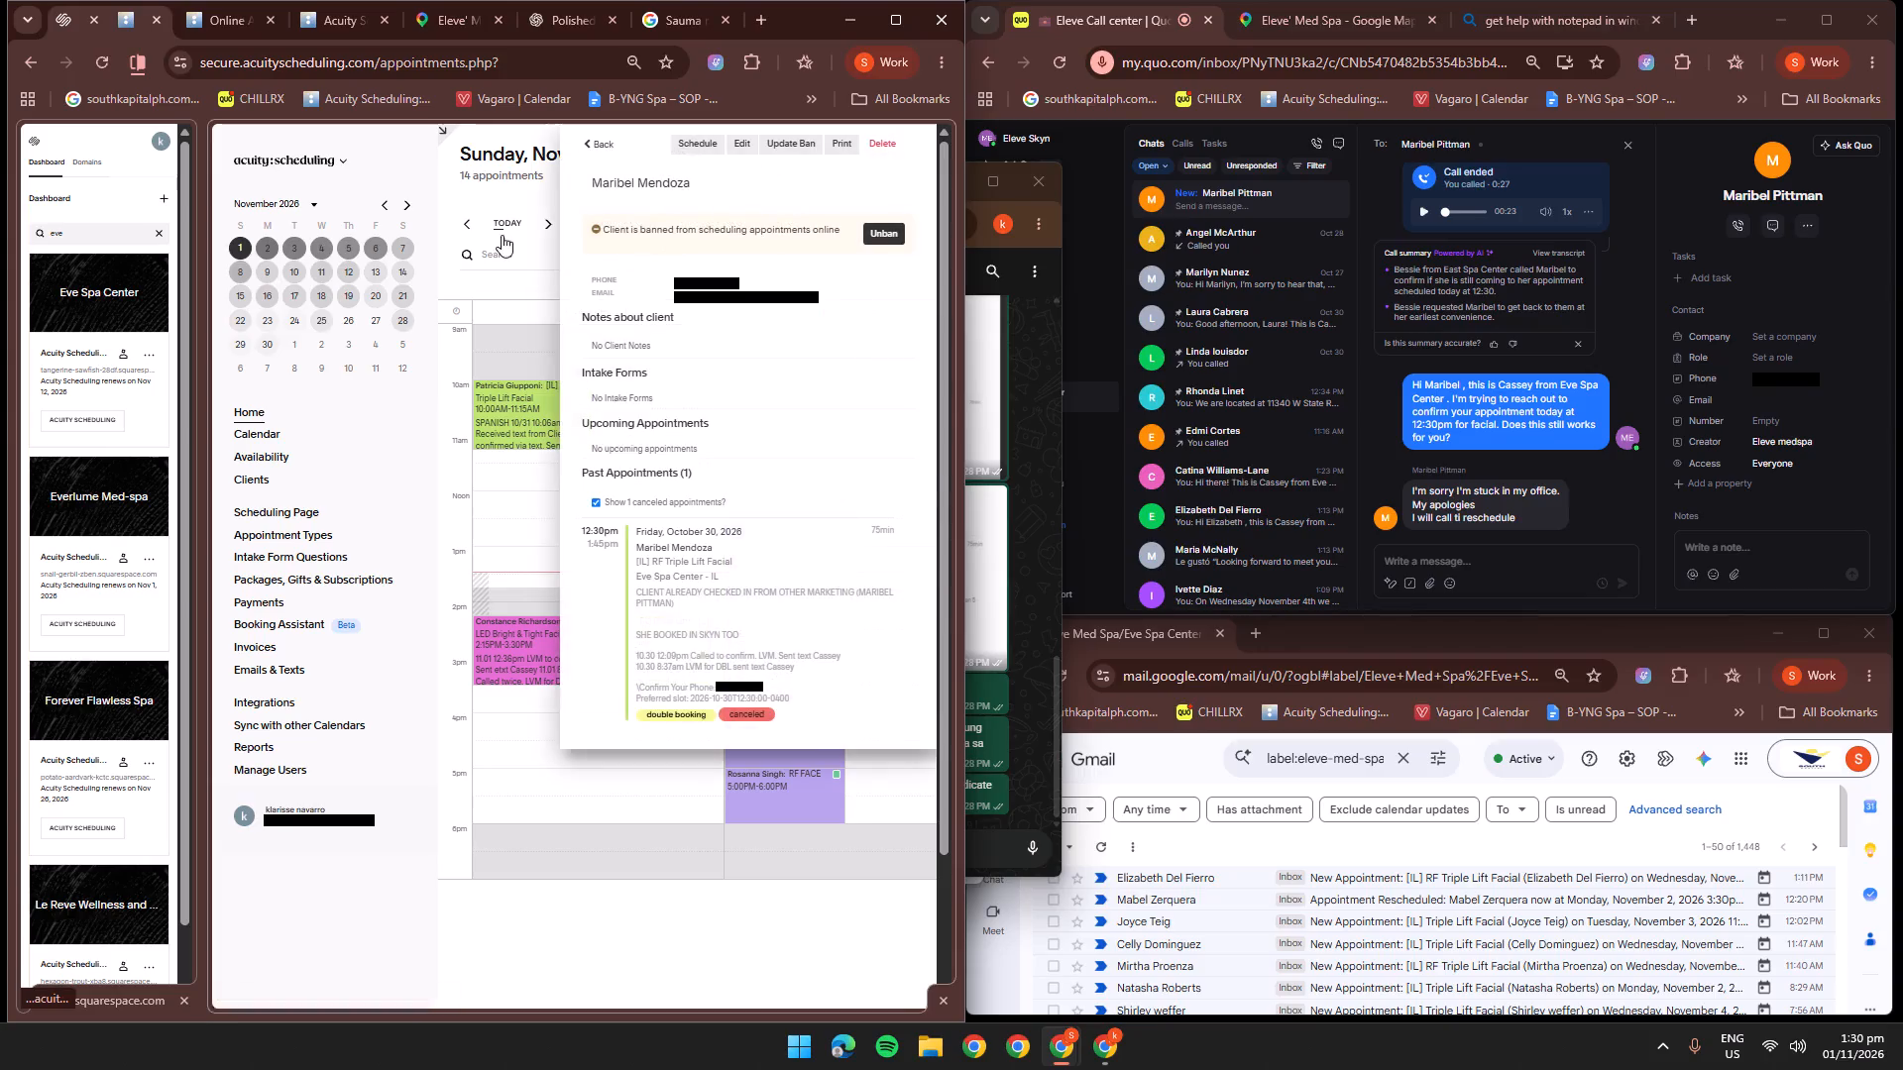
Leave the client's record and return to today's appointments in the calendar's day view.
{"action": "left_click", "coordinate": [502, 235]}
{"action": "scroll", "coordinate": [760, 764], "scroll_direction": "down", "scroll_amount": 3}
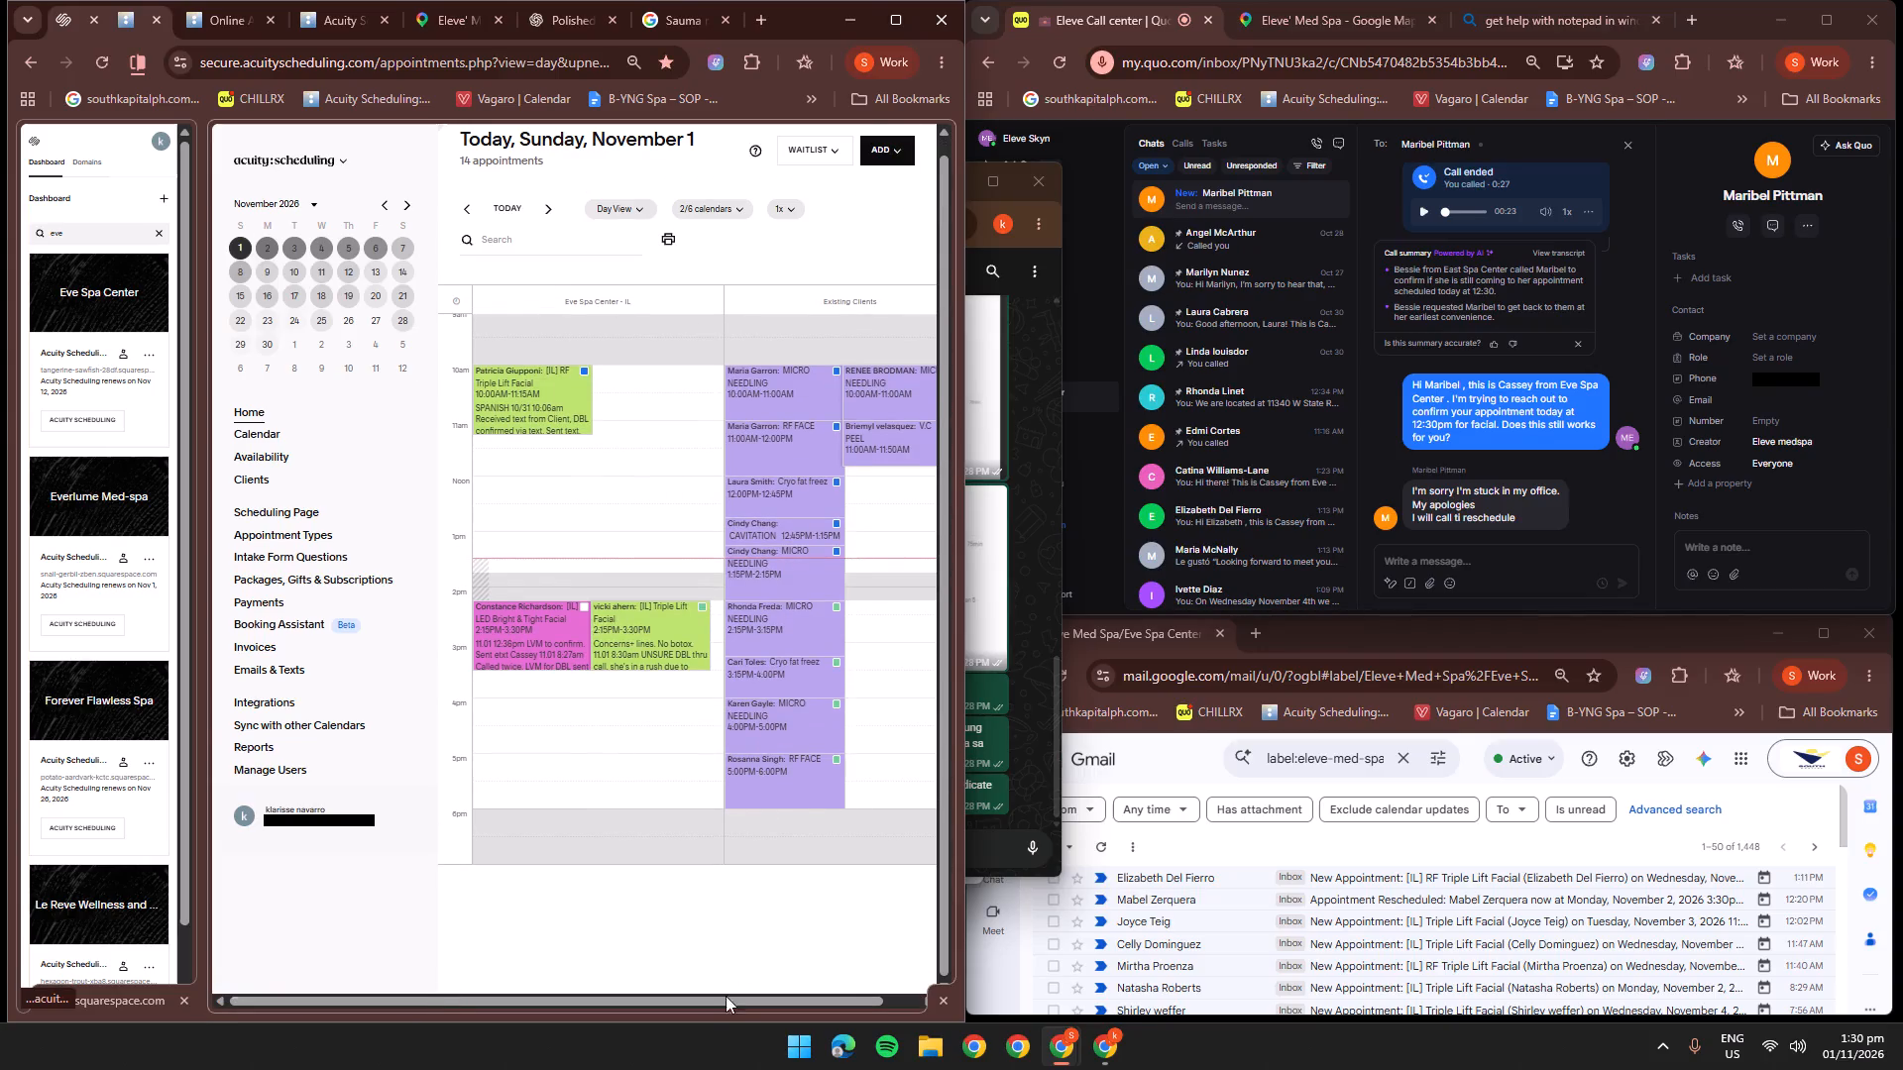
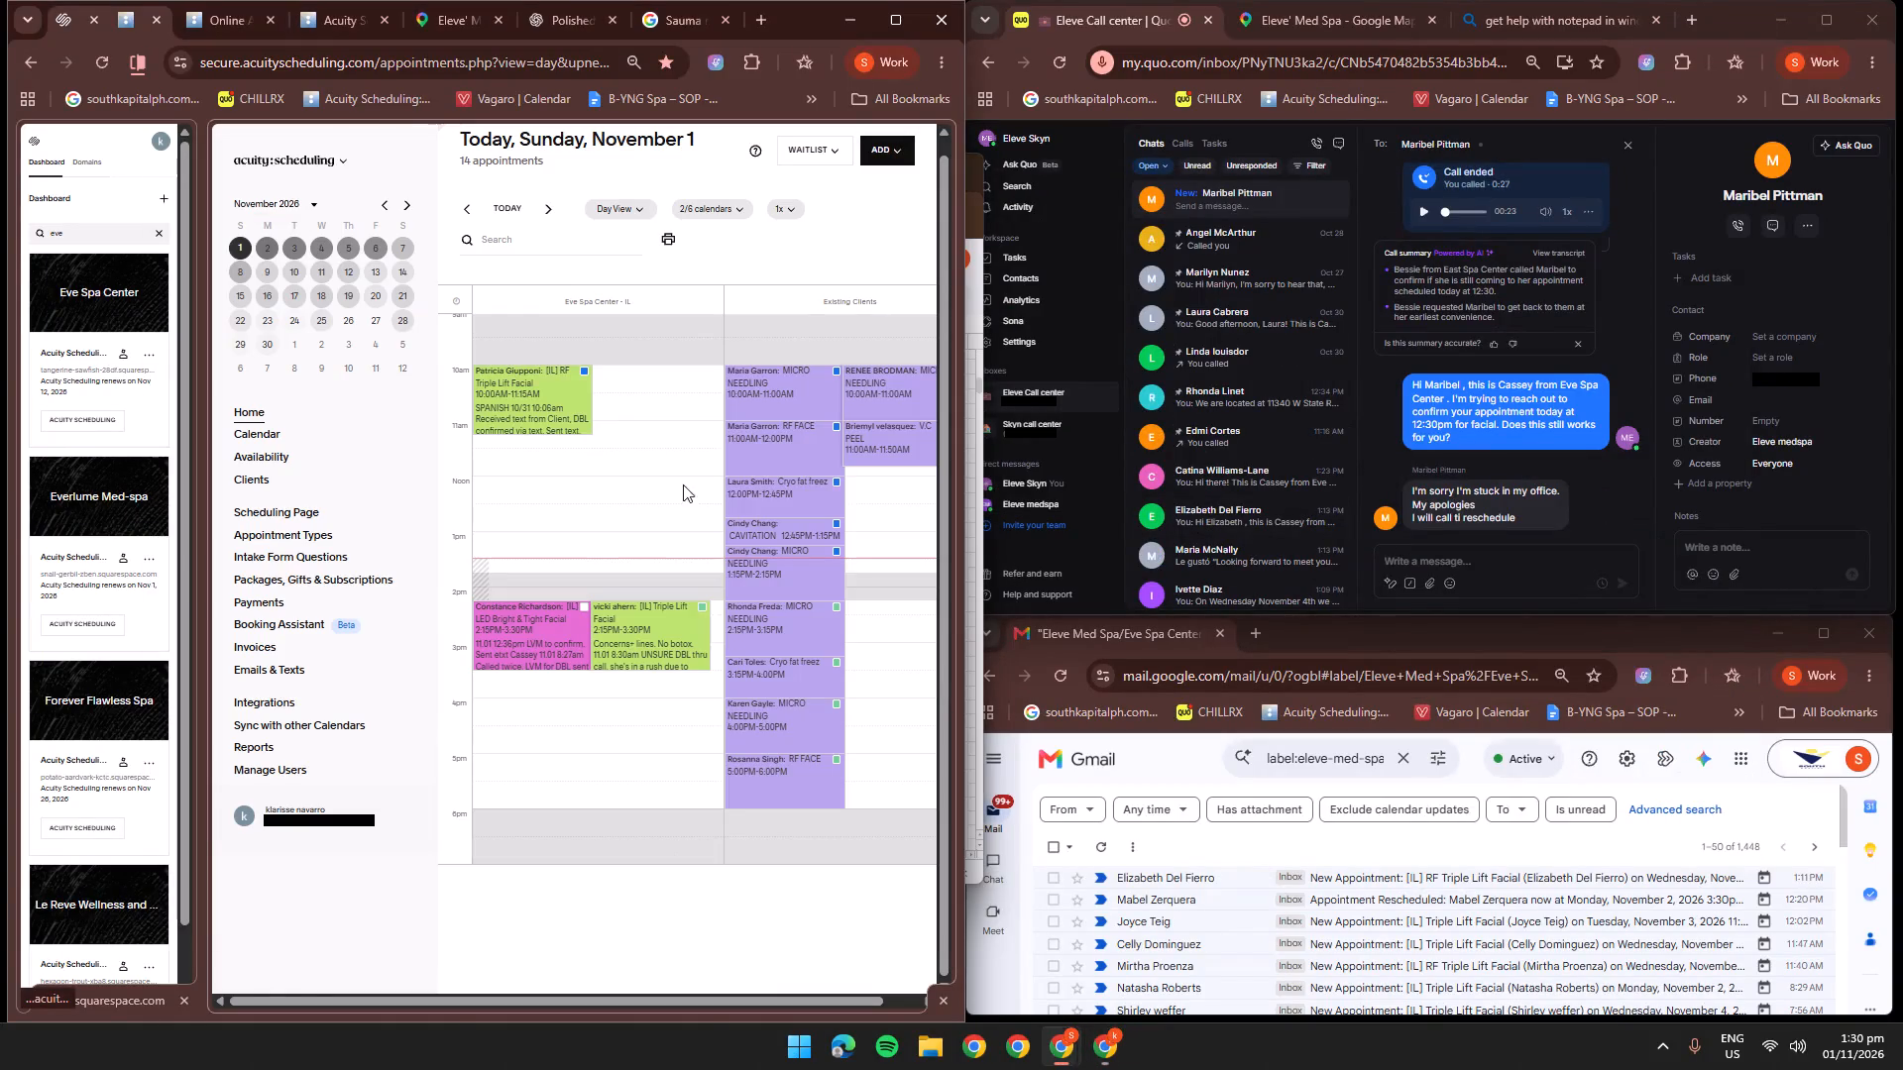
Look up the copied client phone number in both the spa calendar and the call center inbox, opening the matching client record and conversation.
{"action": "left_click", "coordinate": [559, 259]}
{"action": "left_click", "coordinate": [575, 245], "text": "ctrl"}
{"action": "key", "text": "ctrl+v"}
{"action": "left_click", "coordinate": [1442, 141]}
{"action": "key", "text": "ctrl+v"}
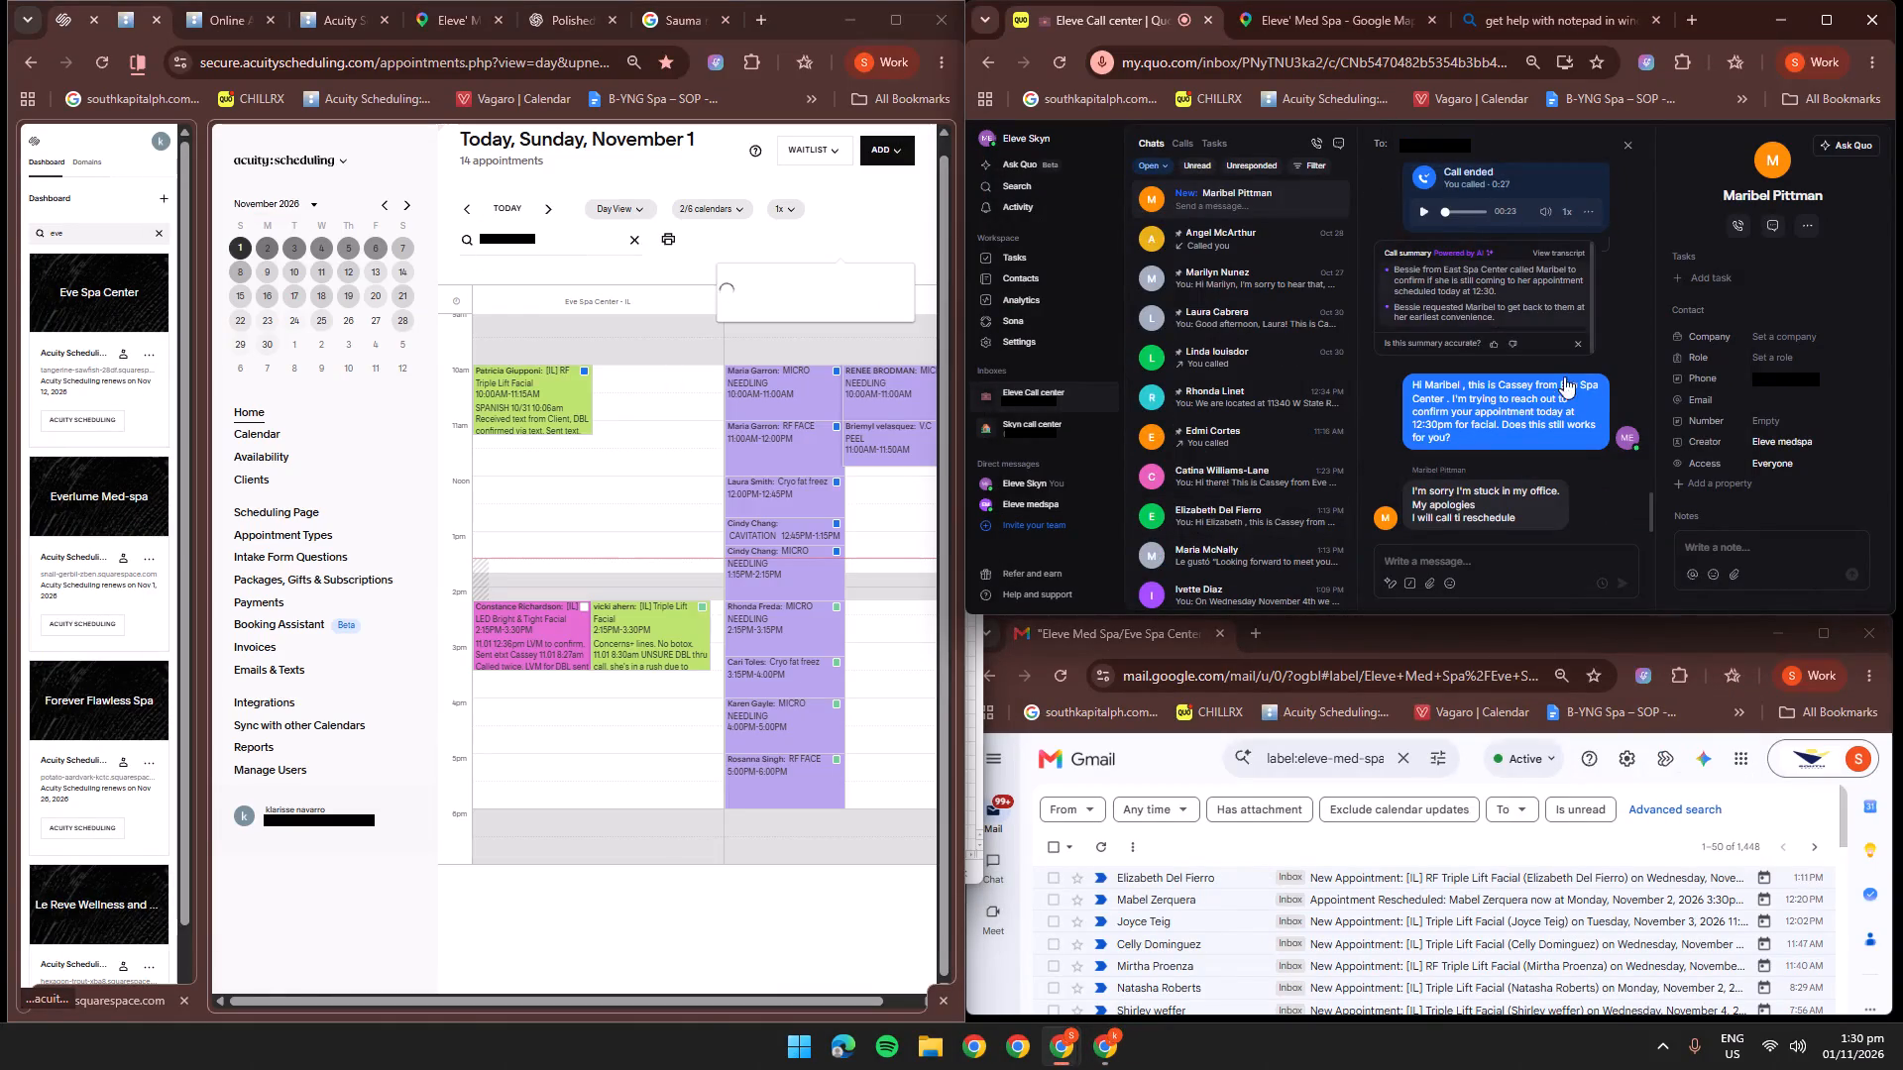
{"action": "left_click", "coordinate": [1564, 399]}
{"action": "left_click", "coordinate": [741, 288]}
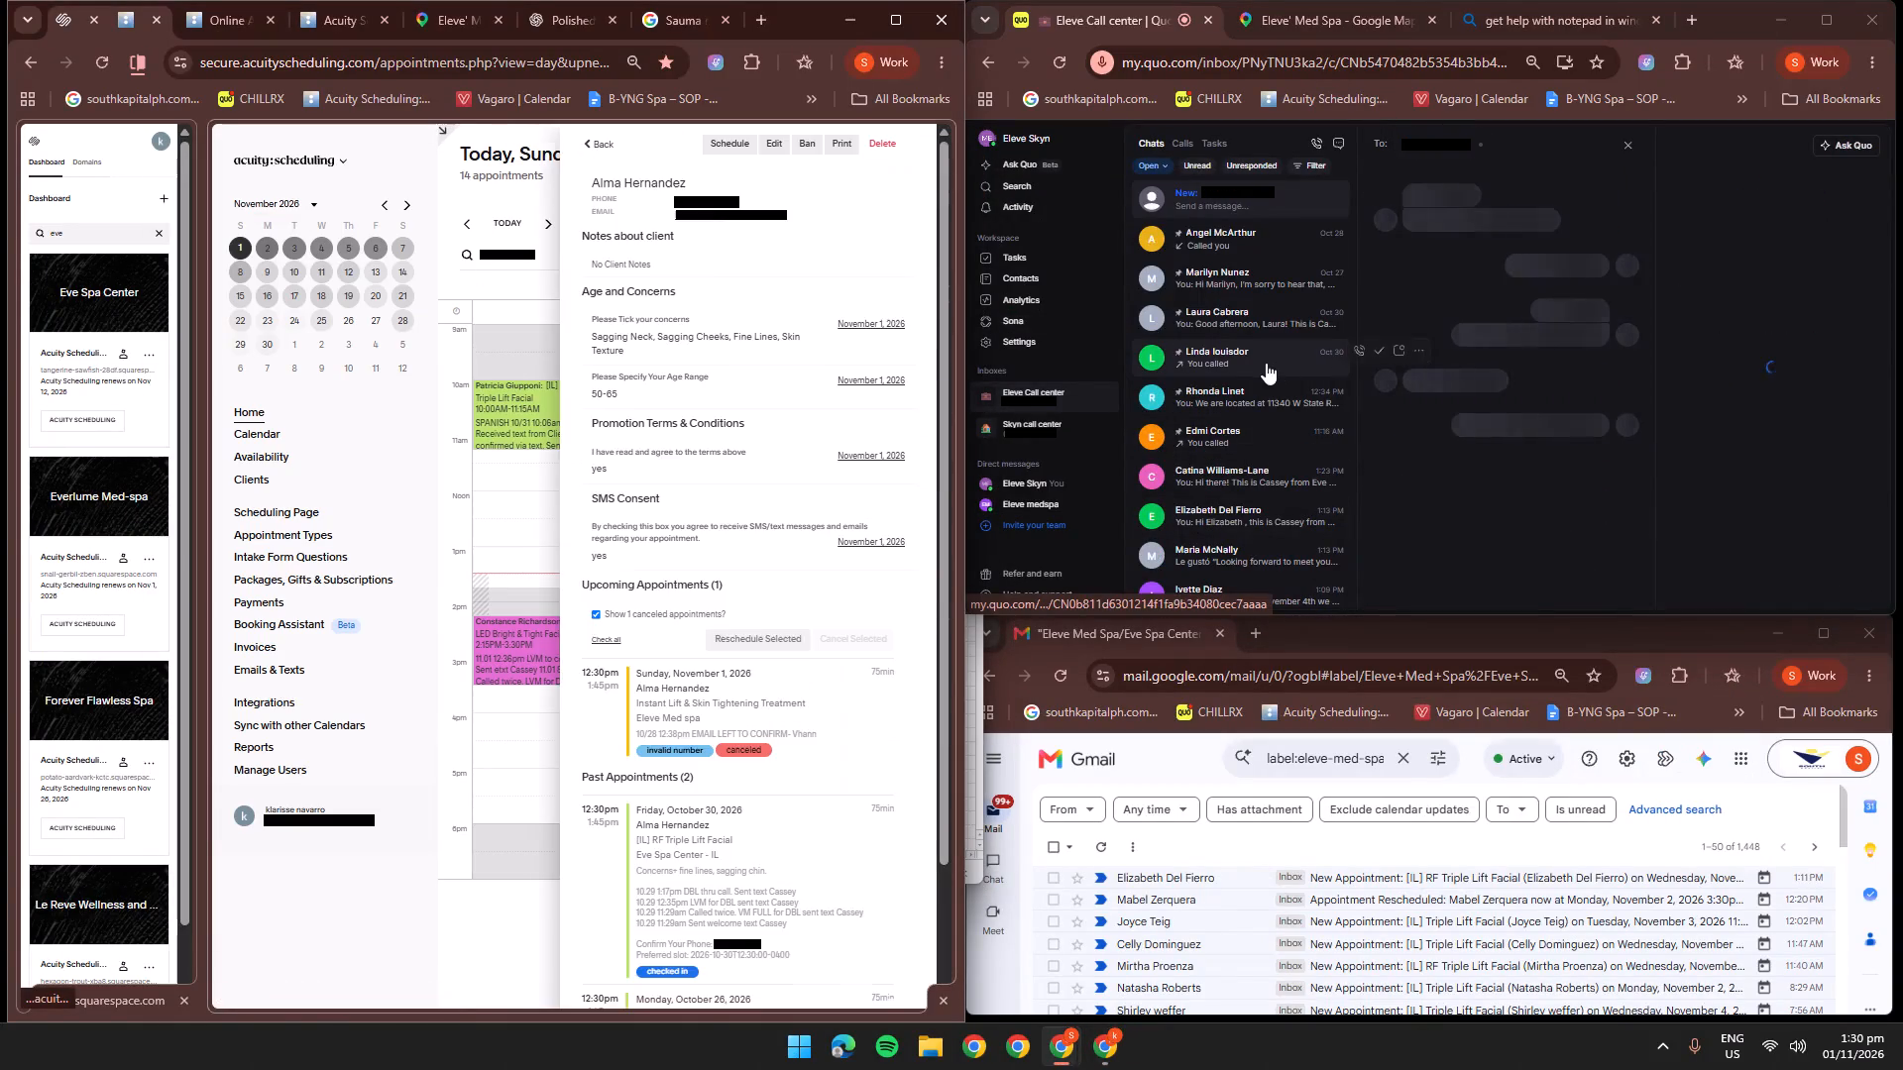
Check the current client's past appointments, and enter "checked in" in column D of row 73 in the OCTOBER spreadsheet.
{"action": "scroll", "coordinate": [728, 627], "scroll_direction": "down", "scroll_amount": 2}
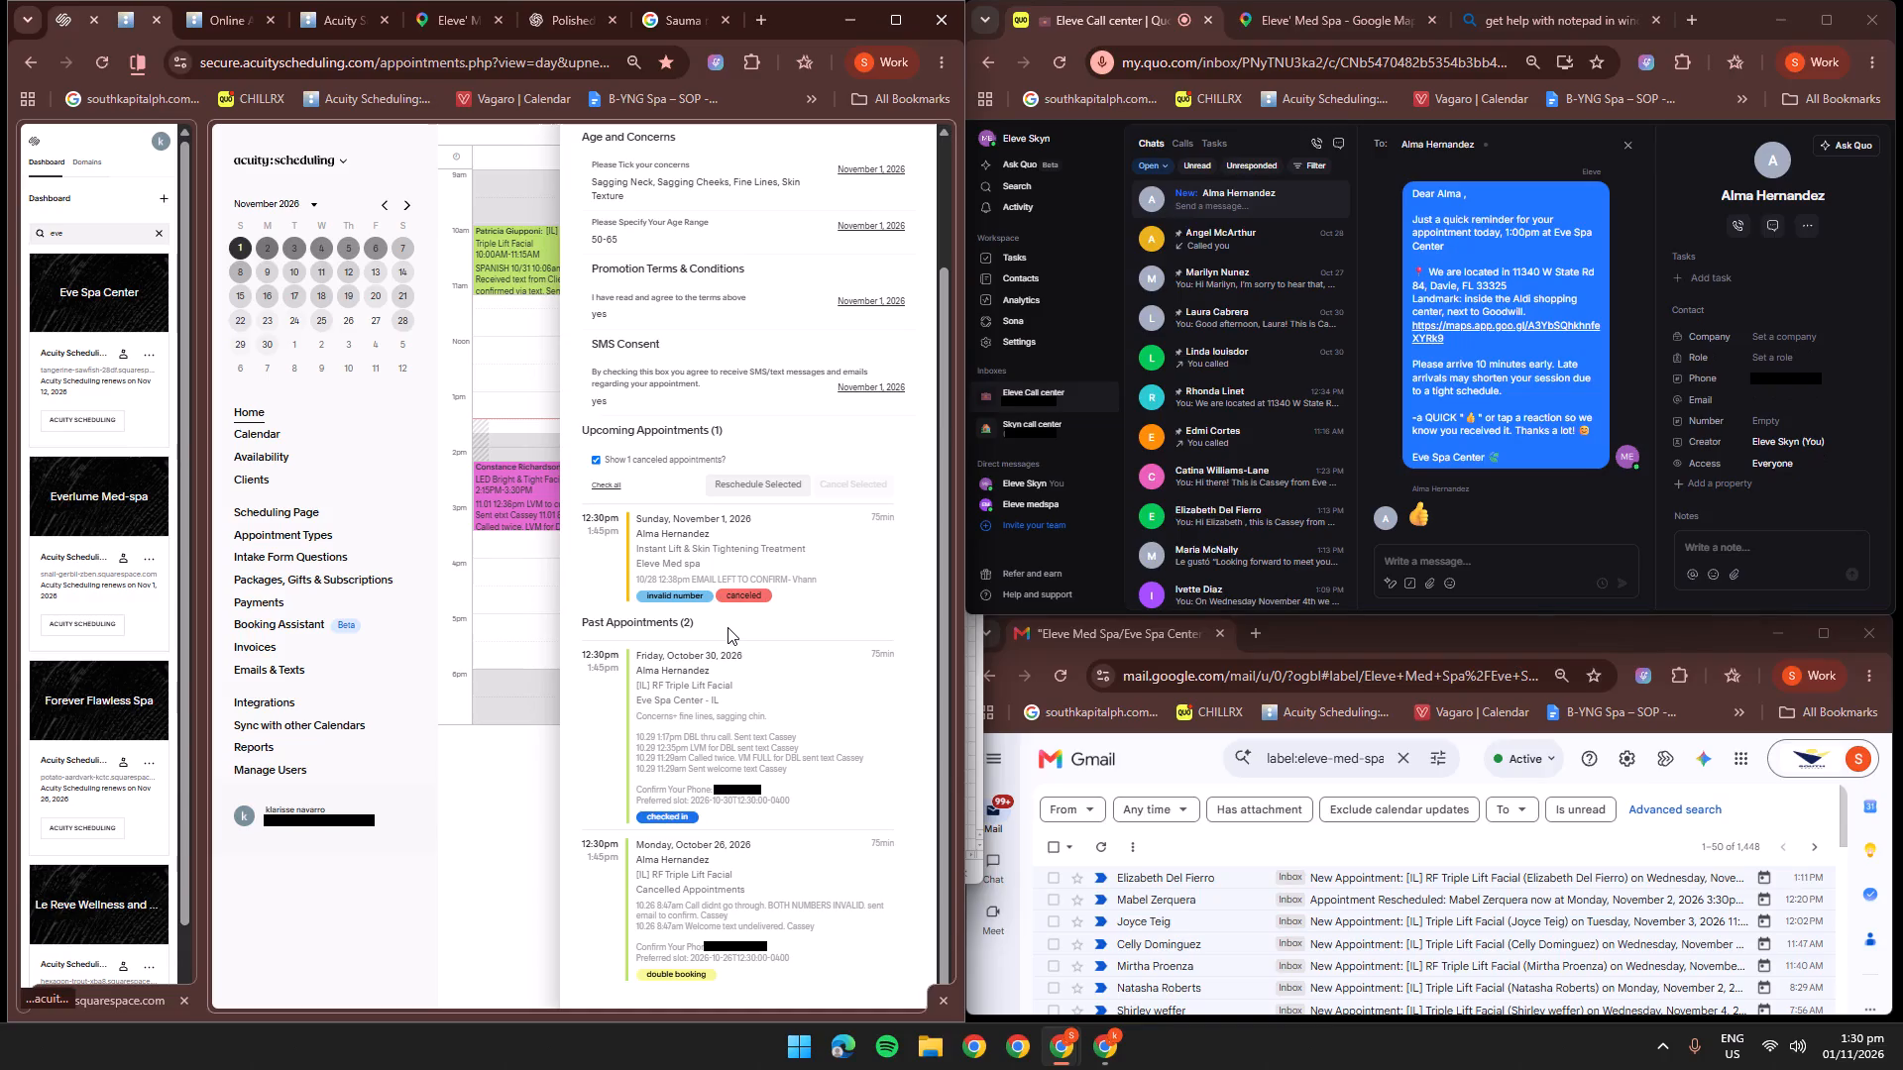
{"action": "key", "text": "alt+Tab"}
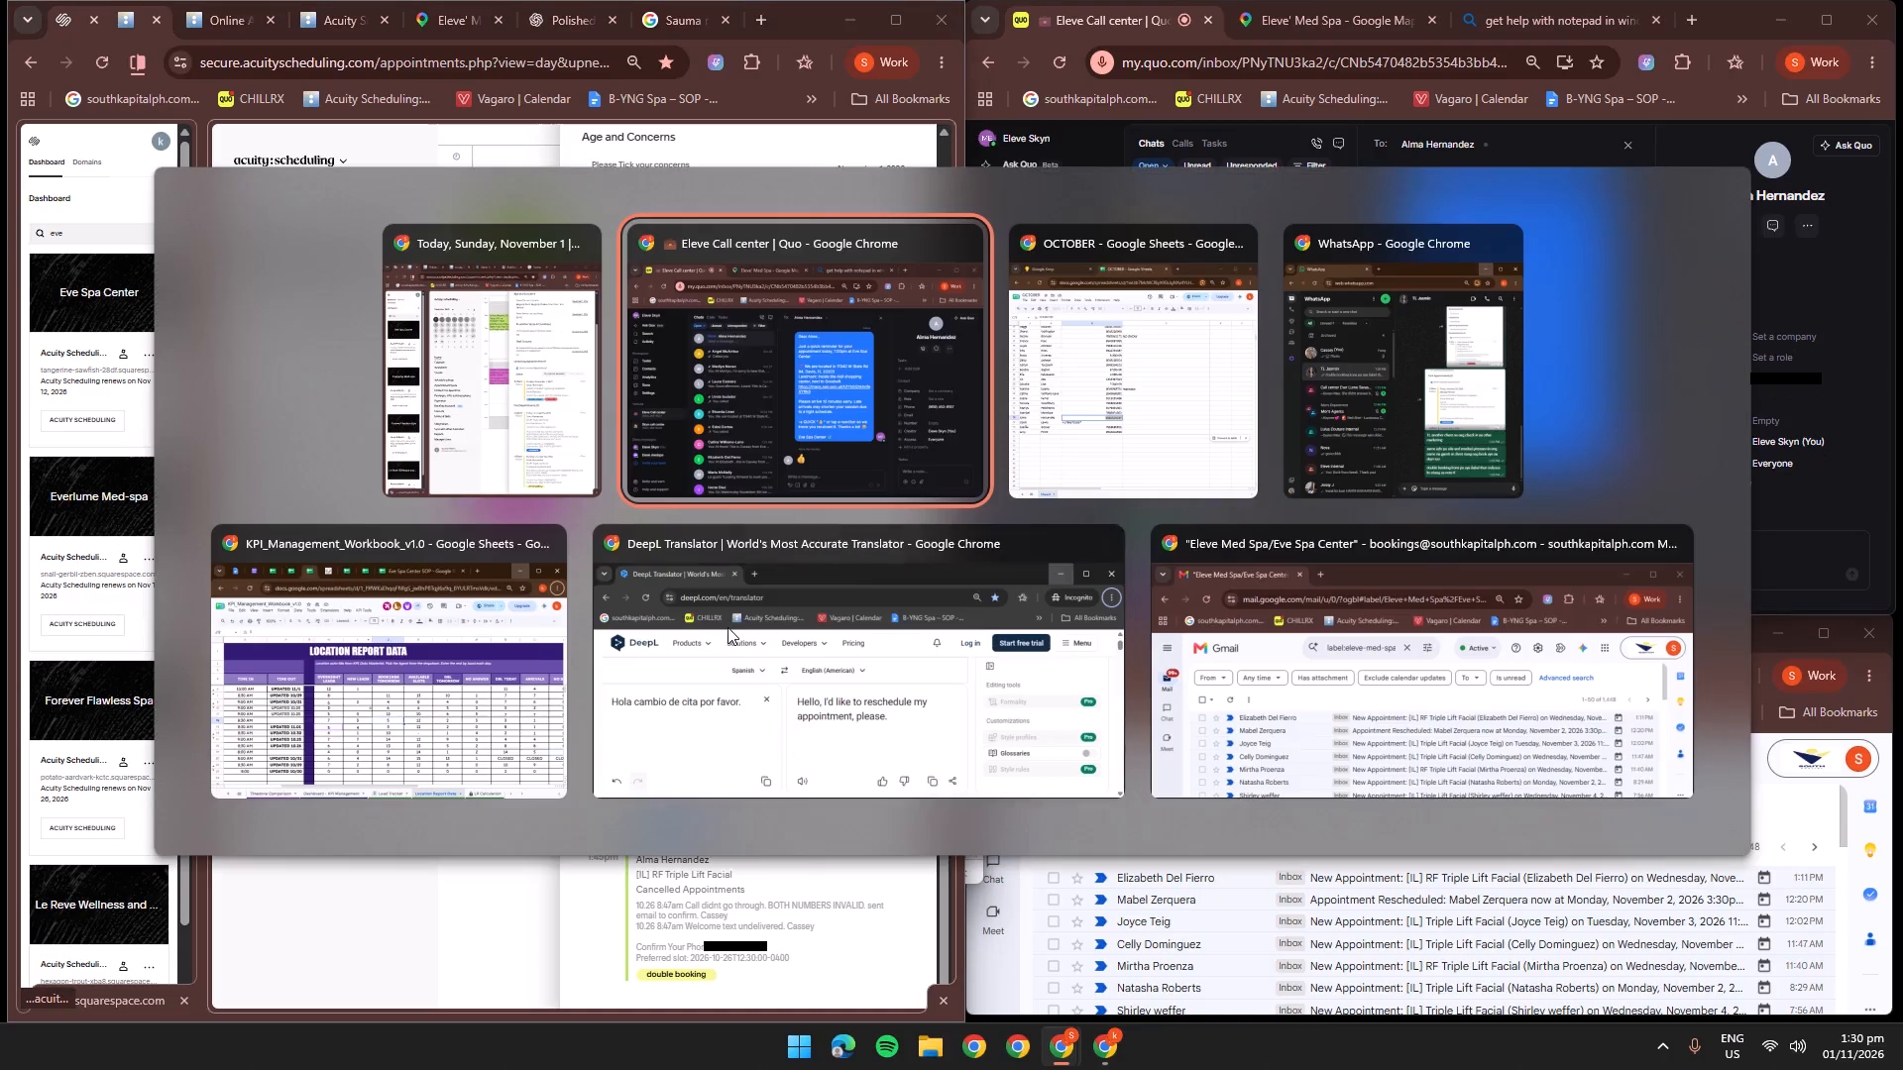
{"action": "left_click", "coordinate": [1128, 433], "text": "alt"}
{"action": "left_click", "coordinate": [511, 637]}
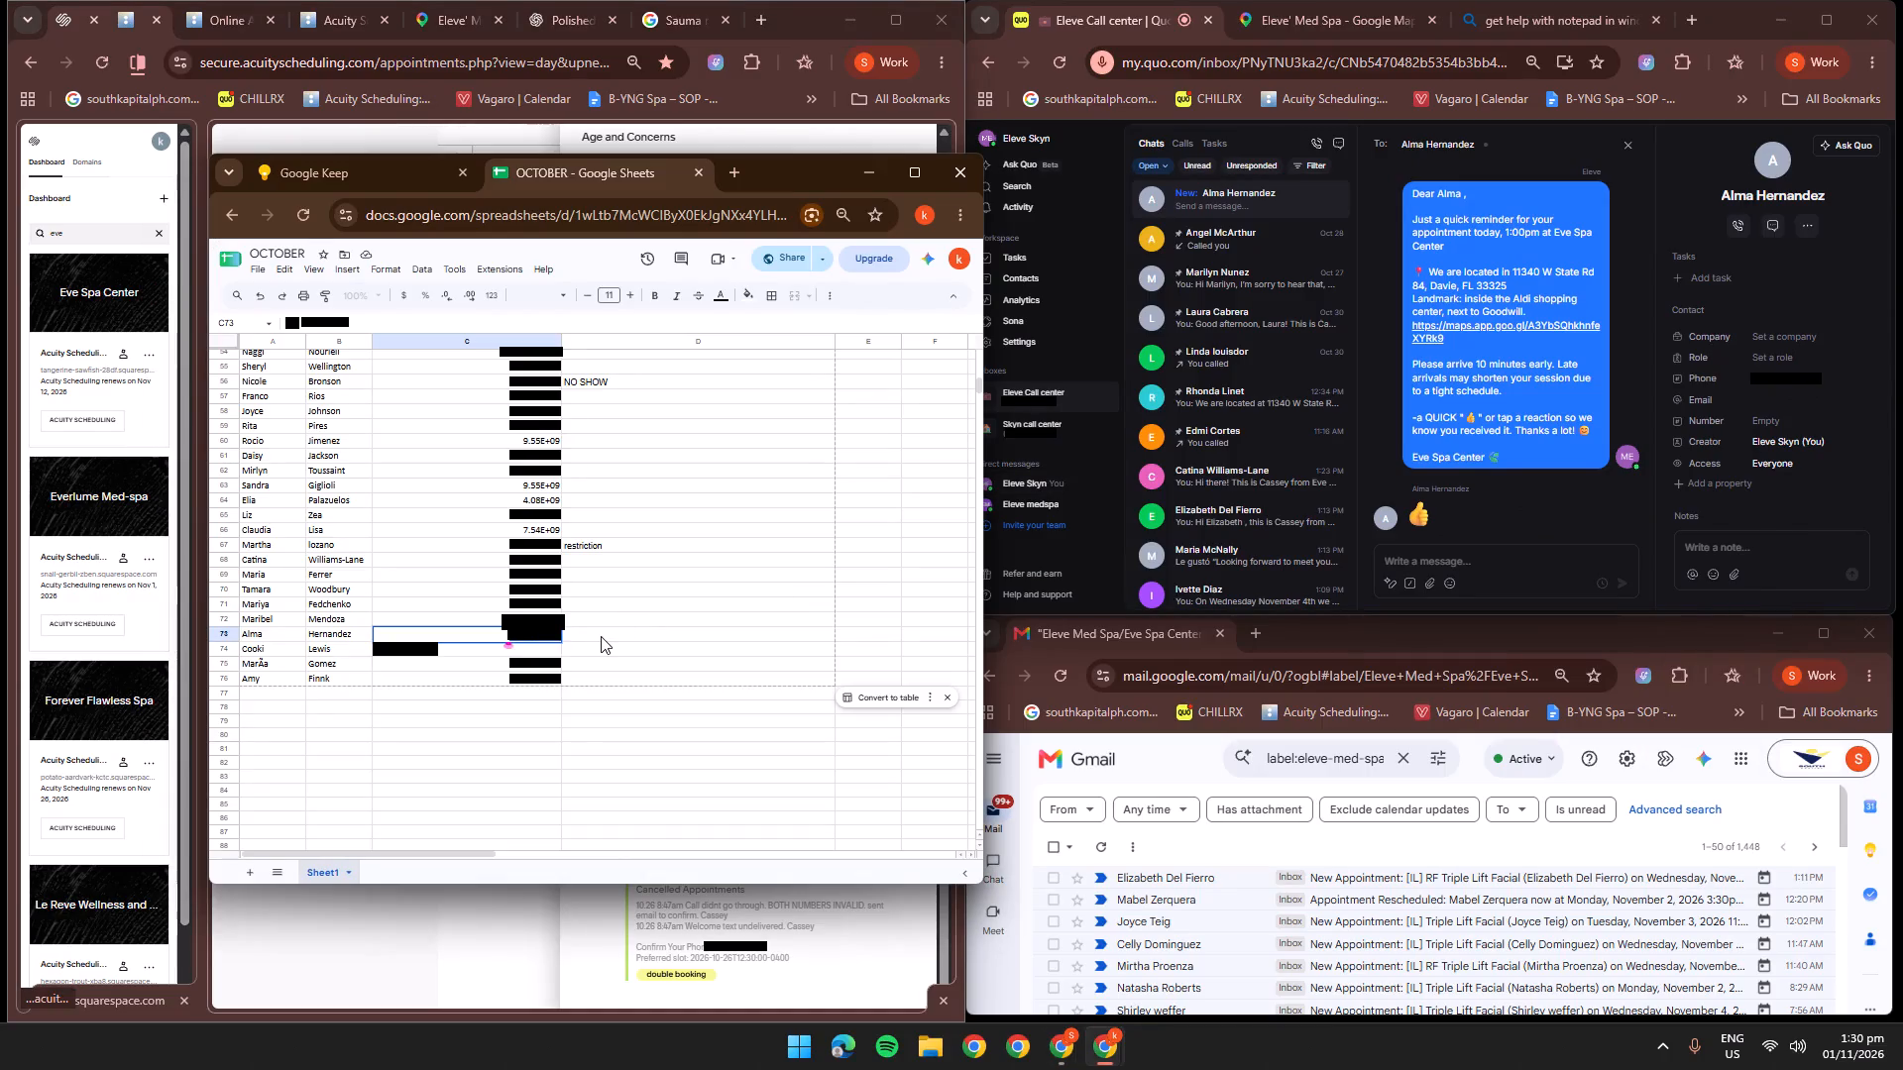
{"action": "left_click", "coordinate": [601, 636]}
{"action": "type", "text": "checked in"}
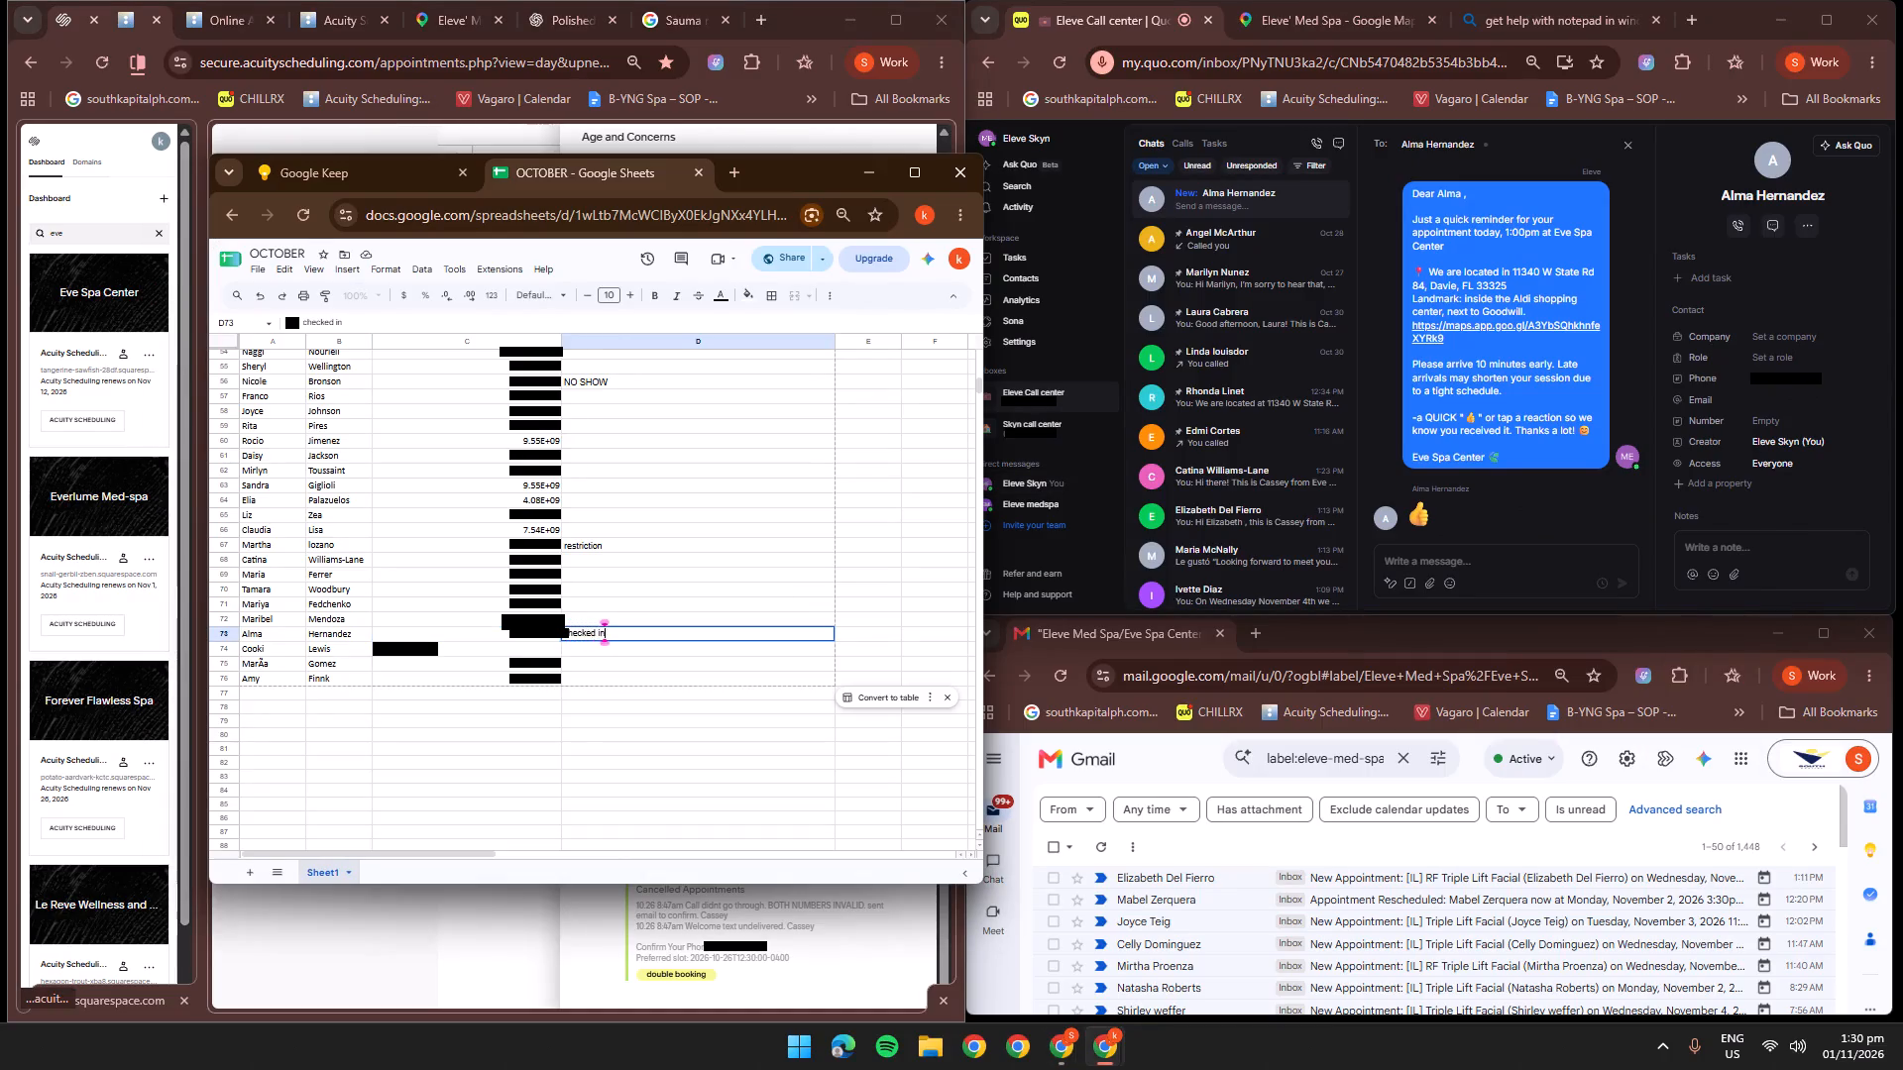
{"action": "key", "text": "space"}
{"action": "key", "text": "Tab"}
Enter "double booked" in column D for the client in row 72.
{"action": "key", "text": "Up"}
{"action": "key", "text": "Left"}
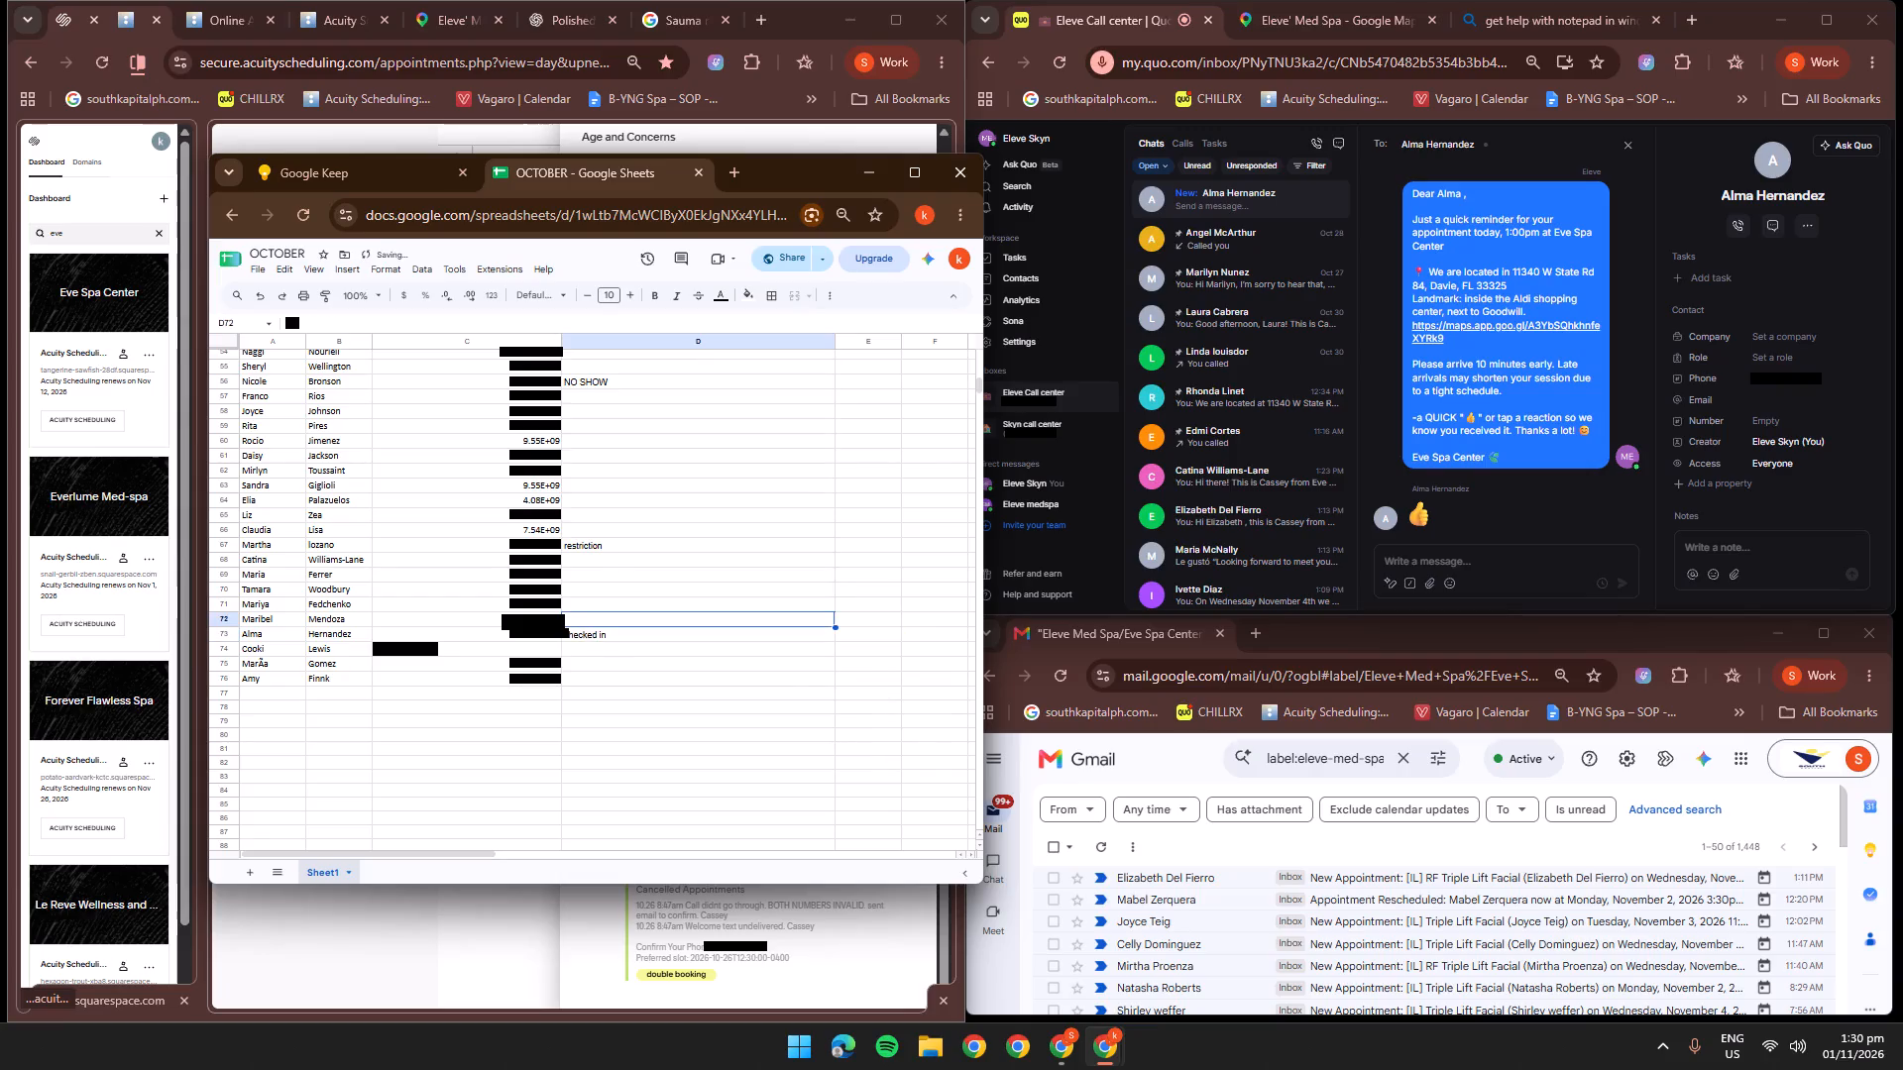
{"action": "type", "text": "double booked"}
{"action": "key", "text": "Tab"}
Remove the leading characters from the phone number in row 74, and copy the trimmed number.
{"action": "double_click", "coordinate": [475, 643]}
{"action": "double_click", "coordinate": [398, 645]}
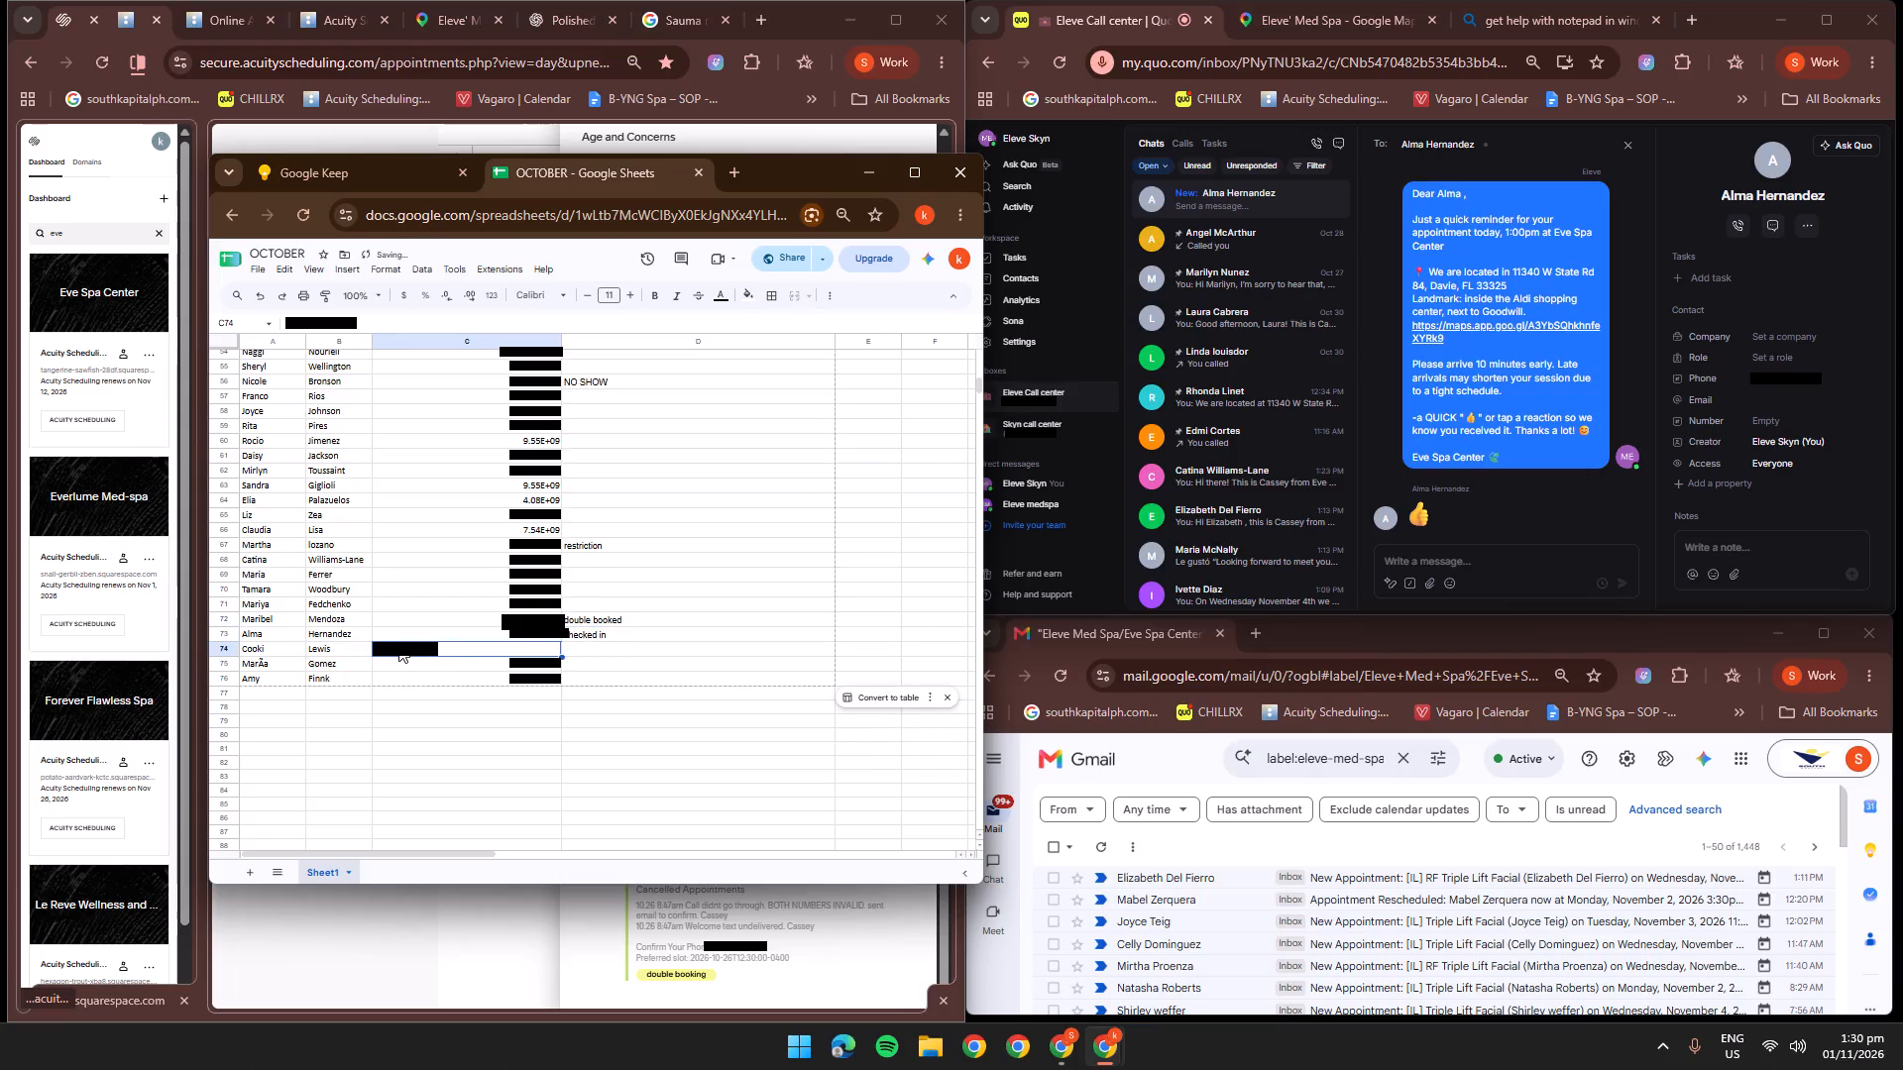
{"action": "left_click", "coordinate": [386, 651]}
{"action": "key", "text": "BackSpace"}
{"action": "key", "text": "BackSpace"}
{"action": "key", "text": "BackSpace"}
{"action": "key", "text": "BackSpace"}
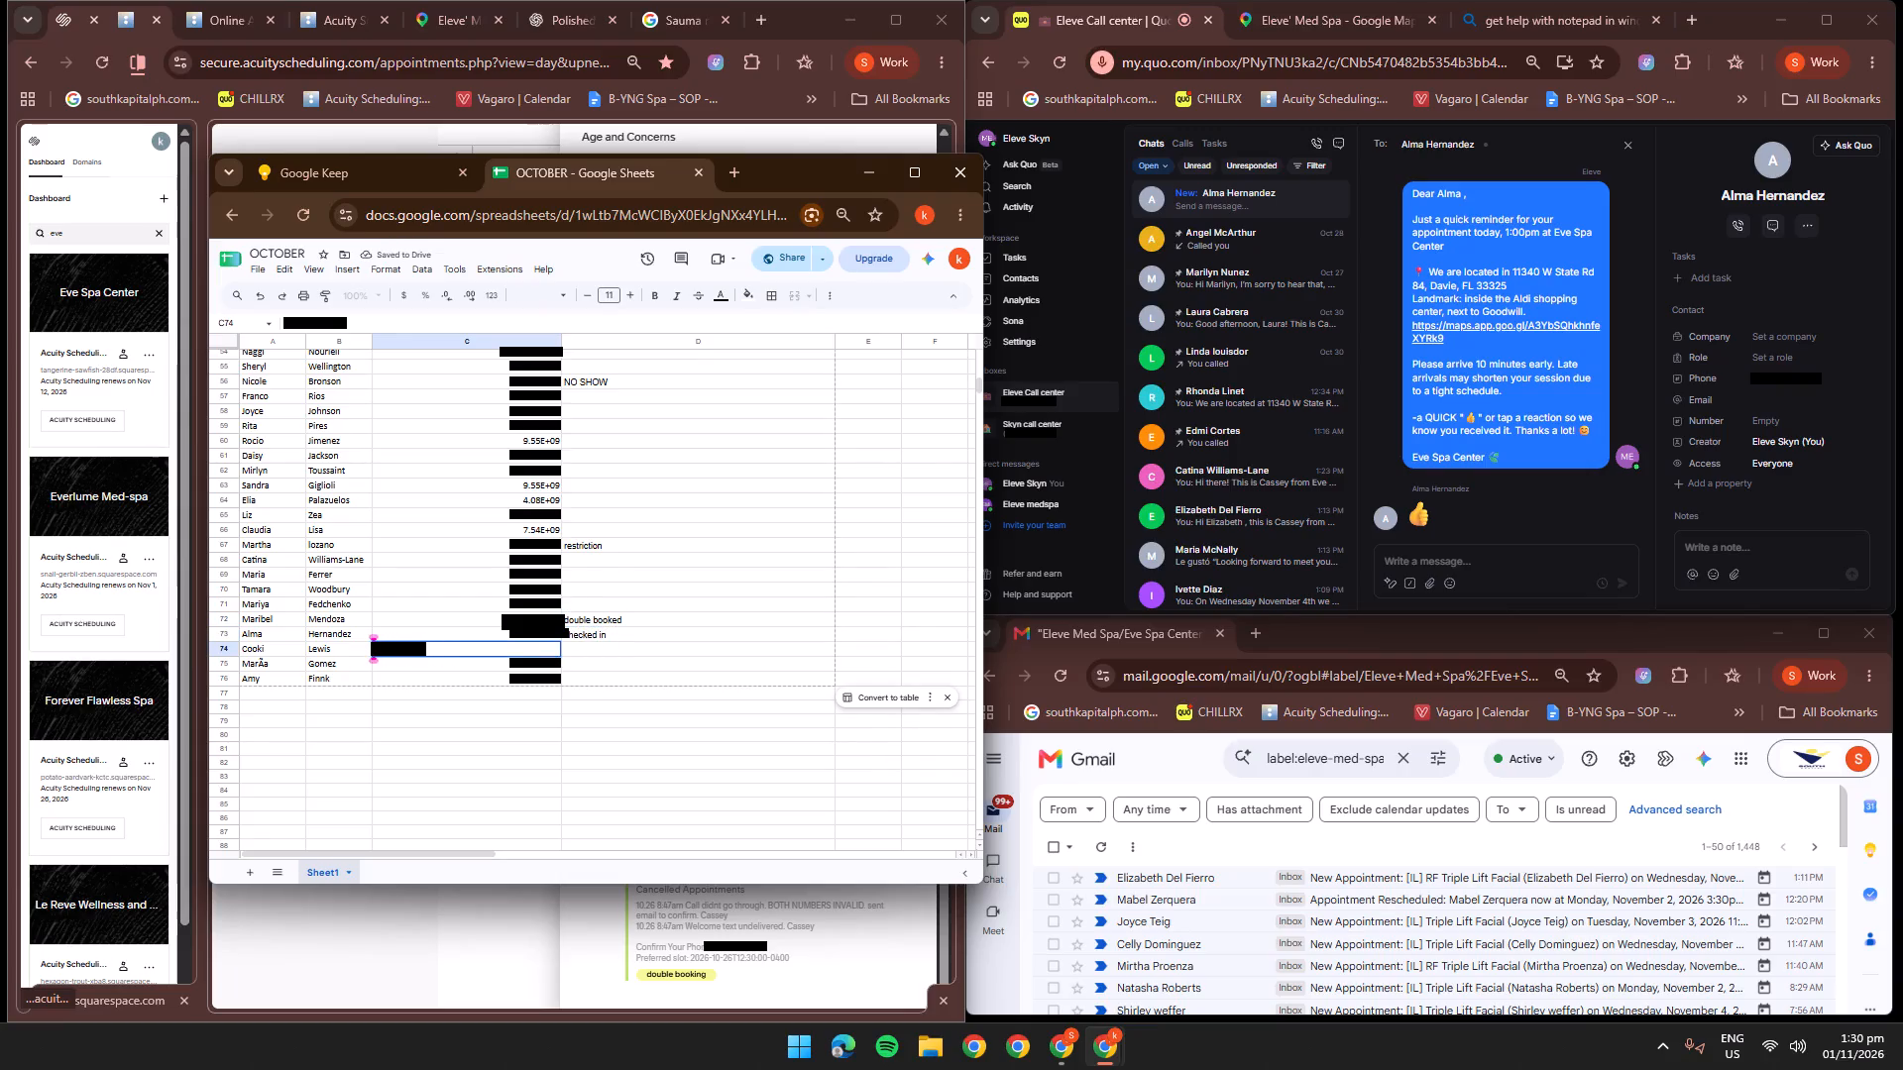
{"action": "key", "text": "ctrl+a"}
{"action": "key", "text": "ctrl+c"}
{"action": "left_click", "coordinate": [511, 683]}
{"action": "left_click", "coordinate": [459, 839]}
Return to the scheduling calendar, close the open client record, and search the clients by the copied phone number.
{"action": "left_click", "coordinate": [457, 932]}
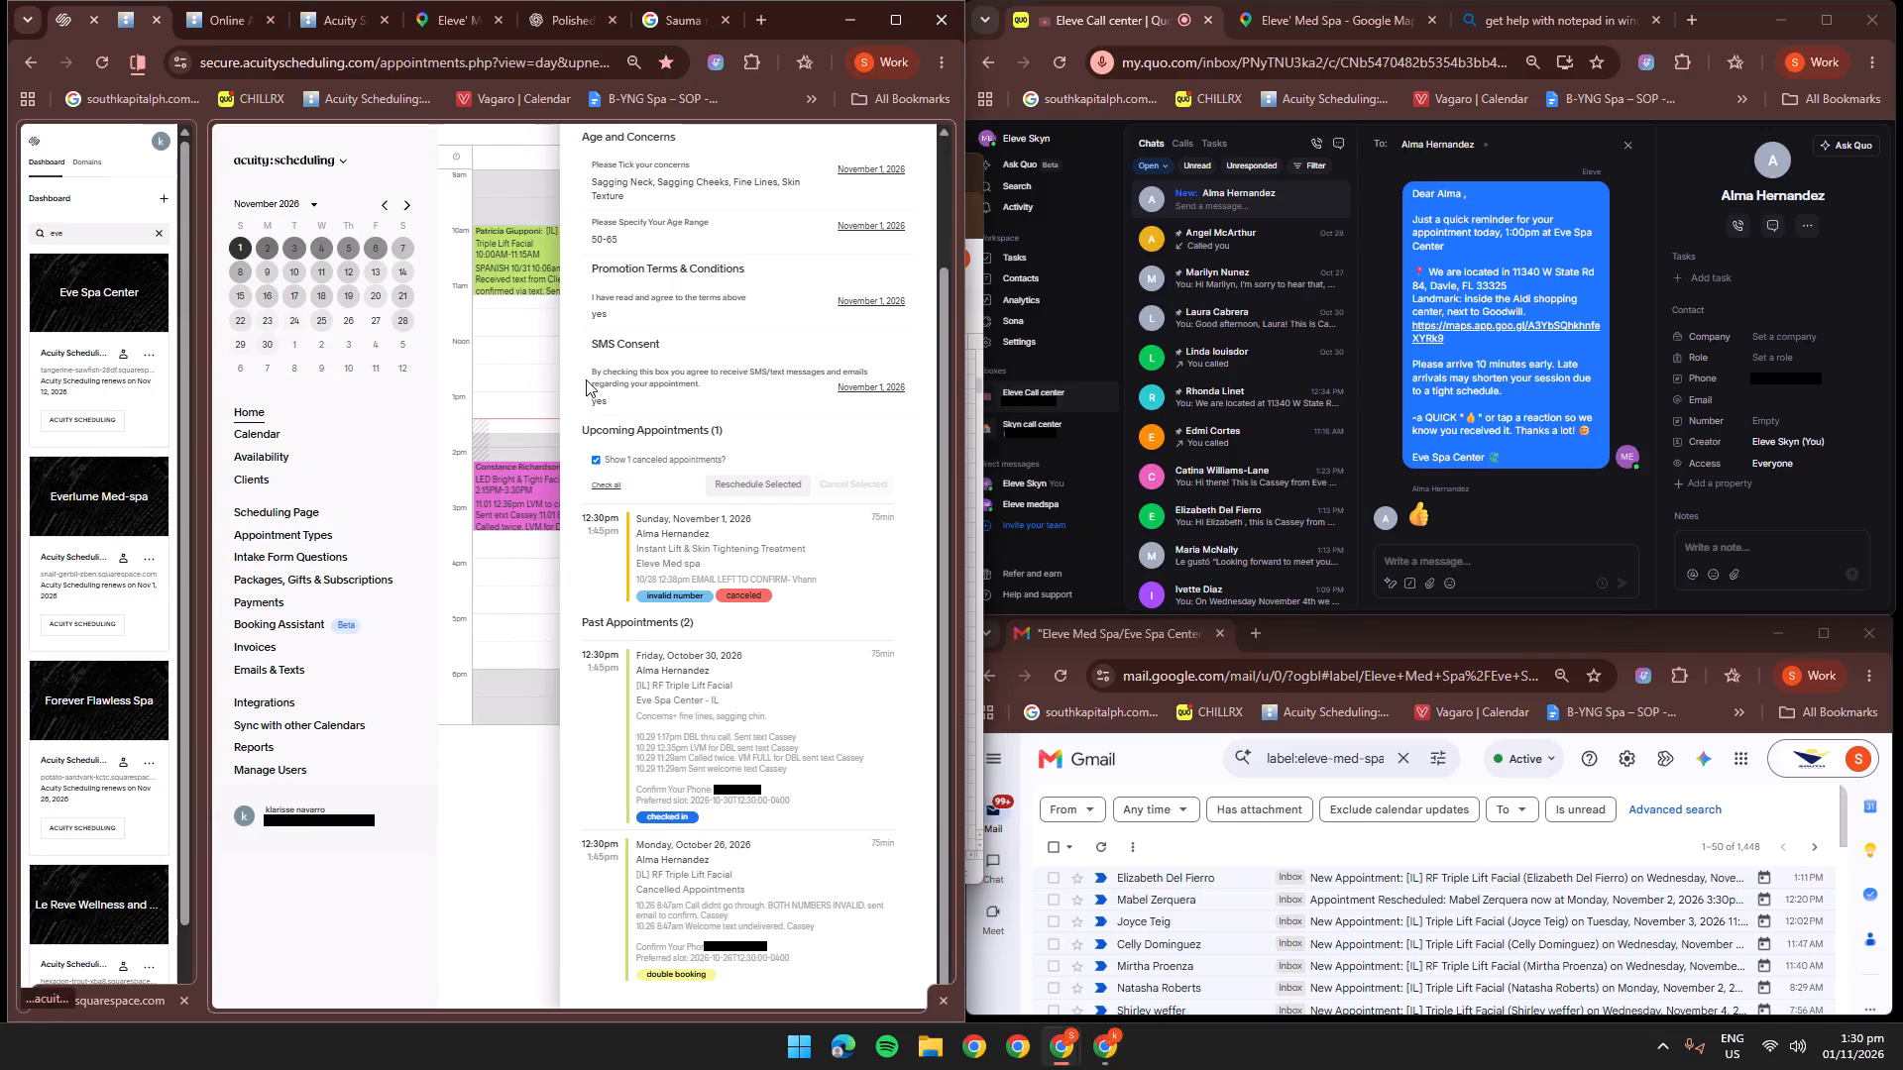
{"action": "scroll", "coordinate": [479, 246], "scroll_direction": "up", "scroll_amount": 4}
{"action": "left_click", "coordinate": [533, 176]}
{"action": "left_click", "coordinate": [556, 267]}
{"action": "key", "text": "ctrl+v"}
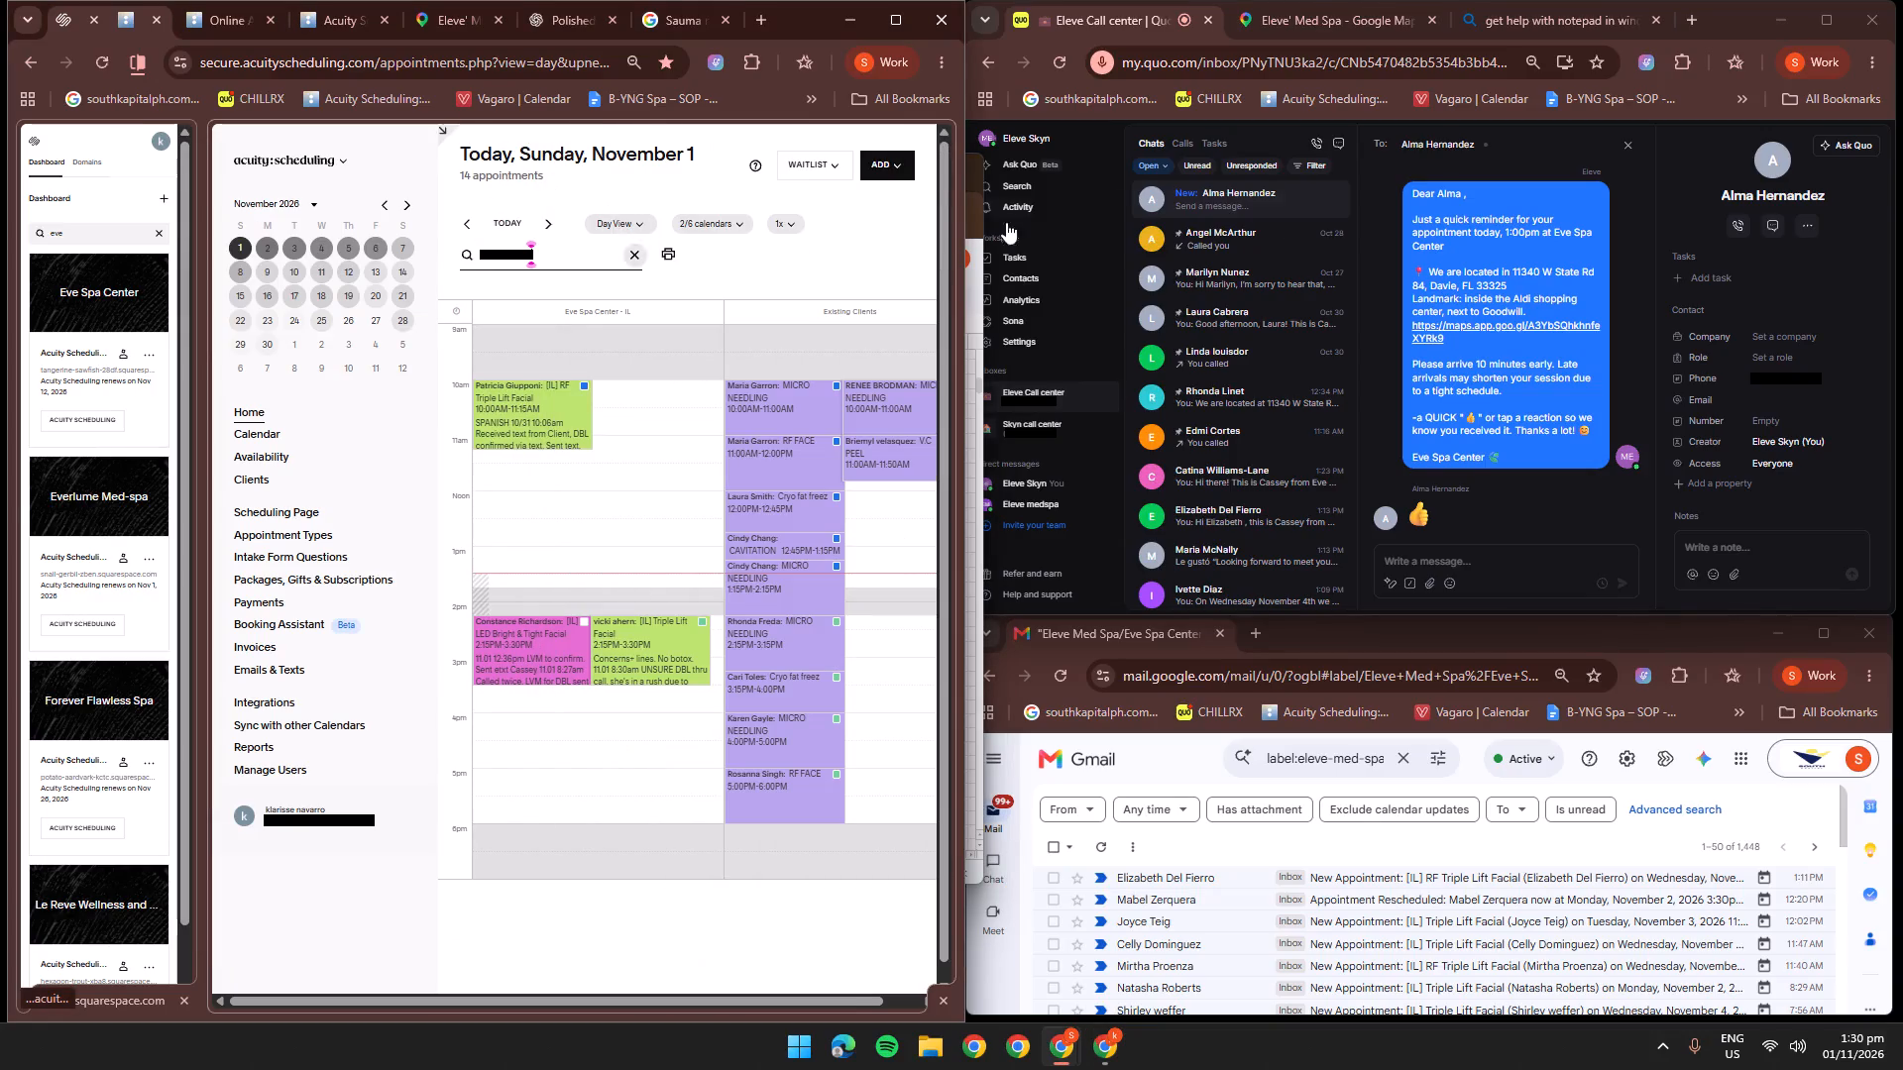
Look up the copied phone number in Quo and open the matching contact's conversation.
{"action": "left_click", "coordinate": [1456, 147]}
{"action": "key", "text": "ctrl+v"}
{"action": "left_click", "coordinate": [1539, 202]}
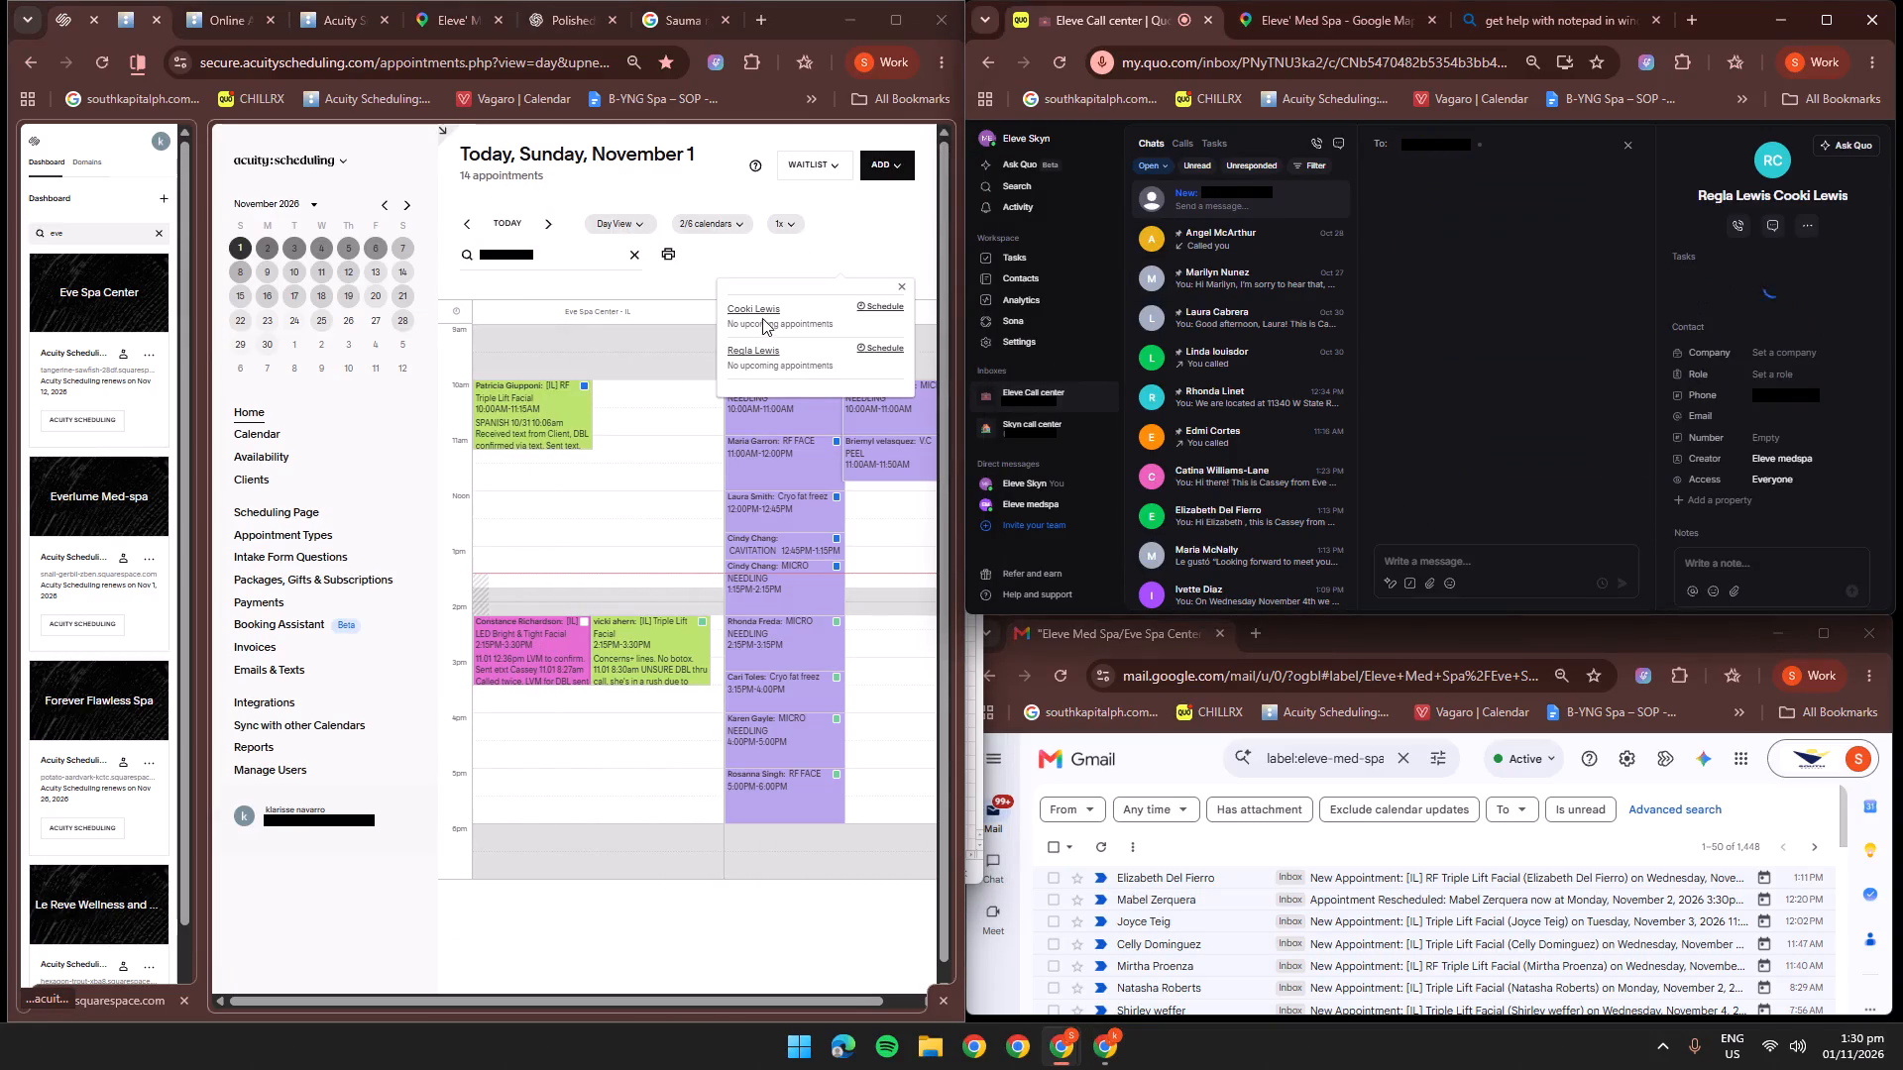
Open the first matching client's record in the calendar search results, and read their recent call summaries in Quo.
{"action": "left_click", "coordinate": [764, 316]}
{"action": "left_click", "coordinate": [613, 237]}
{"action": "key", "text": "ctrl+v"}
{"action": "left_click", "coordinate": [606, 241], "text": "ctrl"}
{"action": "key", "text": "ctrl+v"}
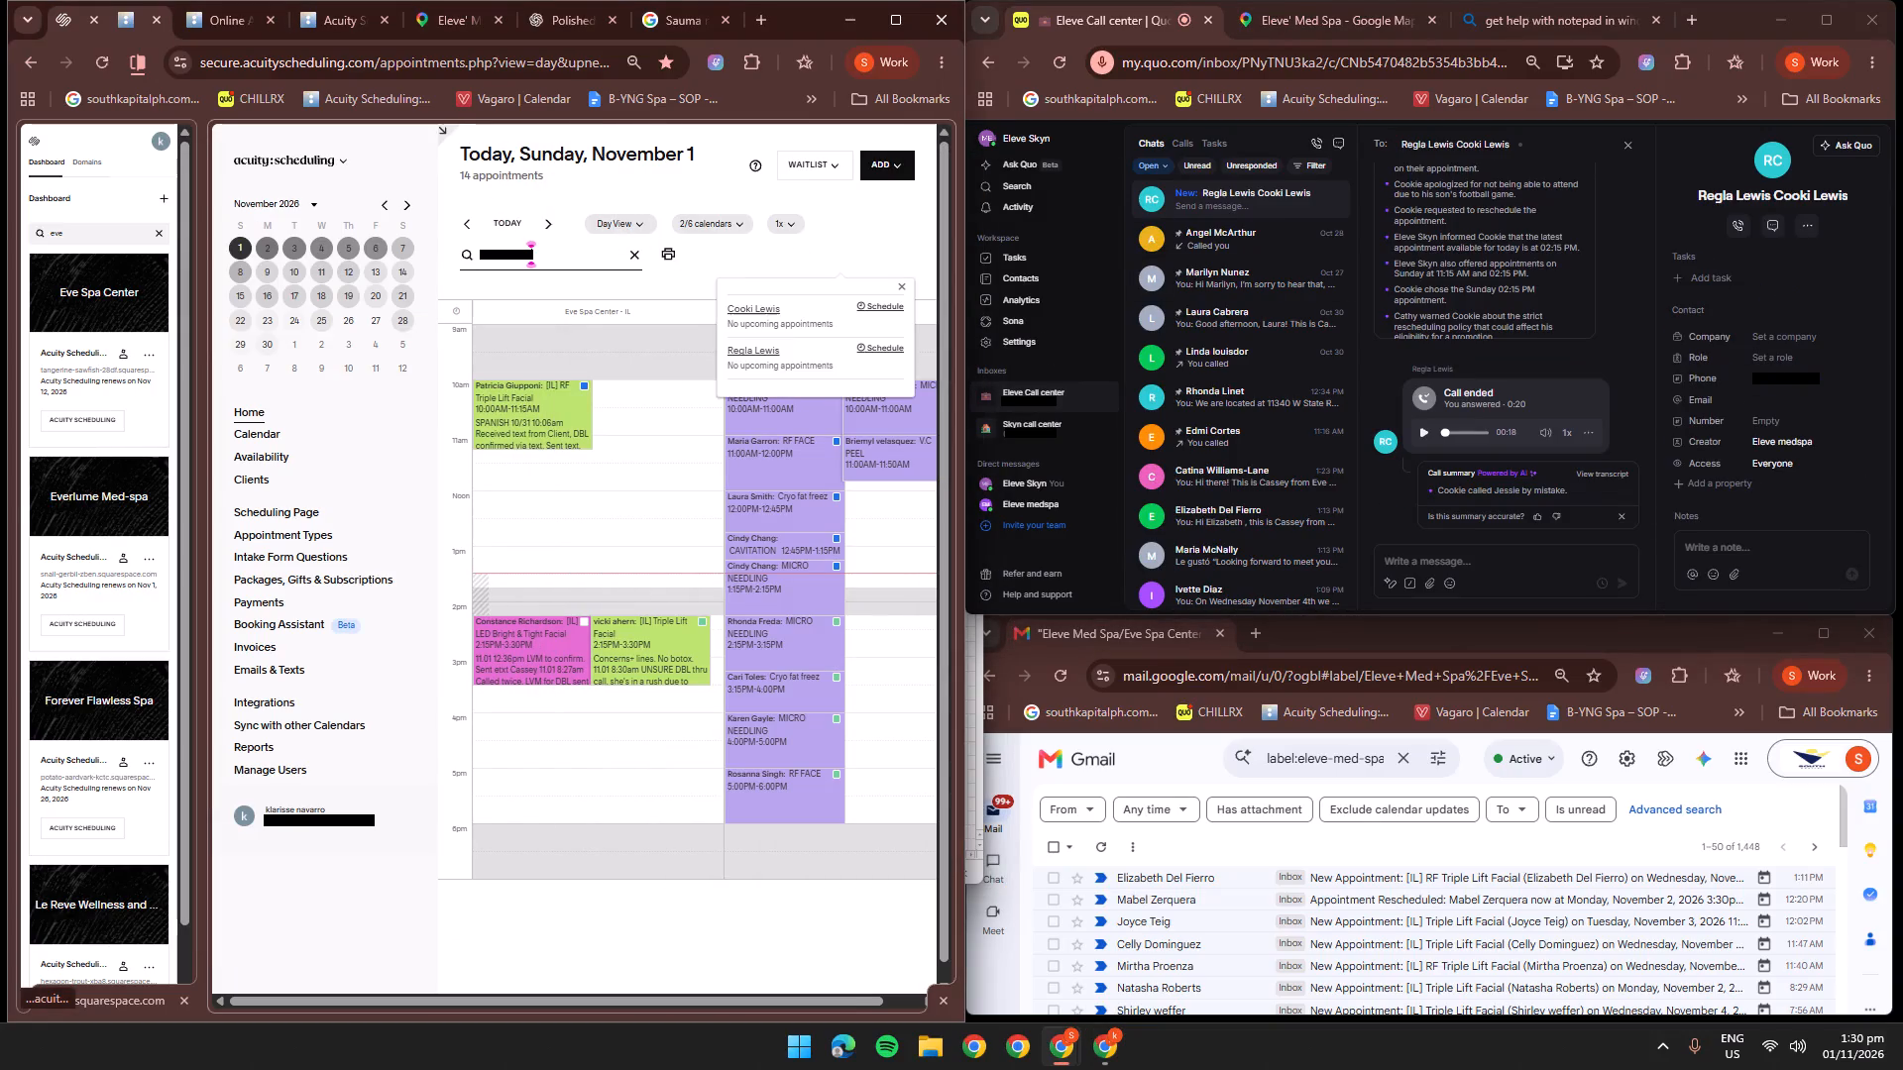
{"action": "left_click", "coordinate": [759, 307]}
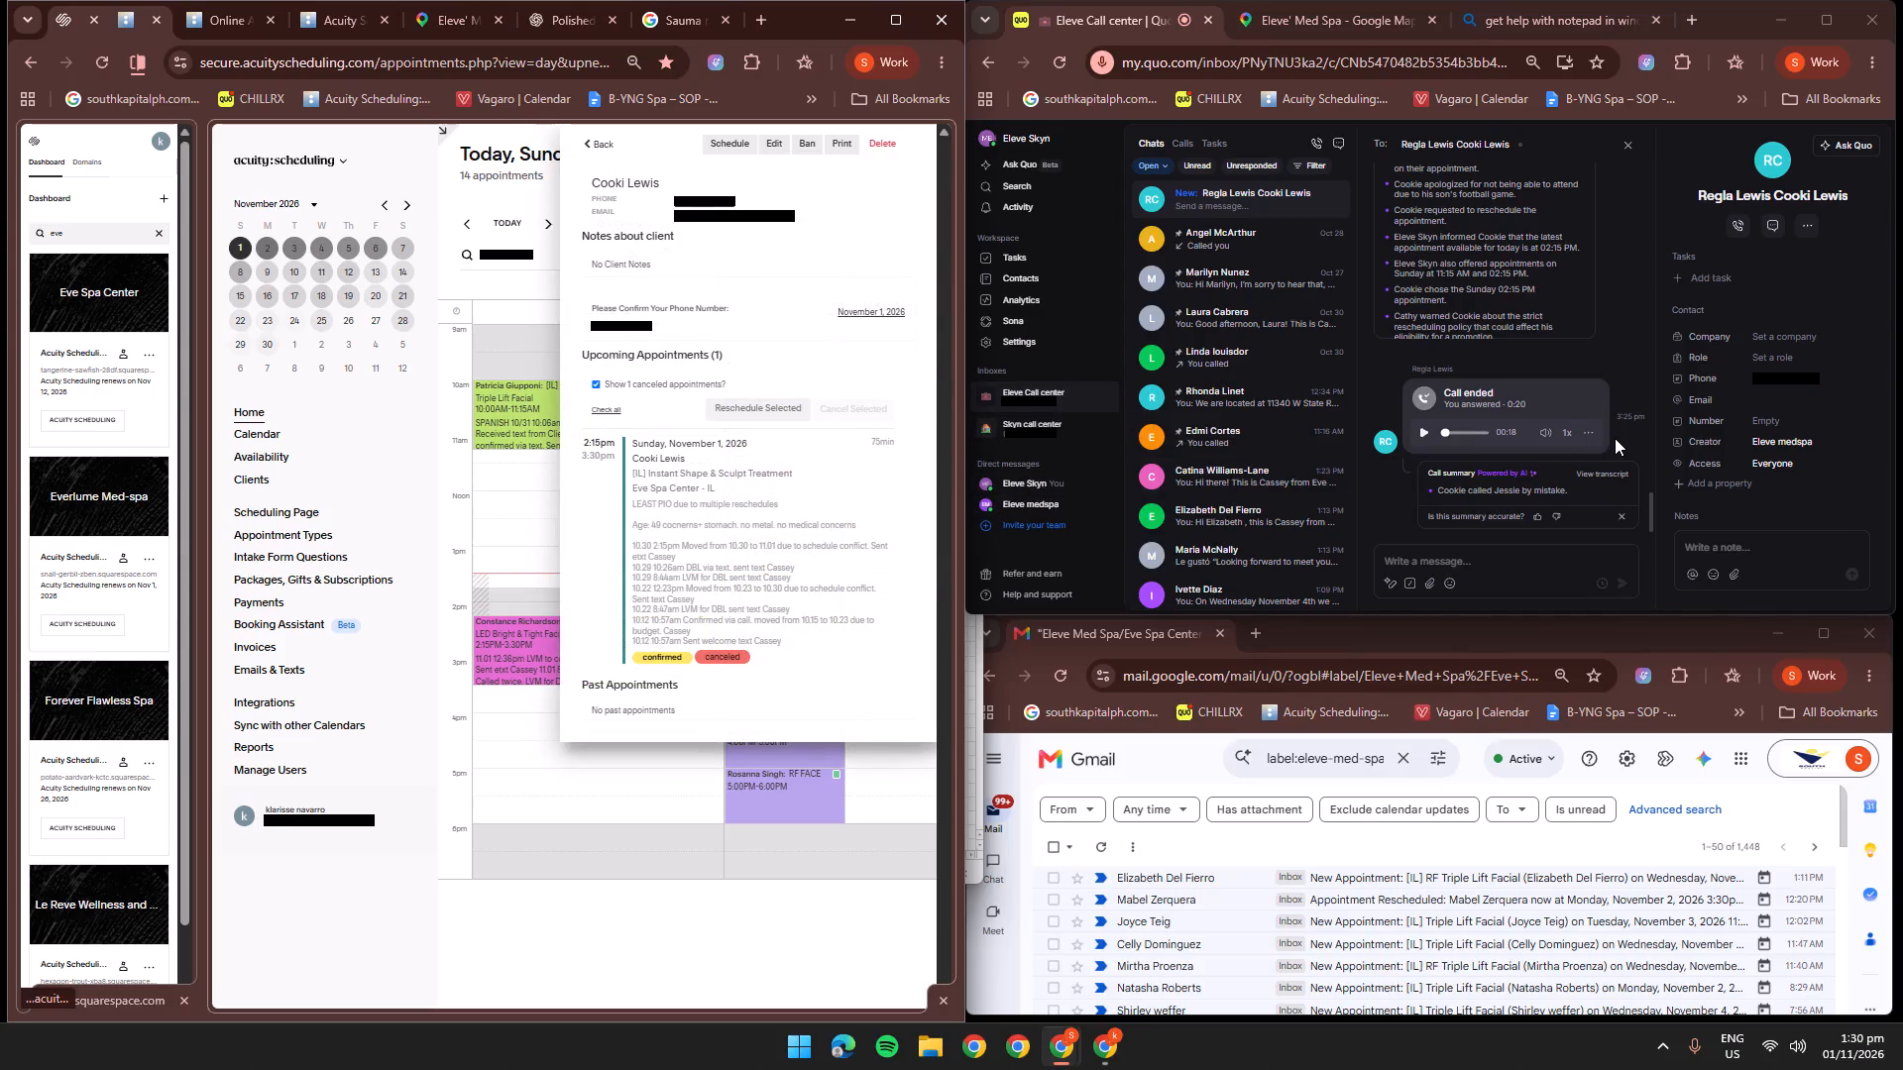
{"action": "scroll", "coordinate": [1615, 438], "scroll_direction": "up", "scroll_amount": 1}
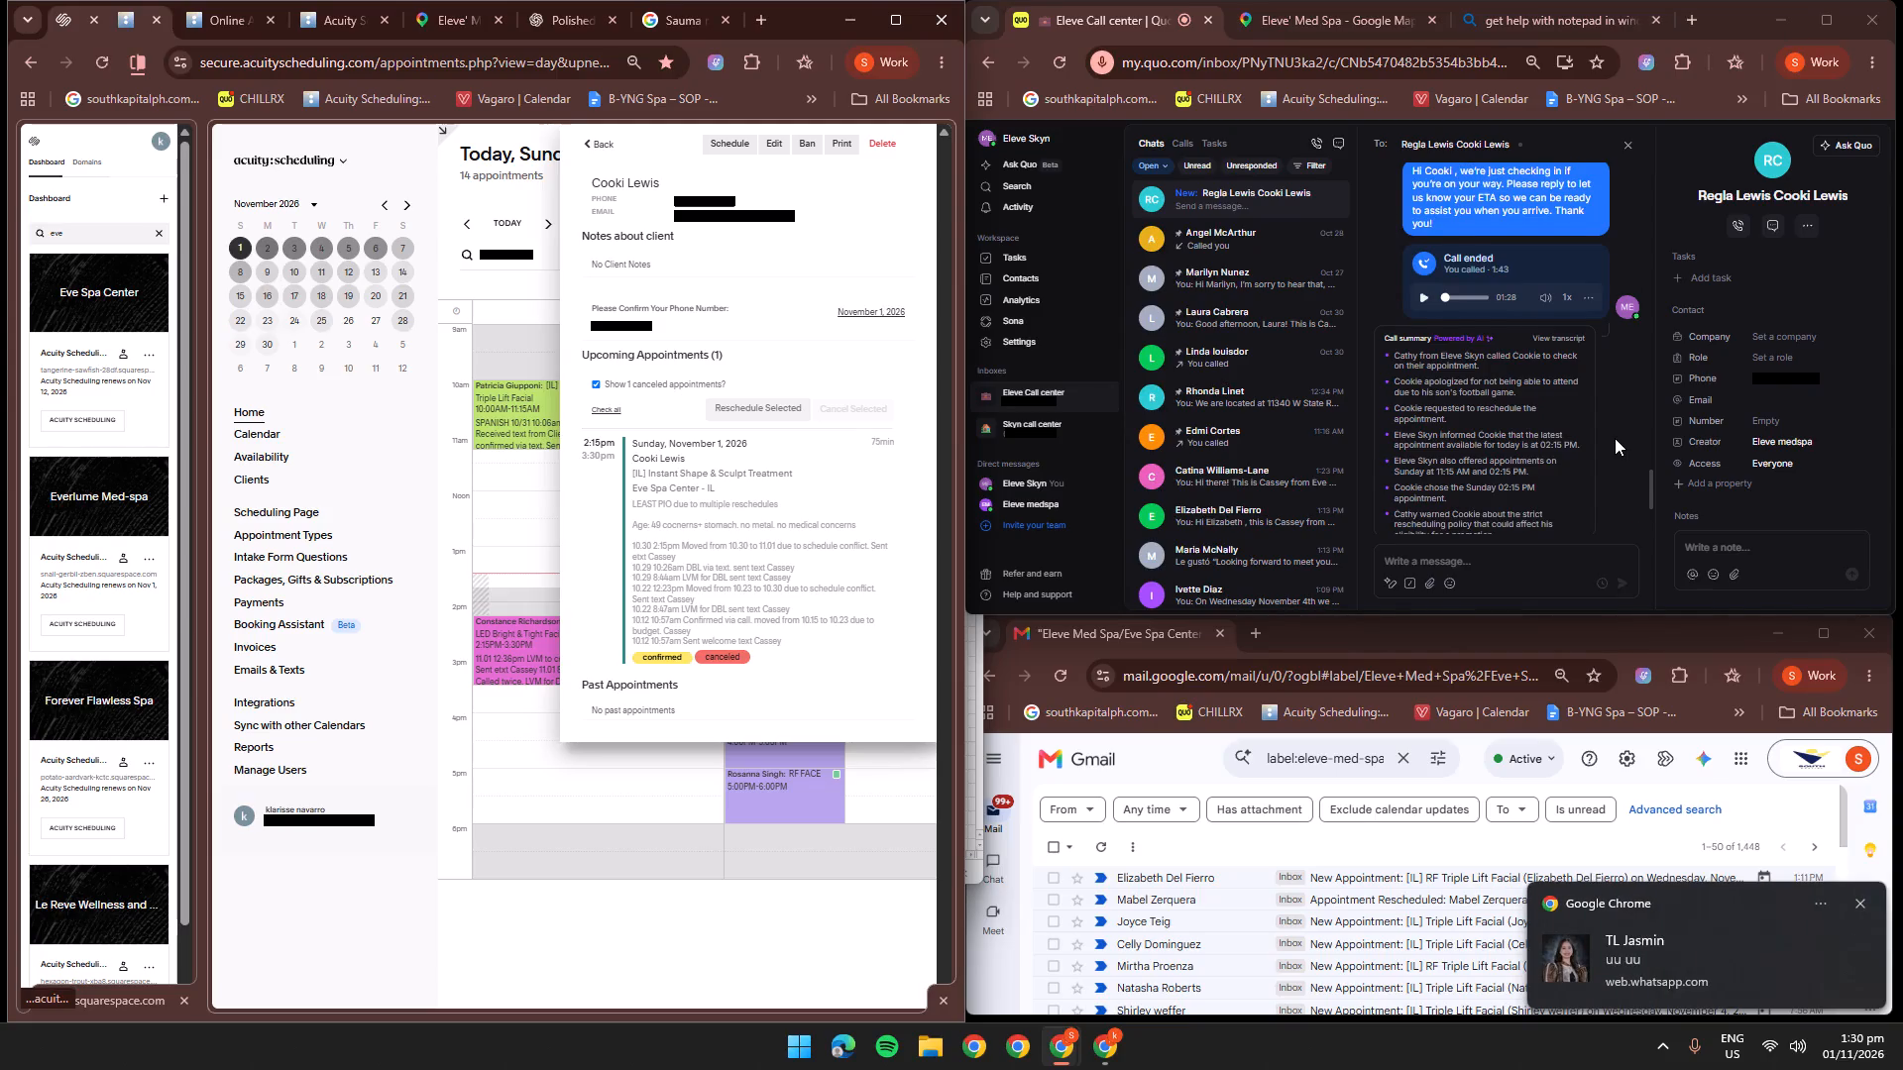
{"action": "scroll", "coordinate": [1615, 438], "scroll_direction": "down", "scroll_amount": 2}
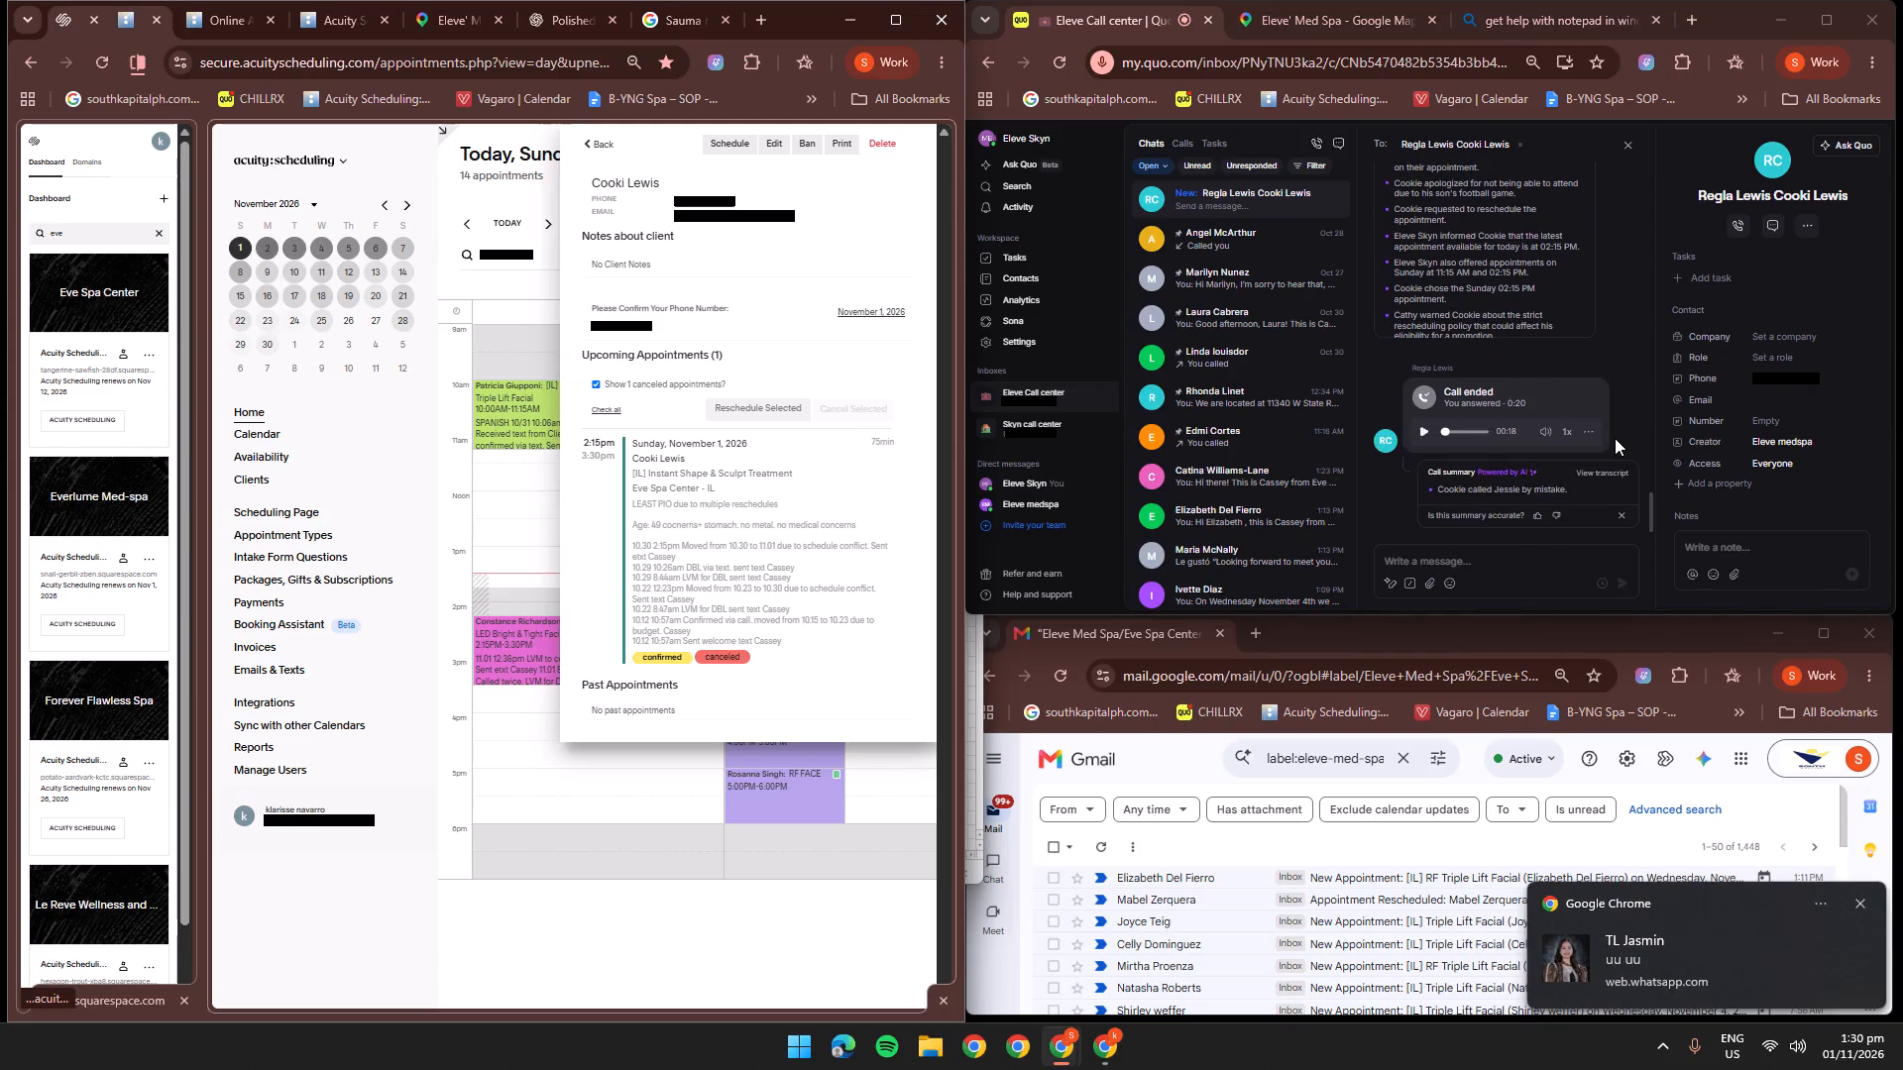
Open the client's canceled November 1, 2026 appointment and review its notes and details.
{"action": "double_click", "coordinate": [718, 450]}
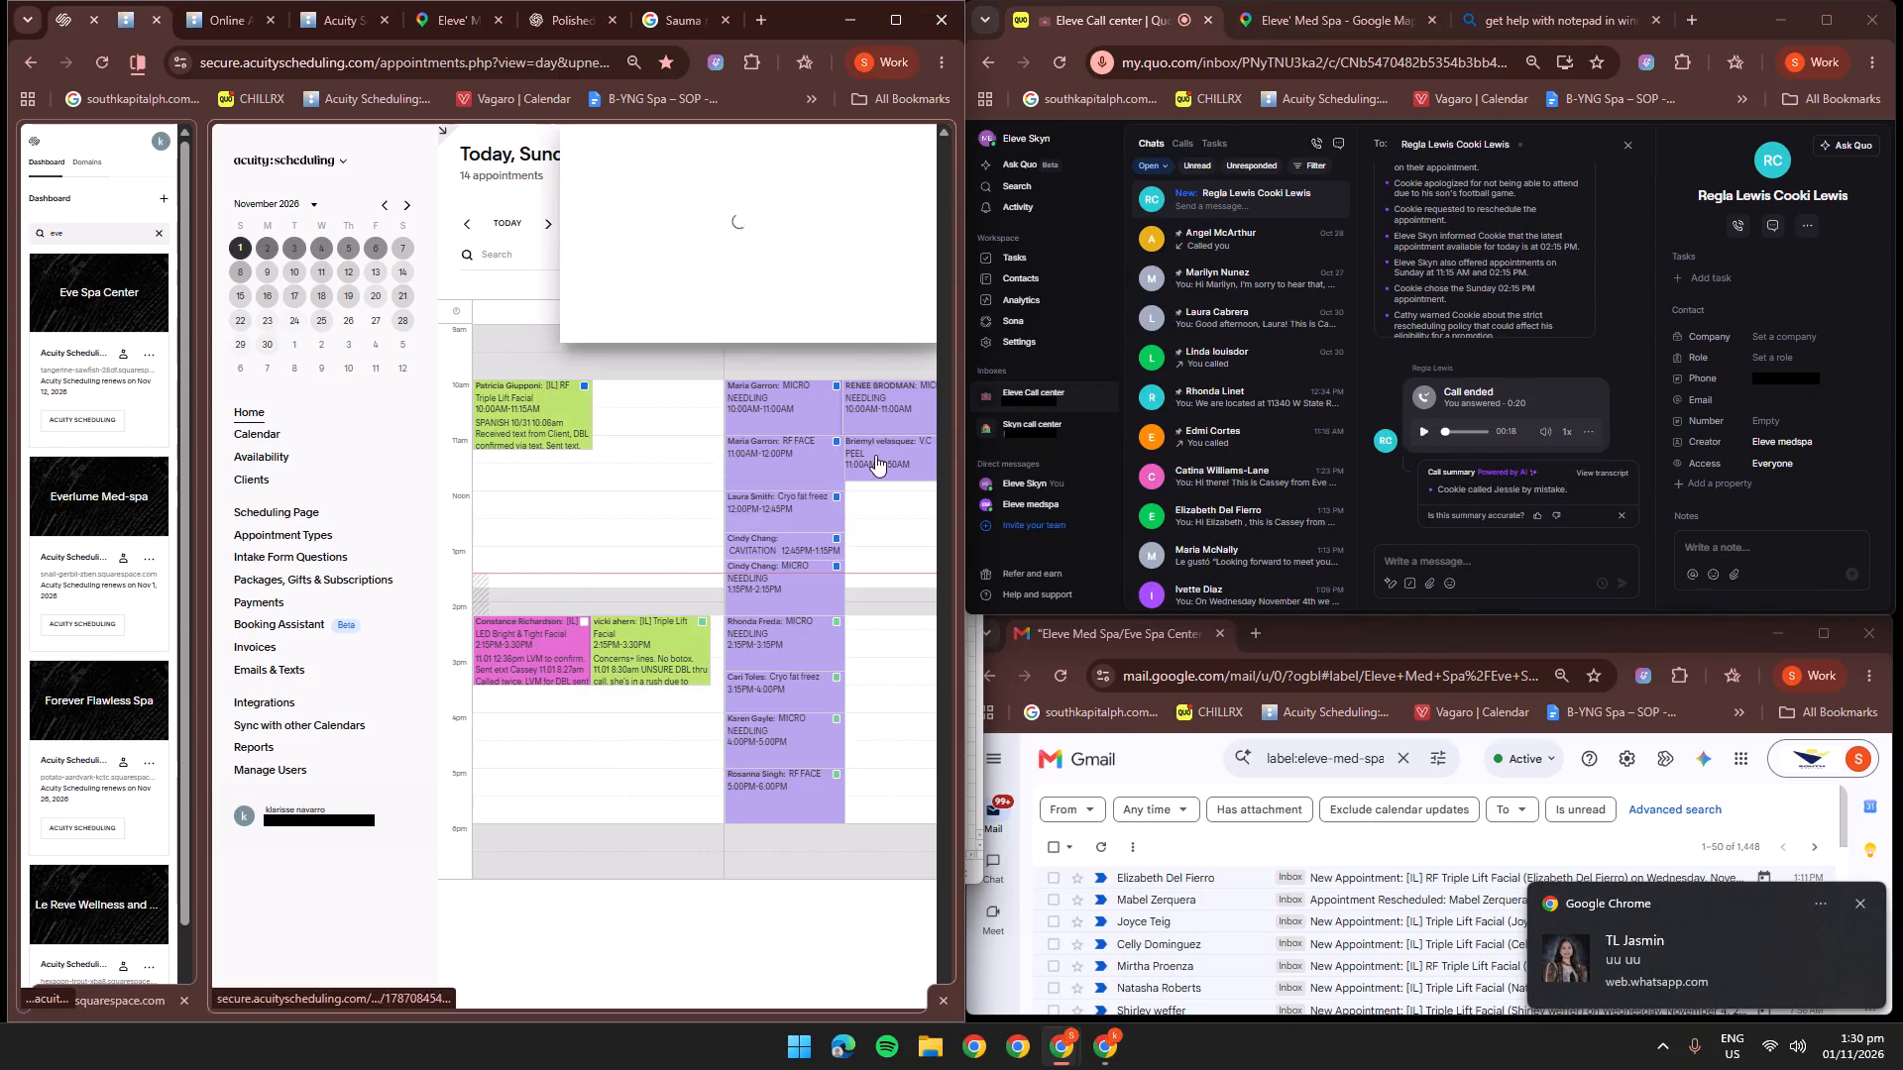
{"action": "scroll", "coordinate": [875, 455], "scroll_direction": "down", "scroll_amount": 3}
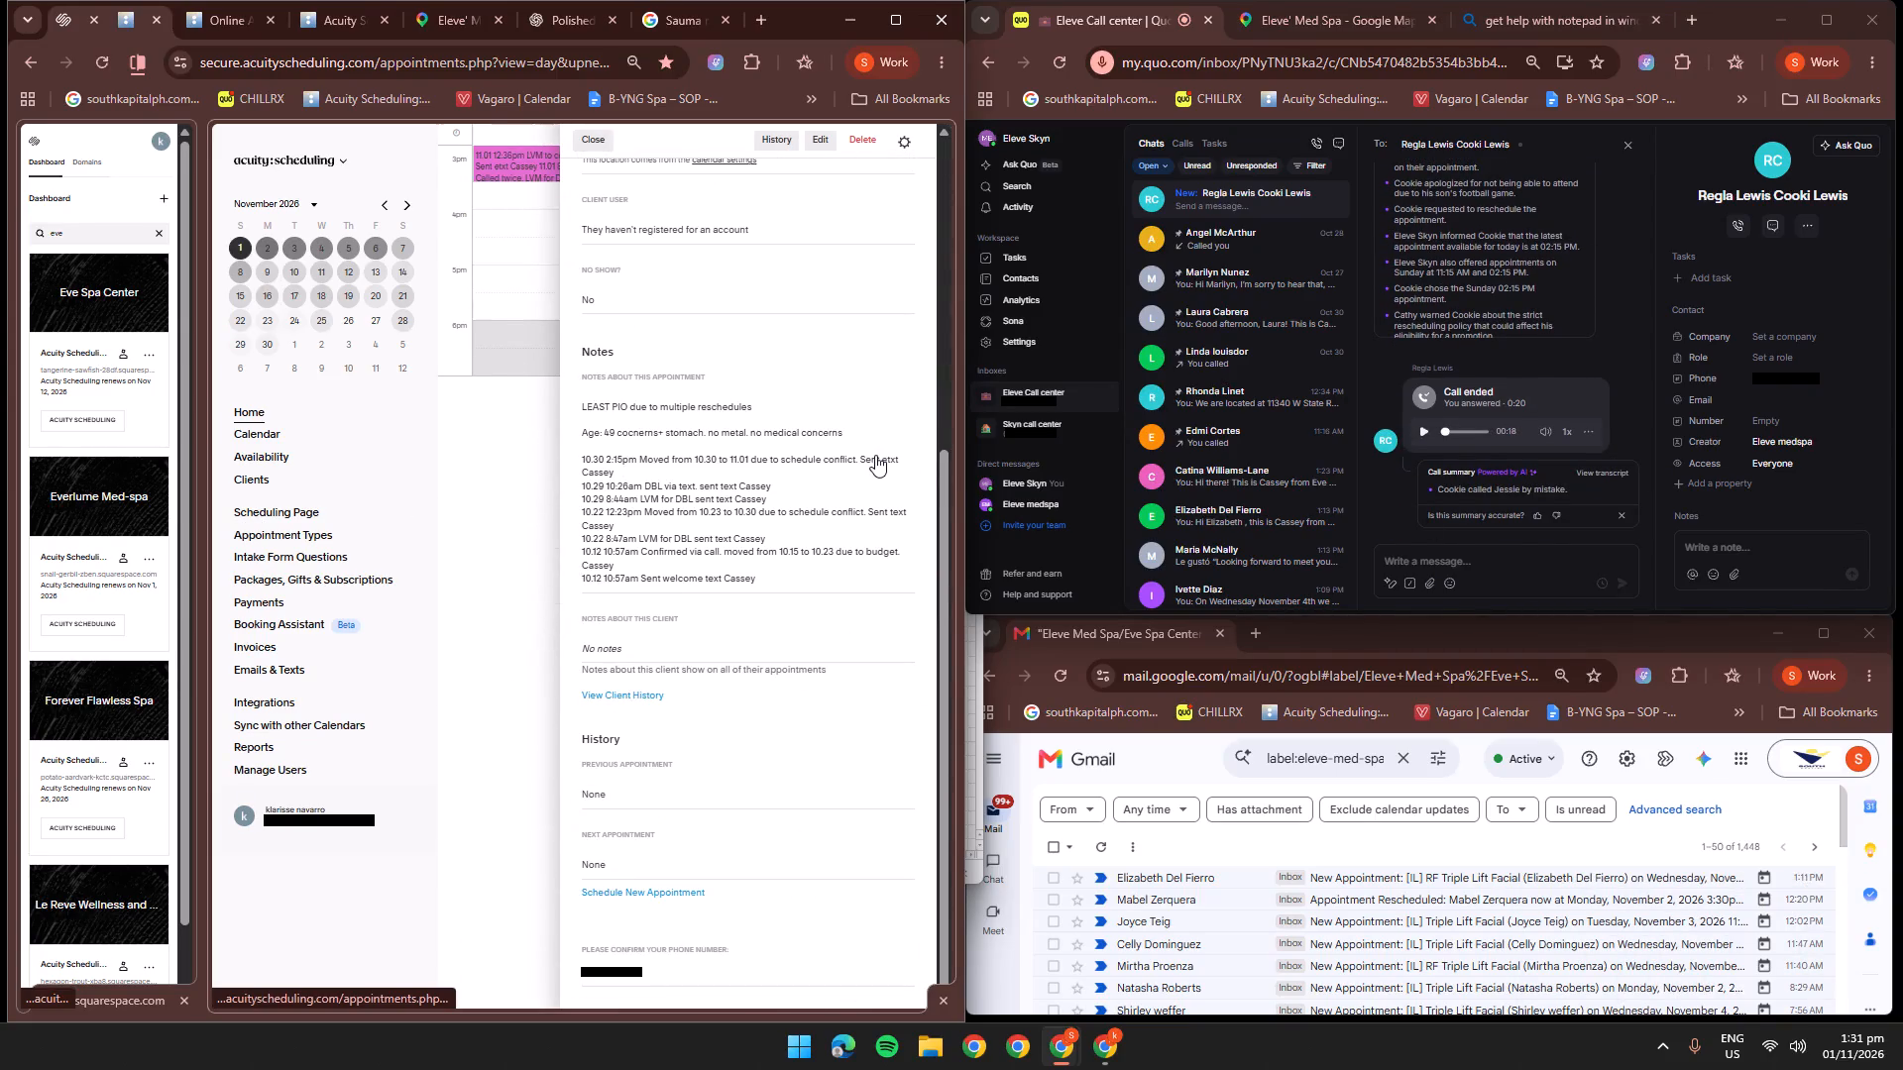
{"action": "scroll", "coordinate": [875, 455], "scroll_direction": "up", "scroll_amount": 3}
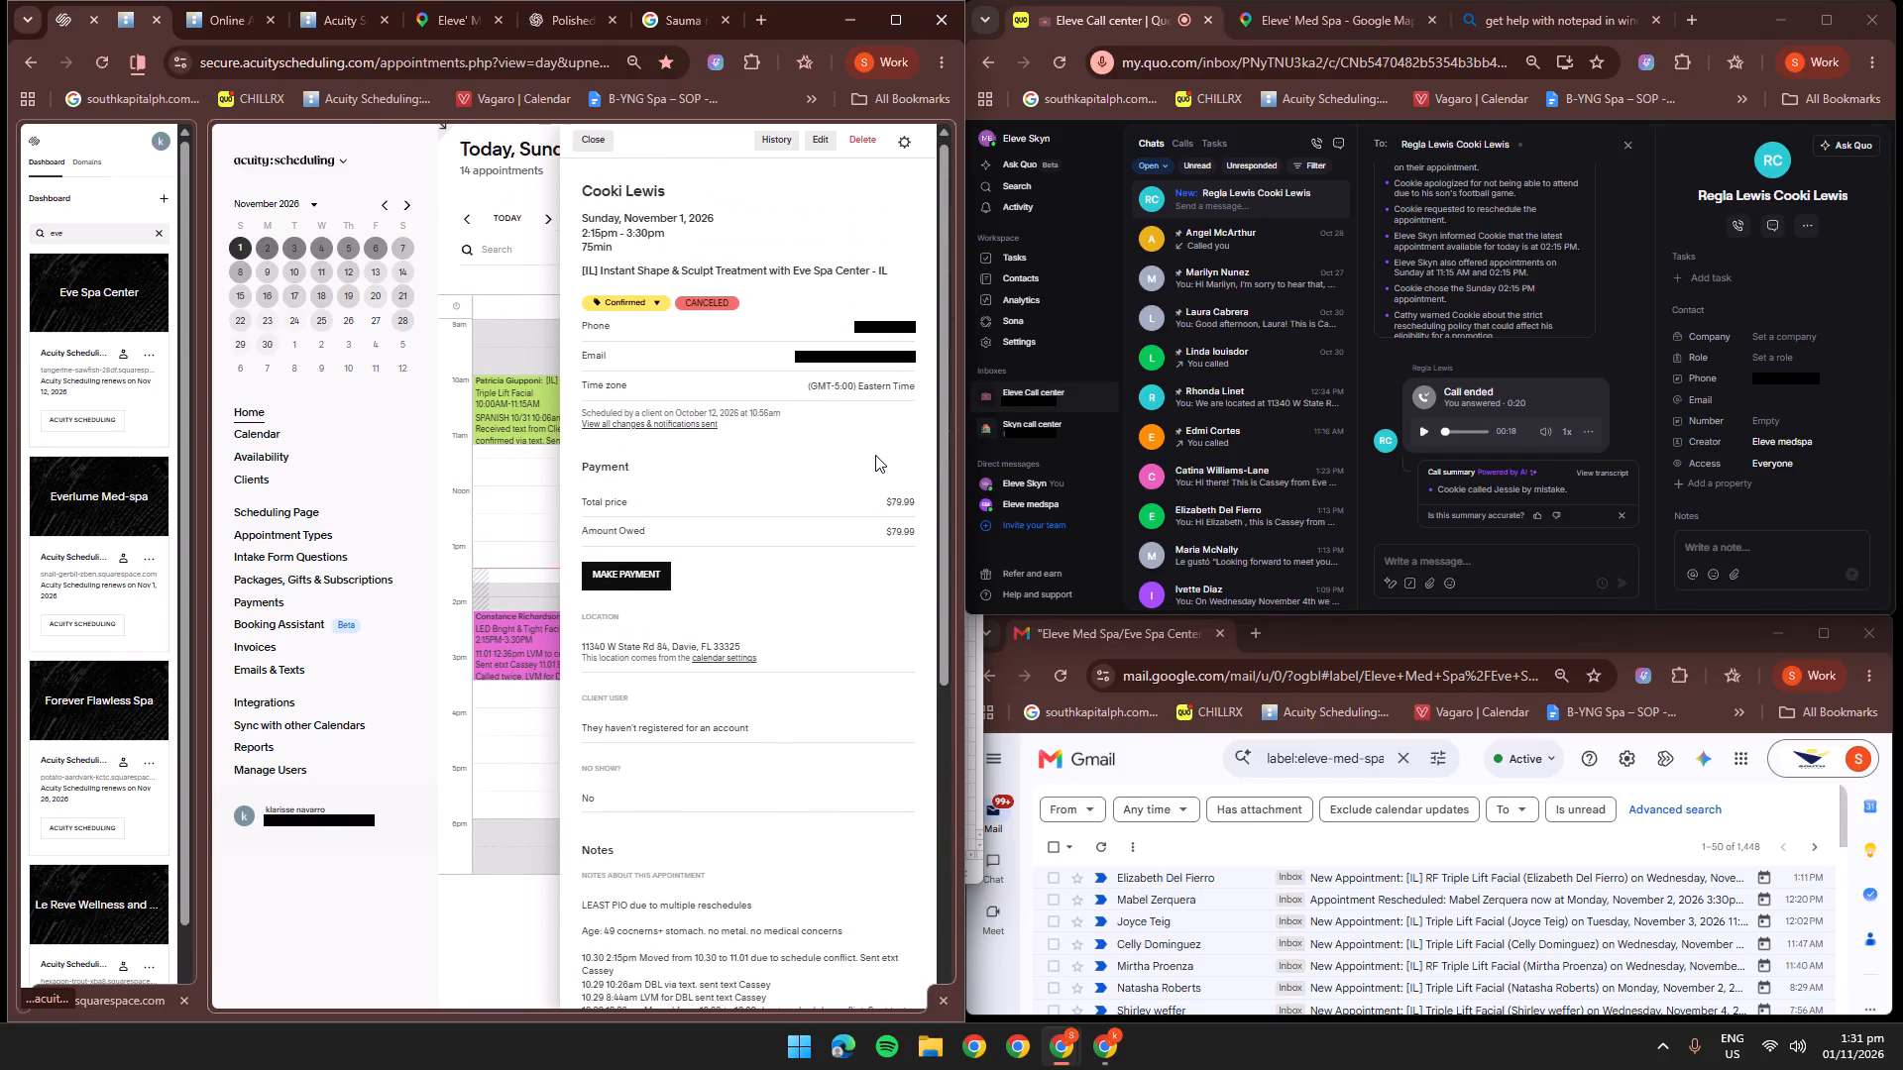
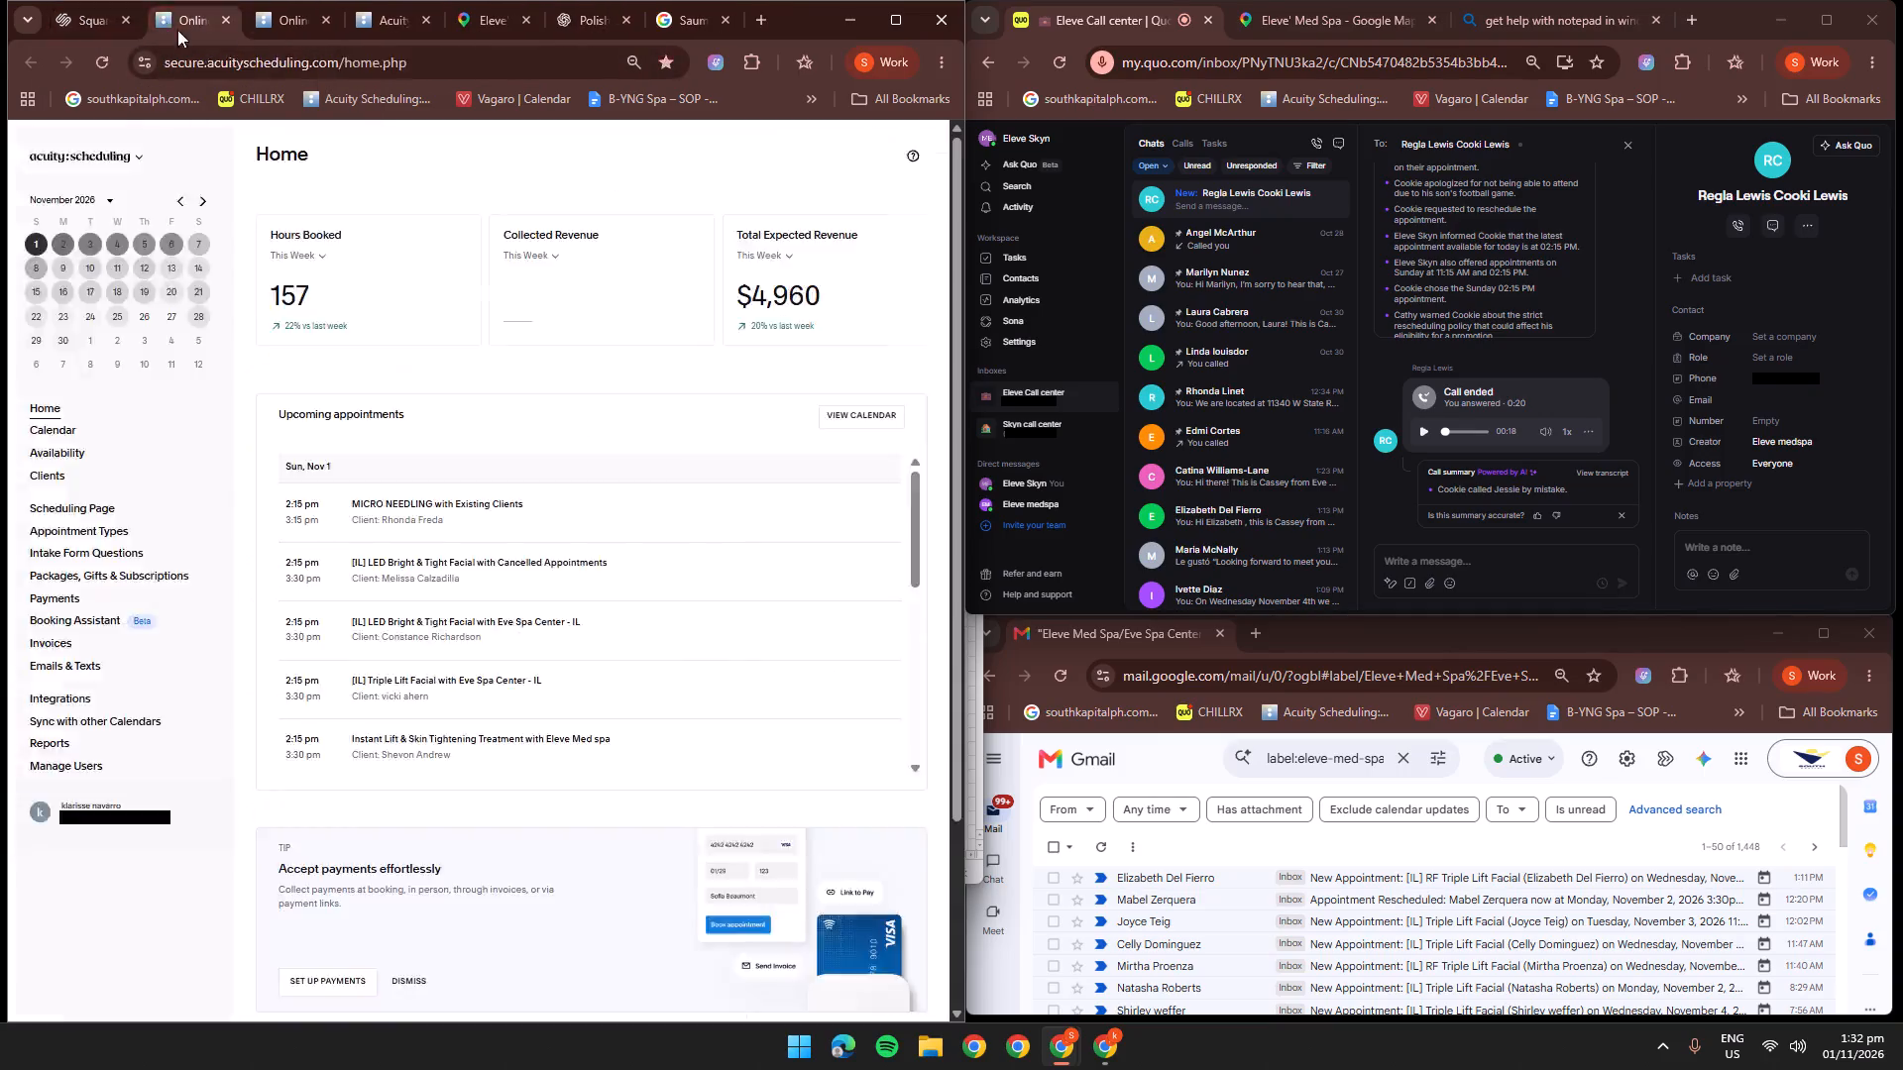
Open the full appointment calendar from the Acuity home page's upcoming appointments.
{"action": "left_click", "coordinate": [855, 397]}
{"action": "left_click", "coordinate": [854, 404]}
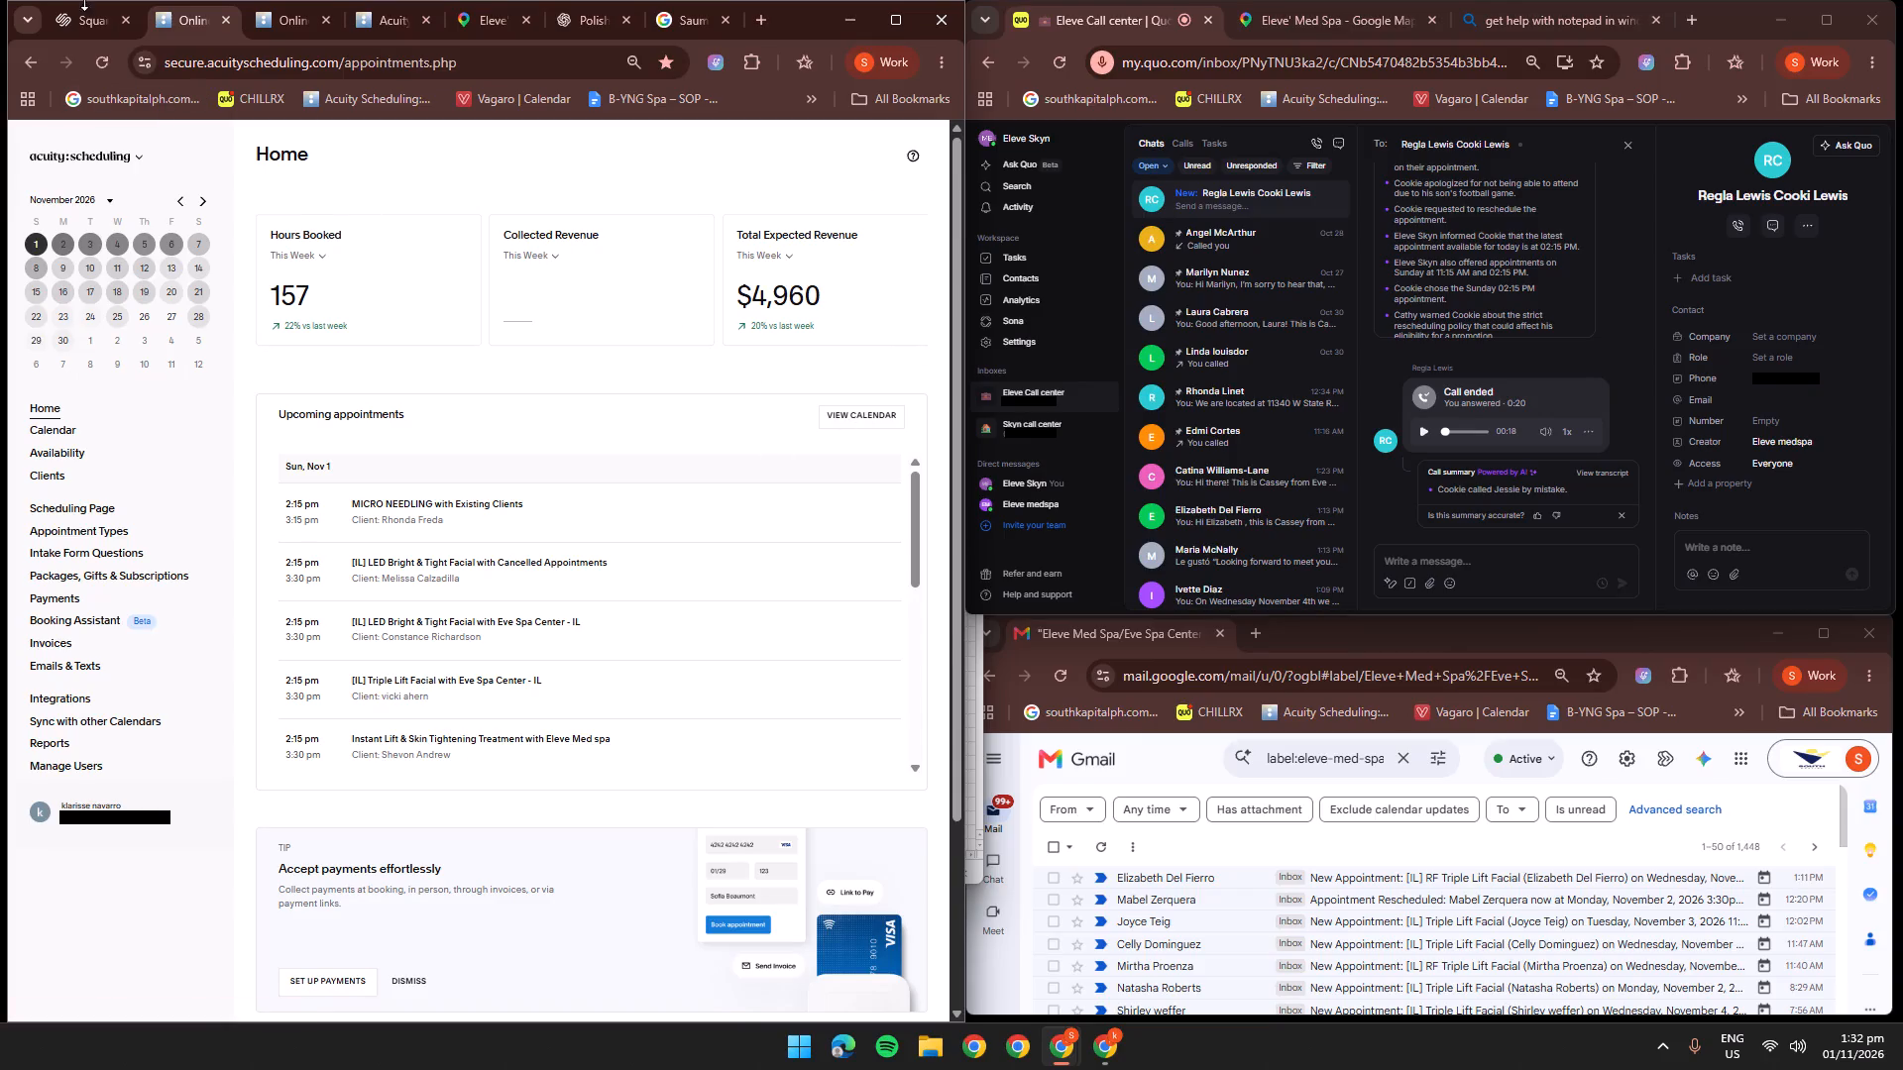
Put the Squarespace account dashboard into a split view and narrow its pane to leave most of the window for the second page.
{"action": "left_click", "coordinate": [49, 2]}
{"action": "left_click", "coordinate": [57, 9]}
{"action": "right_click", "coordinate": [85, 21]}
{"action": "left_click", "coordinate": [263, 66]}
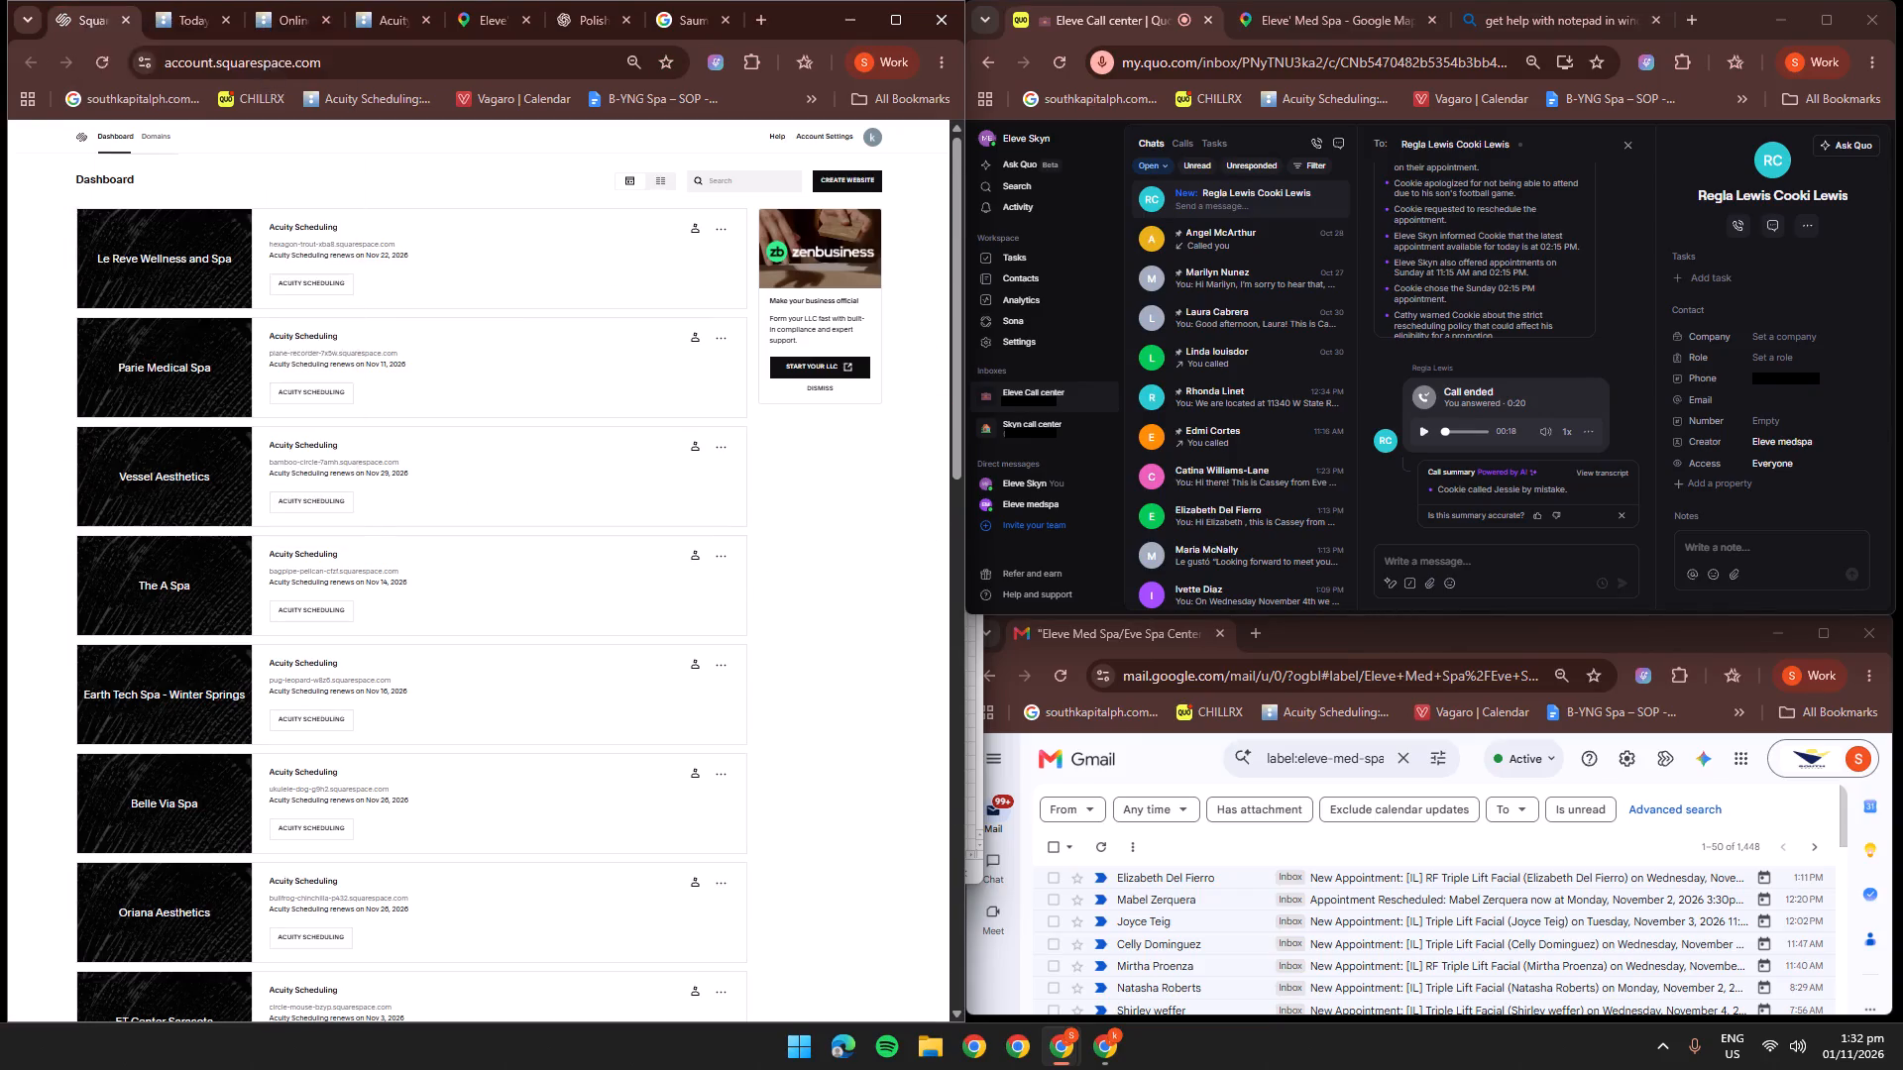
{"action": "left_click_drag", "start_coordinate": [485, 207], "coordinate": [239, 232]}
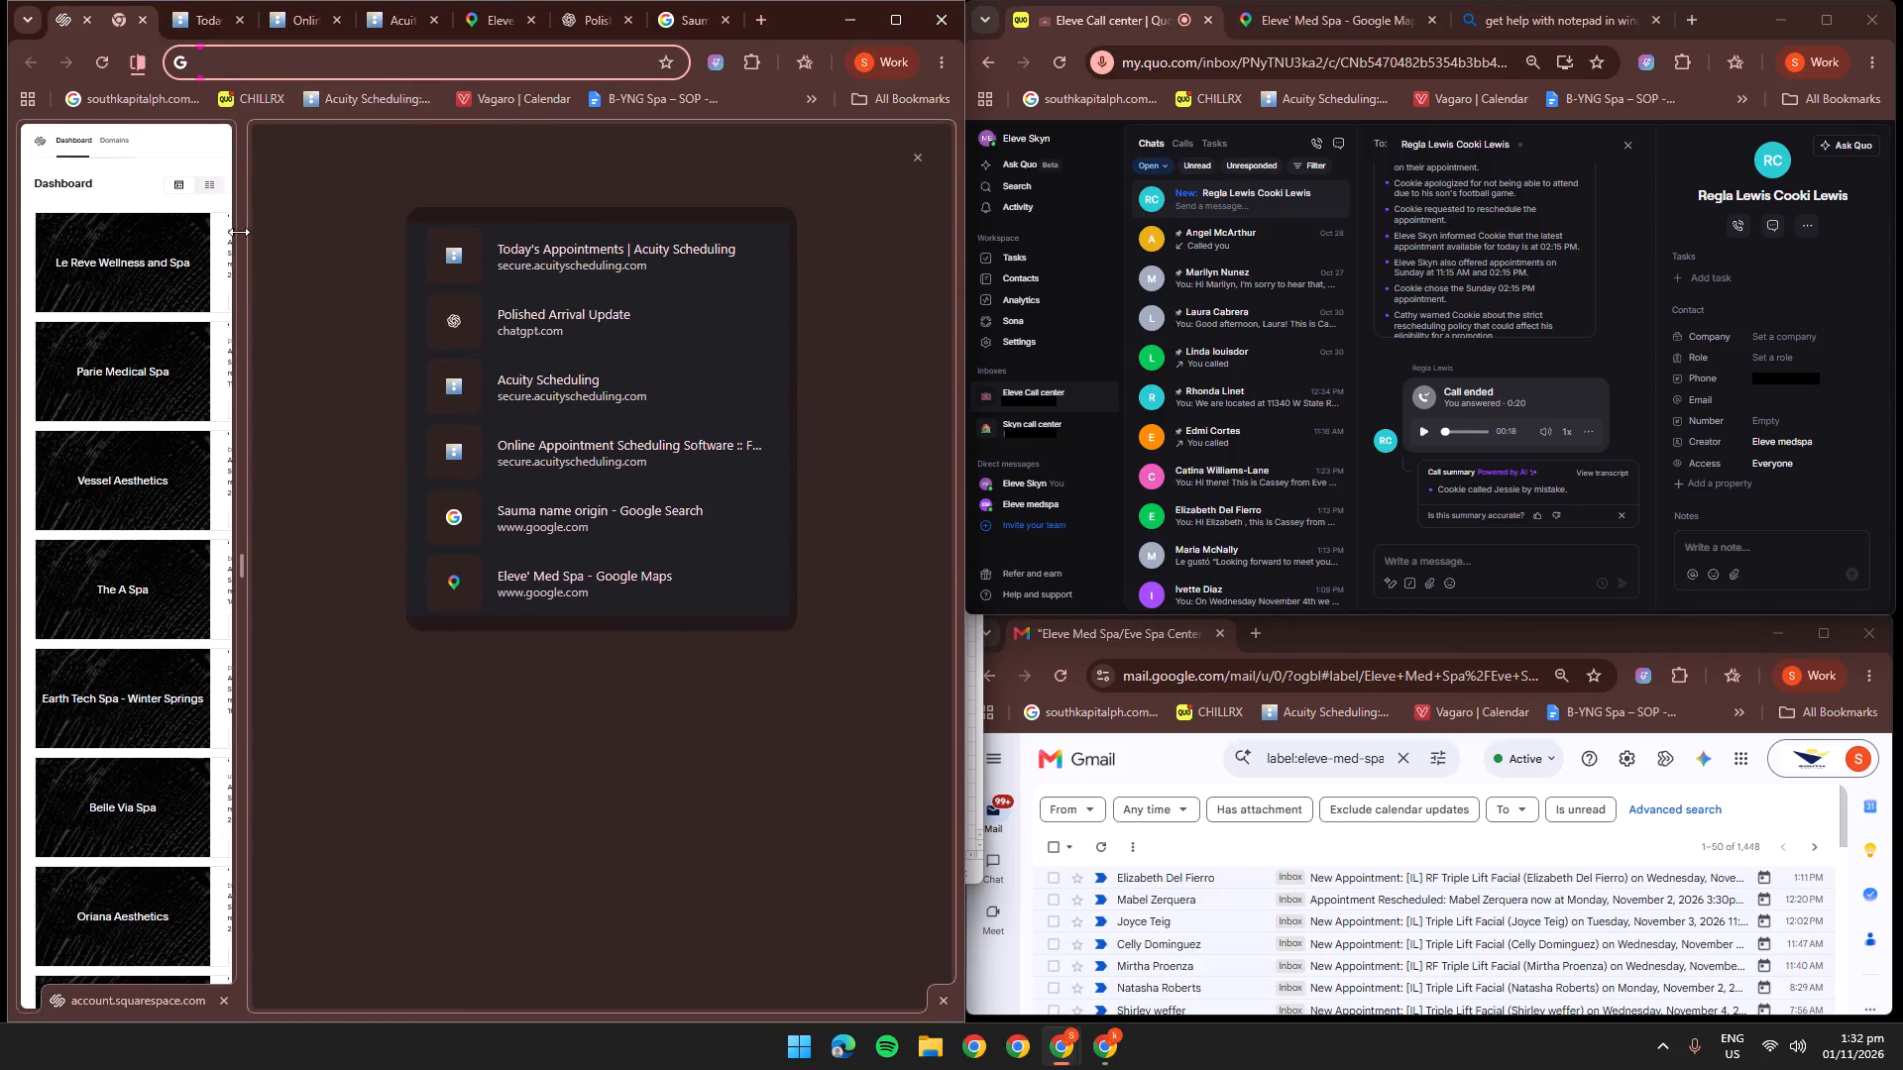
{"action": "left_click_drag", "start_coordinate": [239, 232], "coordinate": [216, 233]}
Search the Squarespace dashboard's sites for "eve".
{"action": "left_click", "coordinate": [82, 235]}
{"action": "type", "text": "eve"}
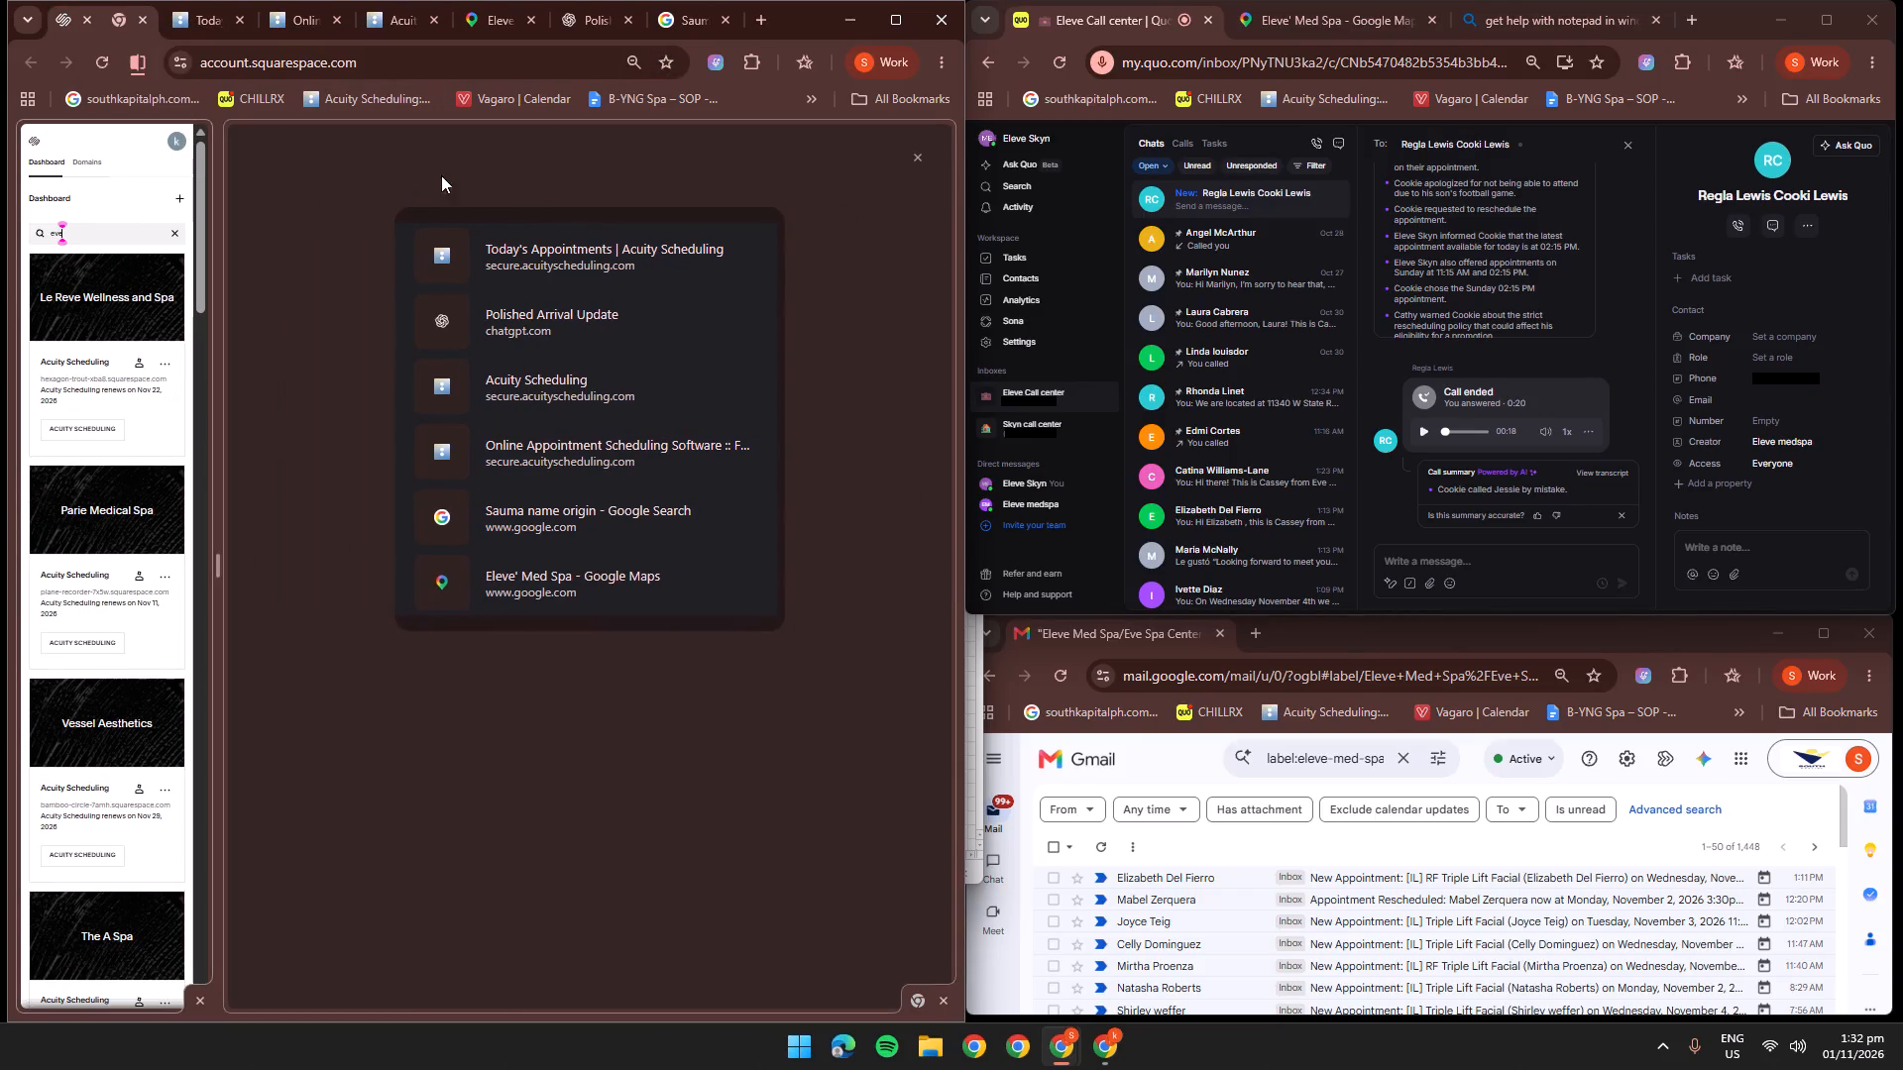
Open Today's Appointments in the split view and filter the calendars to only Eve Spa Center - IL and Existing Clients.
{"action": "left_click", "coordinate": [534, 267]}
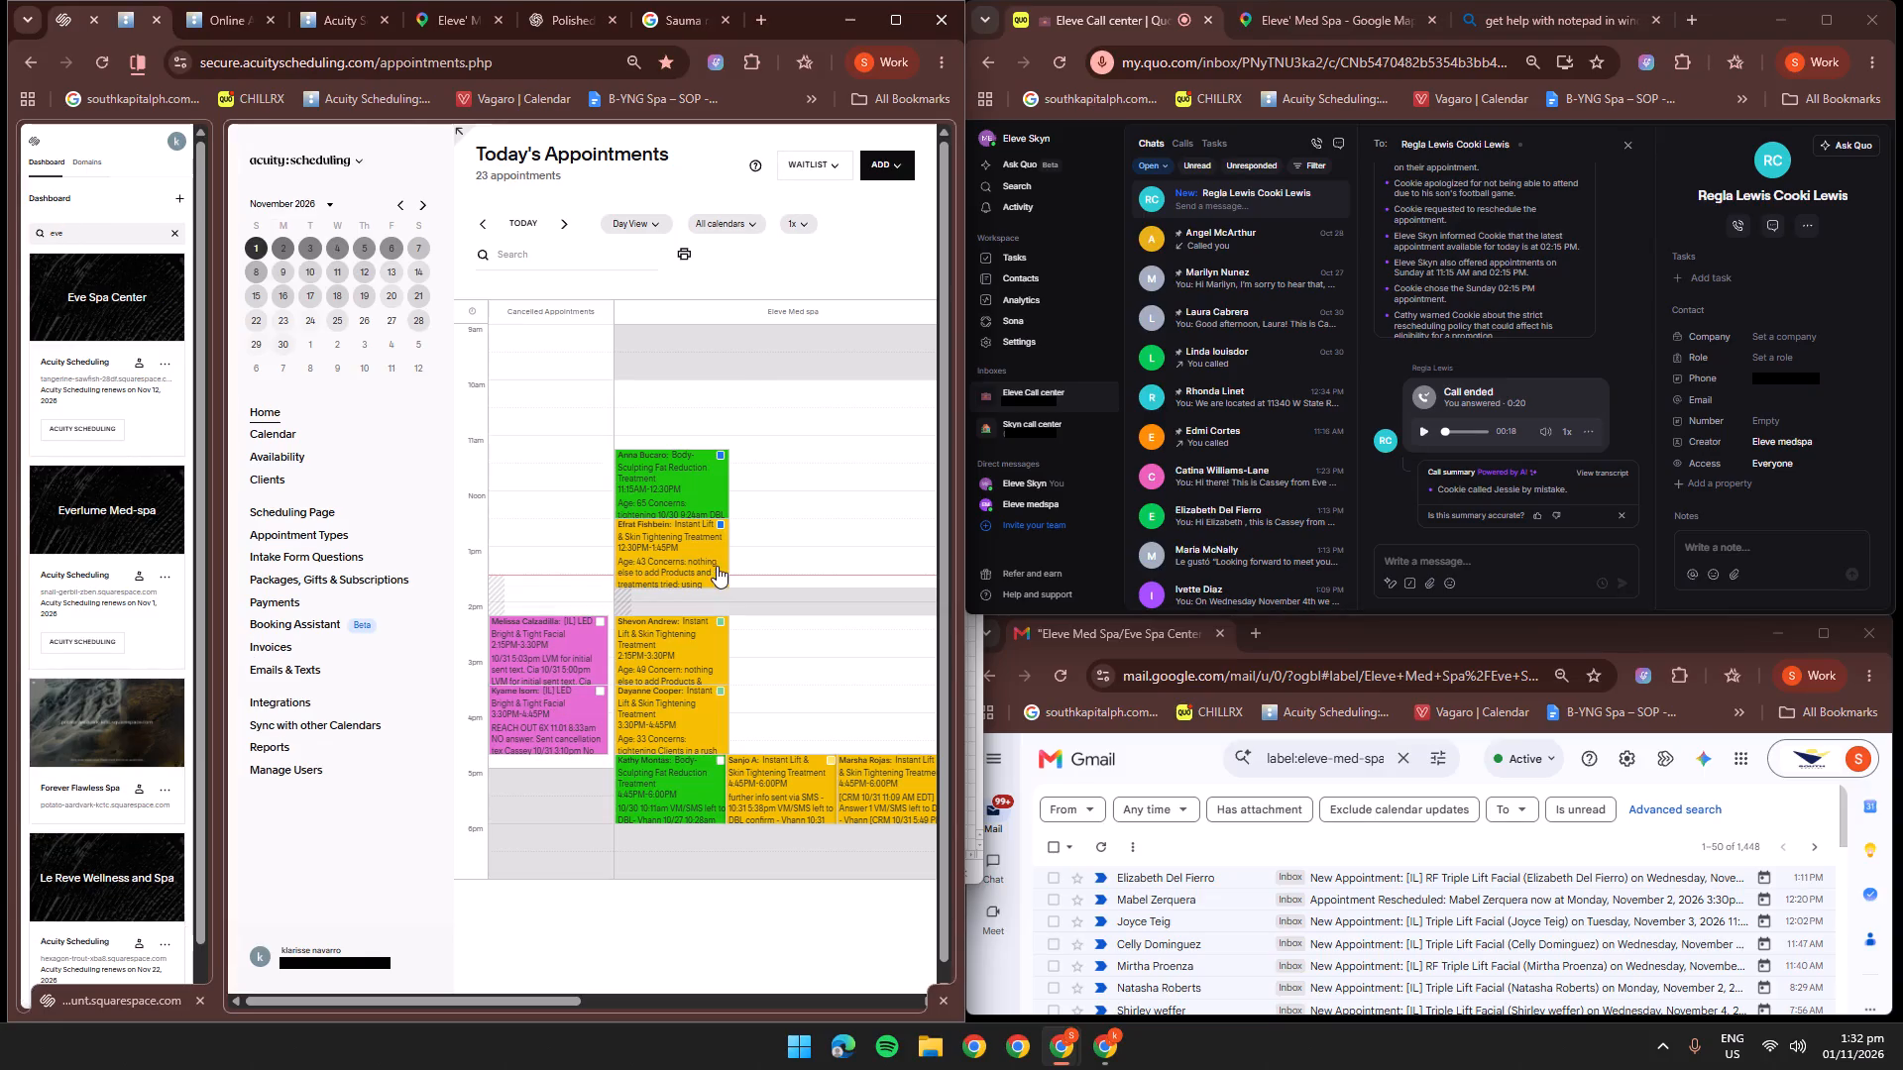
{"action": "left_click", "coordinate": [726, 235]}
{"action": "left_click", "coordinate": [738, 232]}
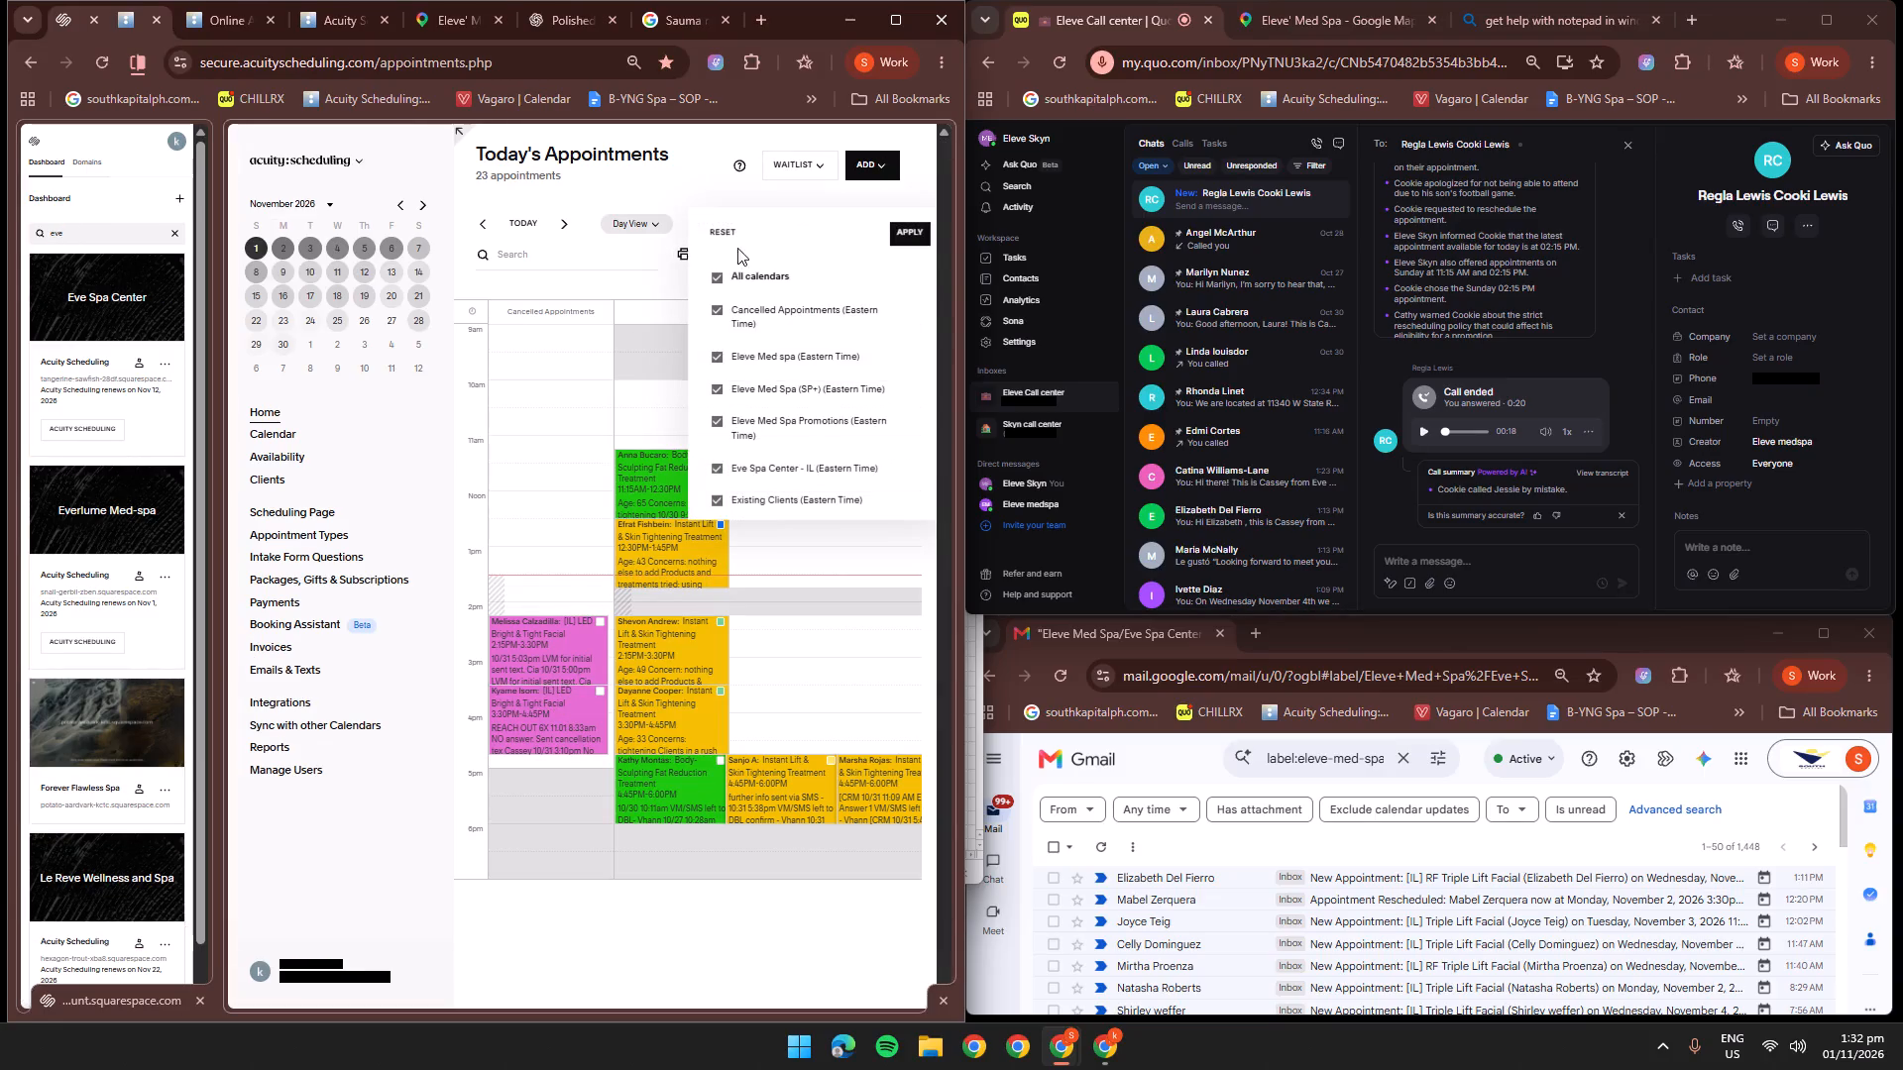
{"action": "left_click", "coordinate": [748, 351]}
{"action": "left_click", "coordinate": [774, 321]}
{"action": "left_click", "coordinate": [761, 399]}
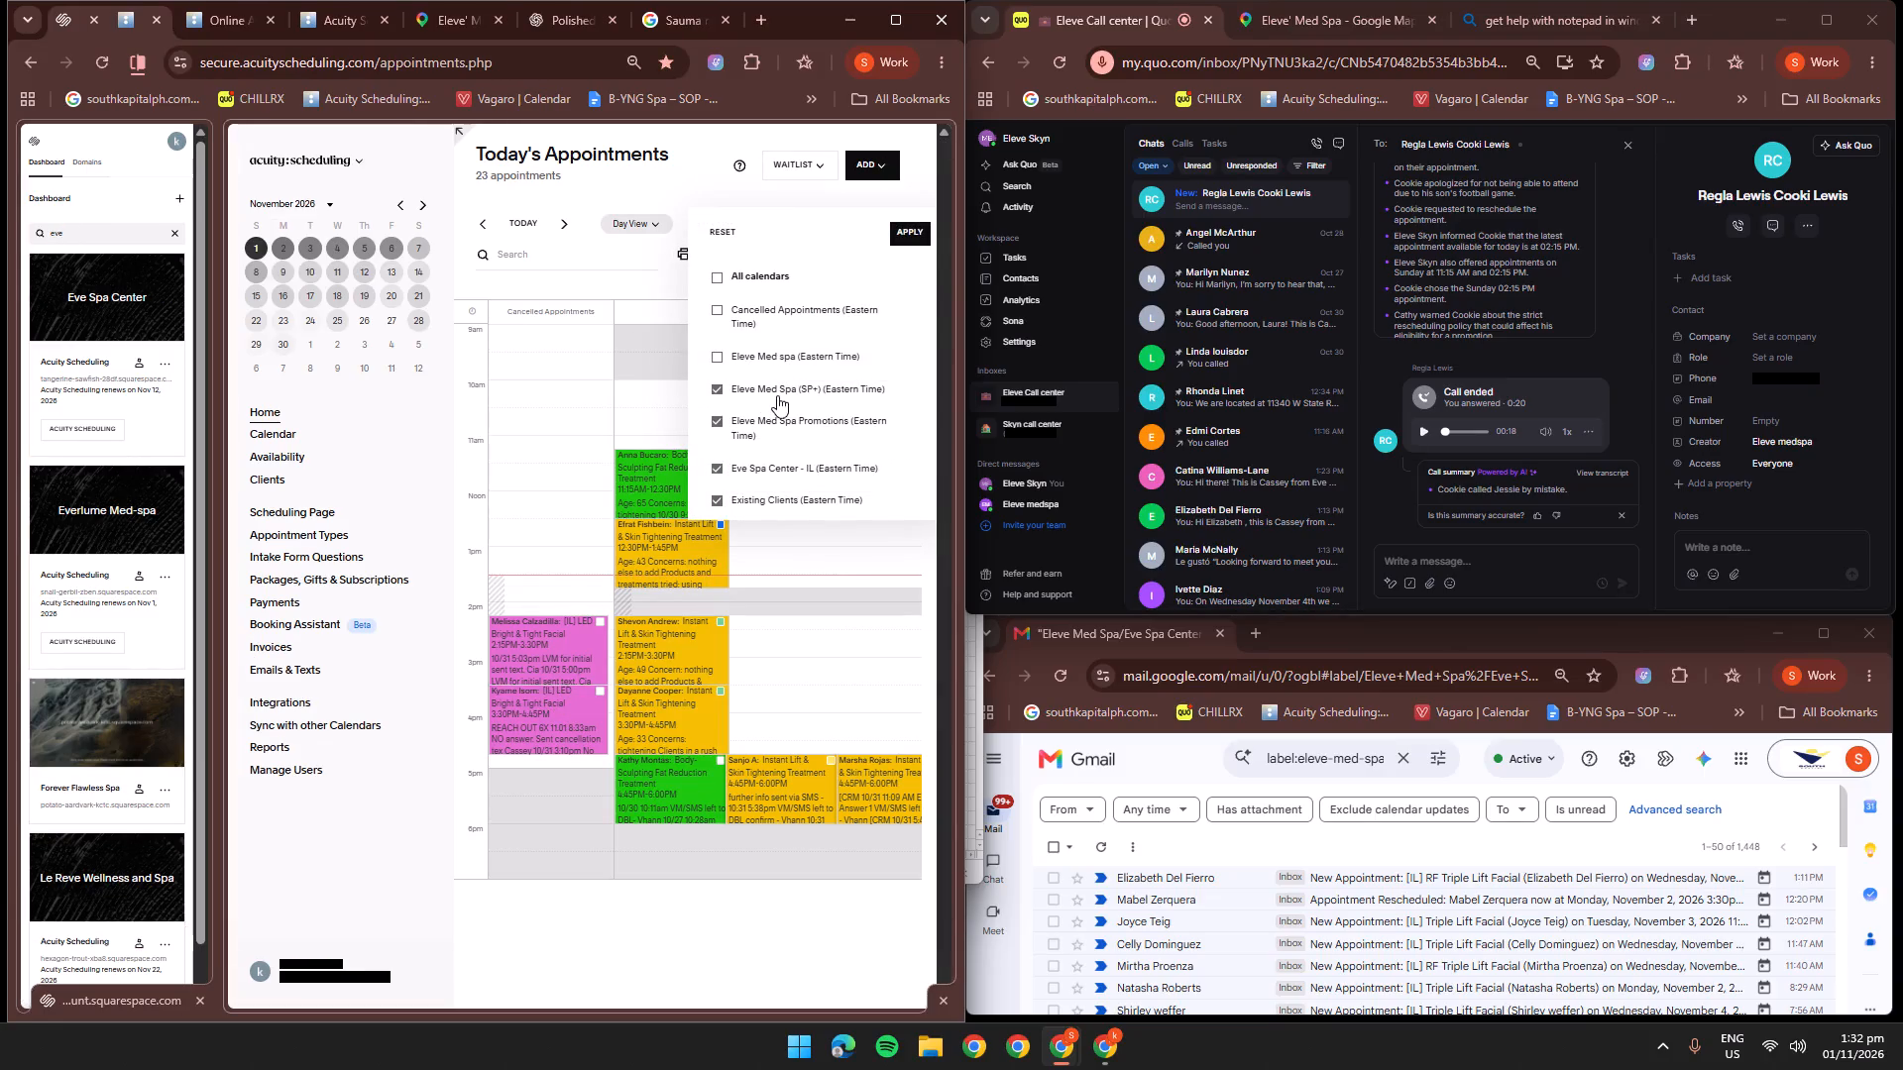
{"action": "left_click", "coordinate": [777, 395]}
{"action": "left_click", "coordinate": [767, 427]}
{"action": "left_click", "coordinate": [899, 238]}
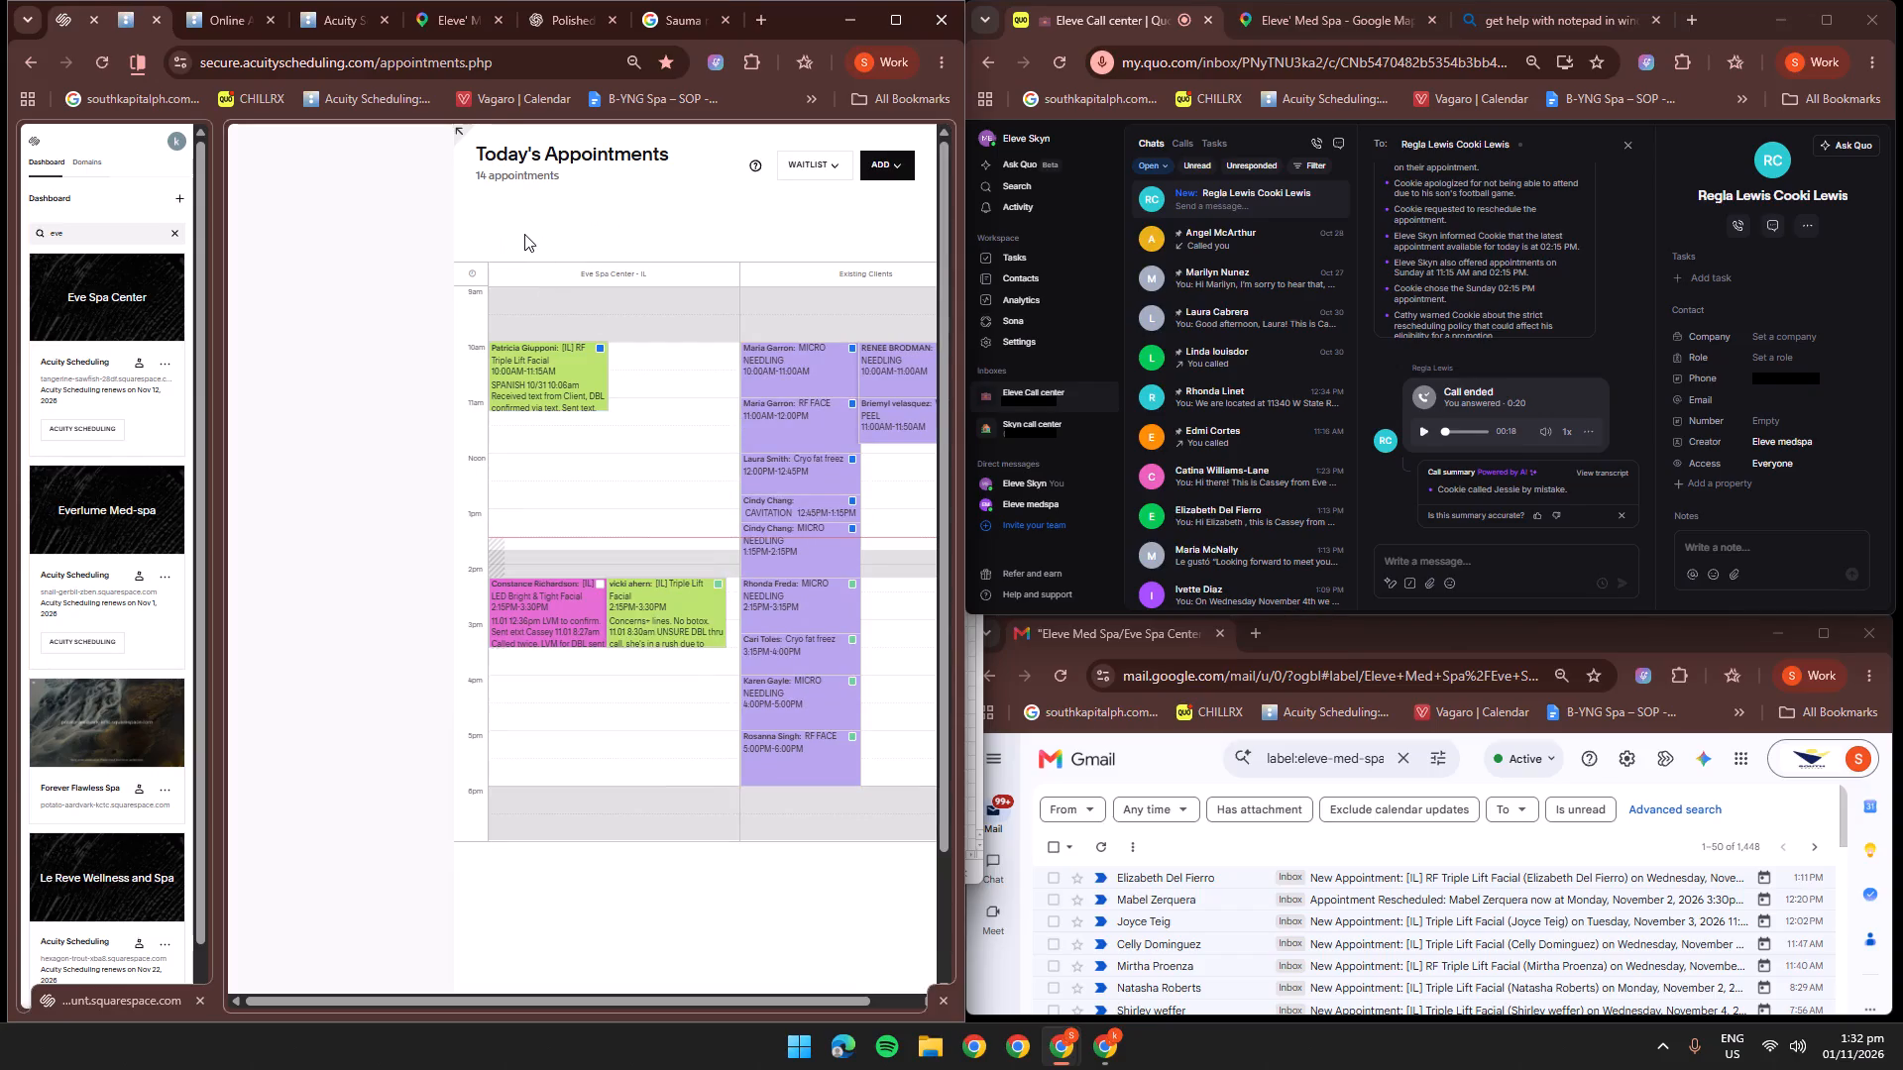
Search the clients by name for the double-booked client's checked-in record, and open it to check the October 30, 2026 appointment date.
{"action": "left_click", "coordinate": [506, 249]}
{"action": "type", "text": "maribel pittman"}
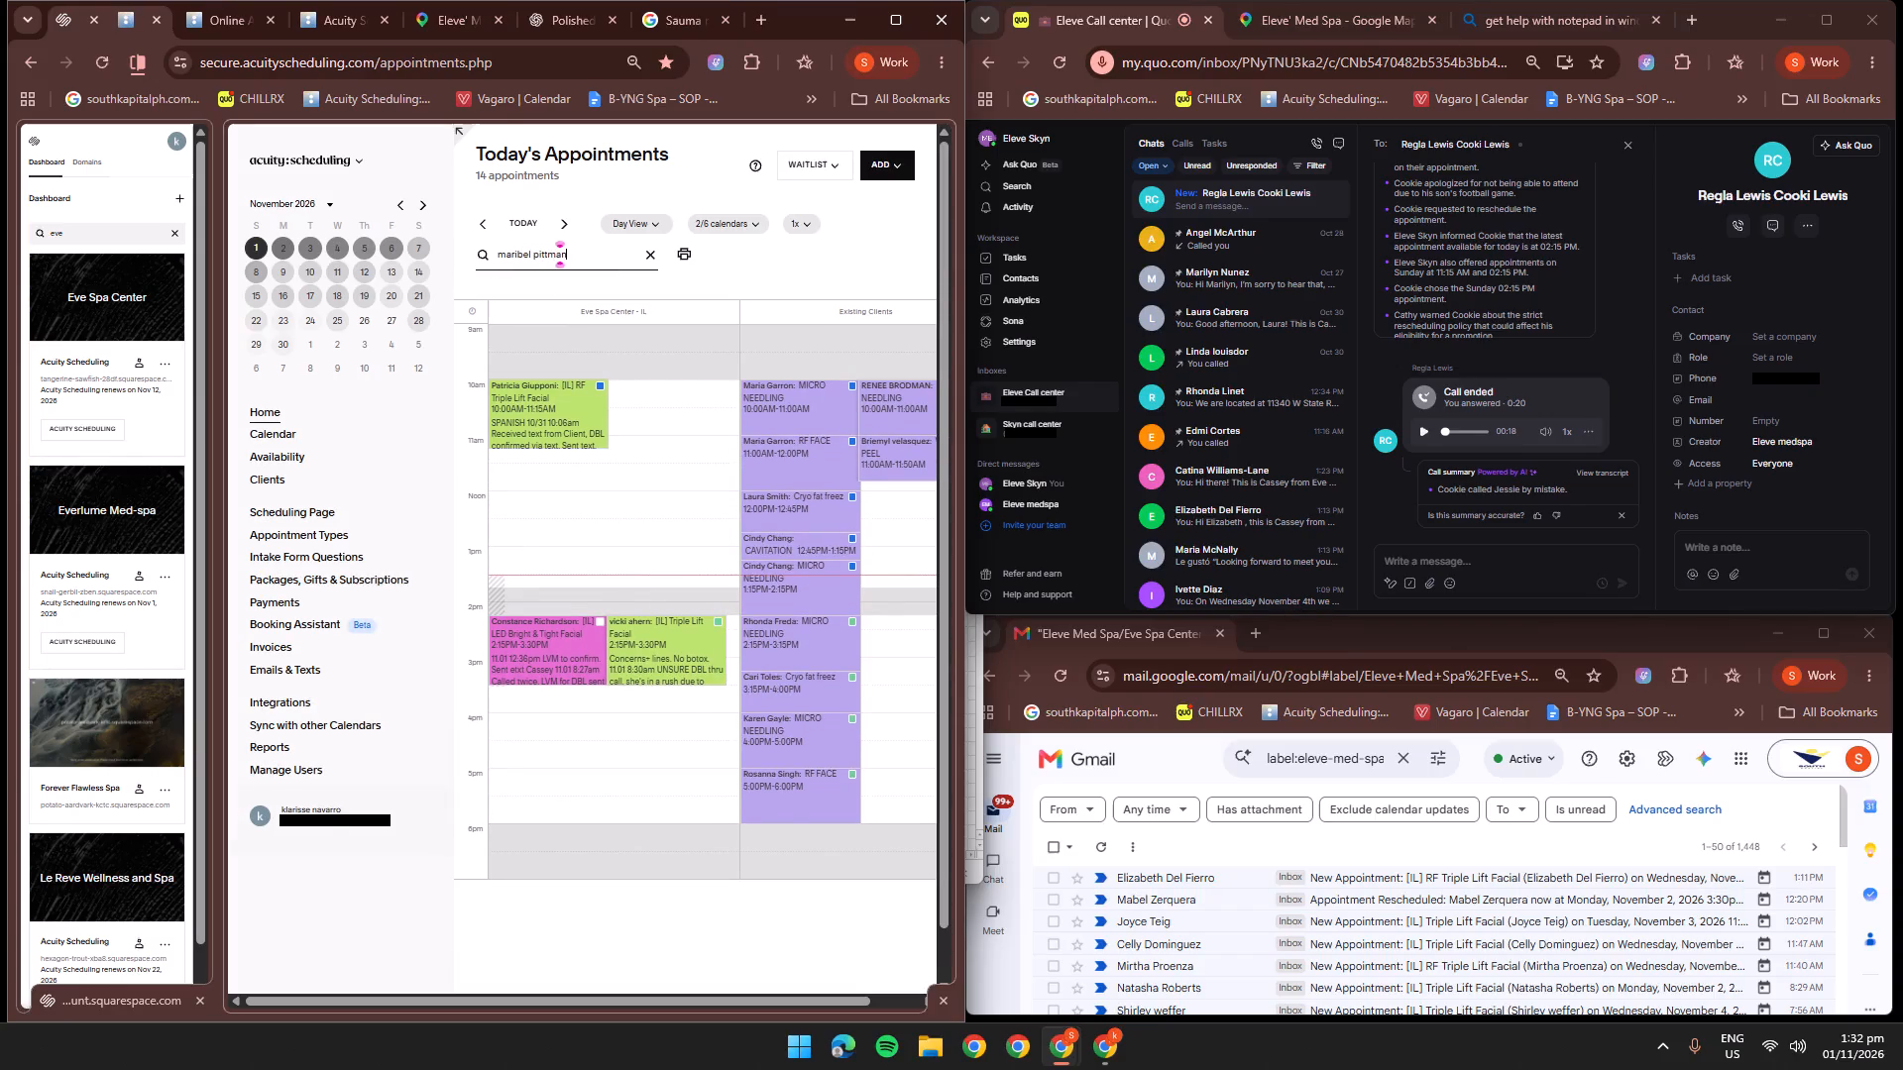
{"action": "left_click", "coordinate": [758, 310]}
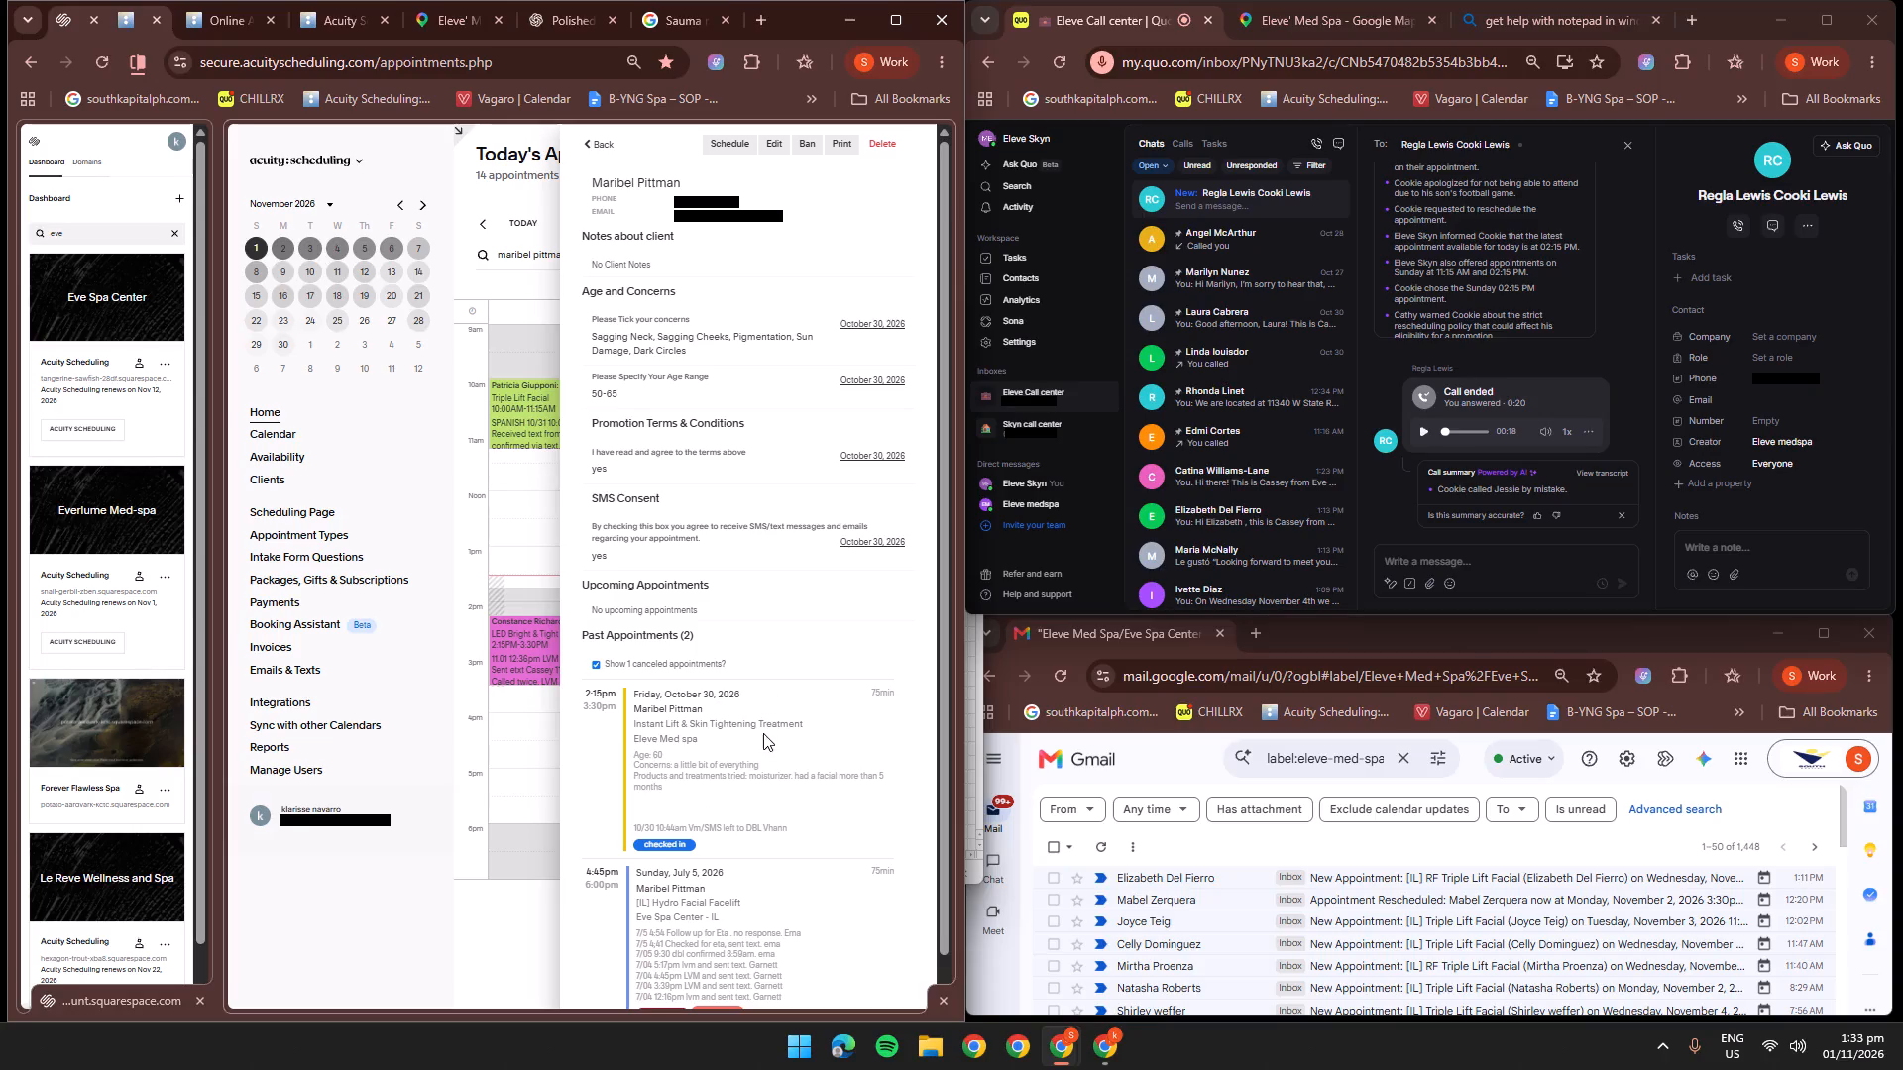
{"action": "left_click_drag", "start_coordinate": [766, 700], "coordinate": [633, 695]}
{"action": "key", "text": "alt+Tab"}
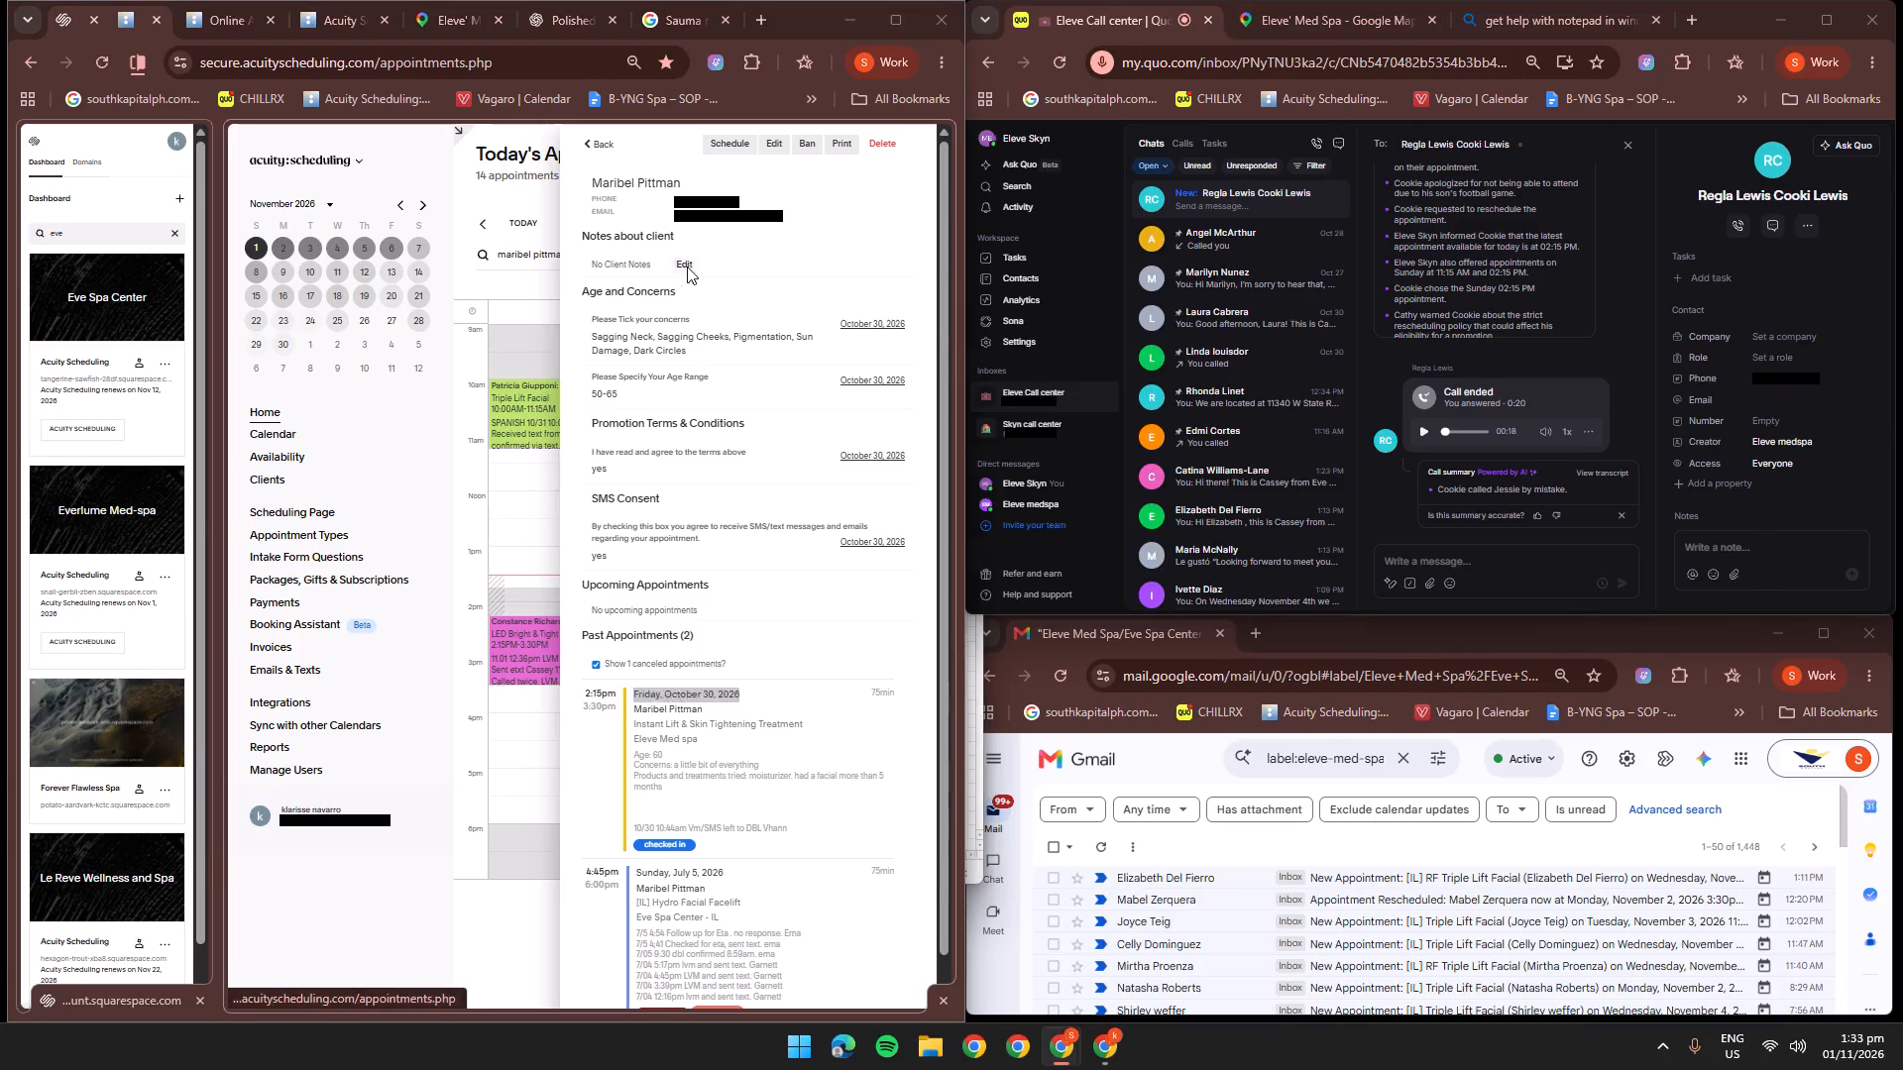
Search the clients by name for the double-booked client's other, banned record, and open its canceled October 30, 2026 RF Triple Lift Facial appointment.
{"action": "left_click", "coordinate": [675, 130], "text": "alt"}
{"action": "scroll", "coordinate": [736, 570], "scroll_direction": "down", "scroll_amount": 3}
{"action": "scroll", "coordinate": [752, 627], "scroll_direction": "up", "scroll_amount": 3}
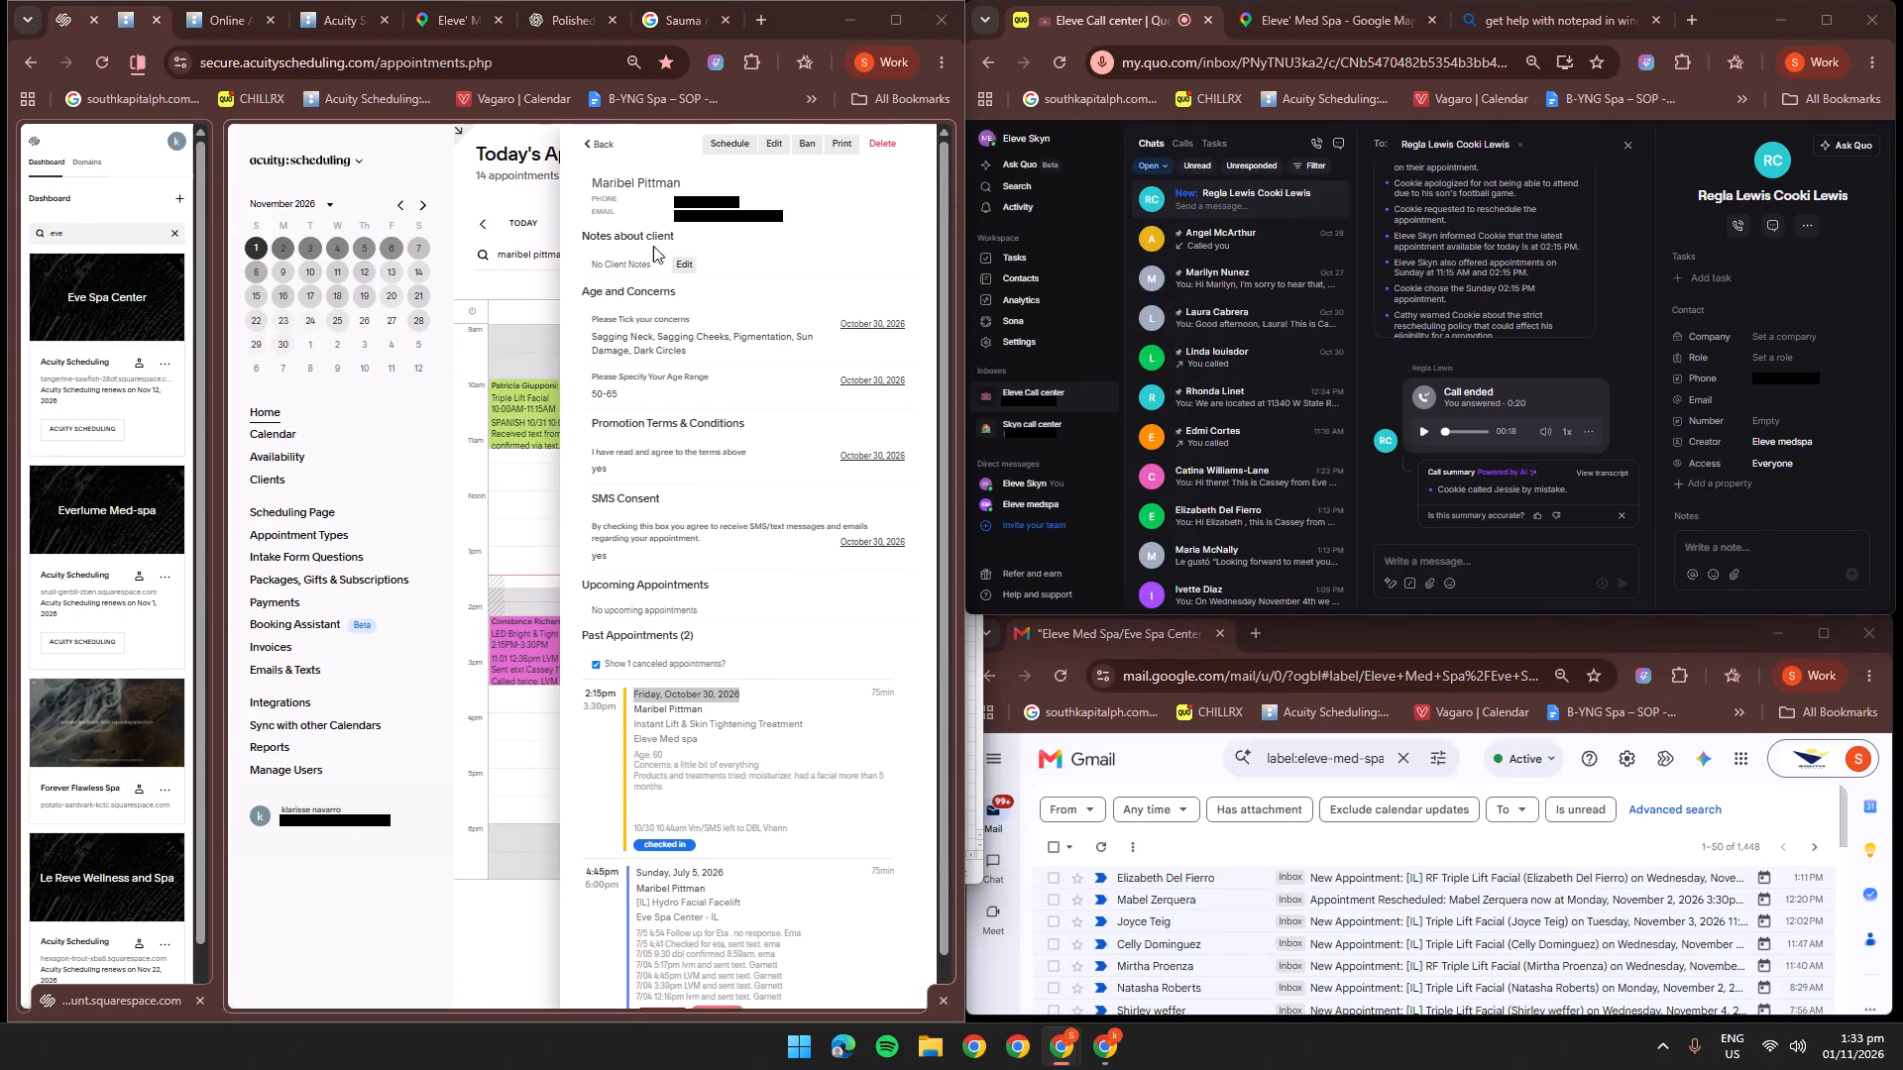
{"action": "left_click", "coordinate": [556, 251]}
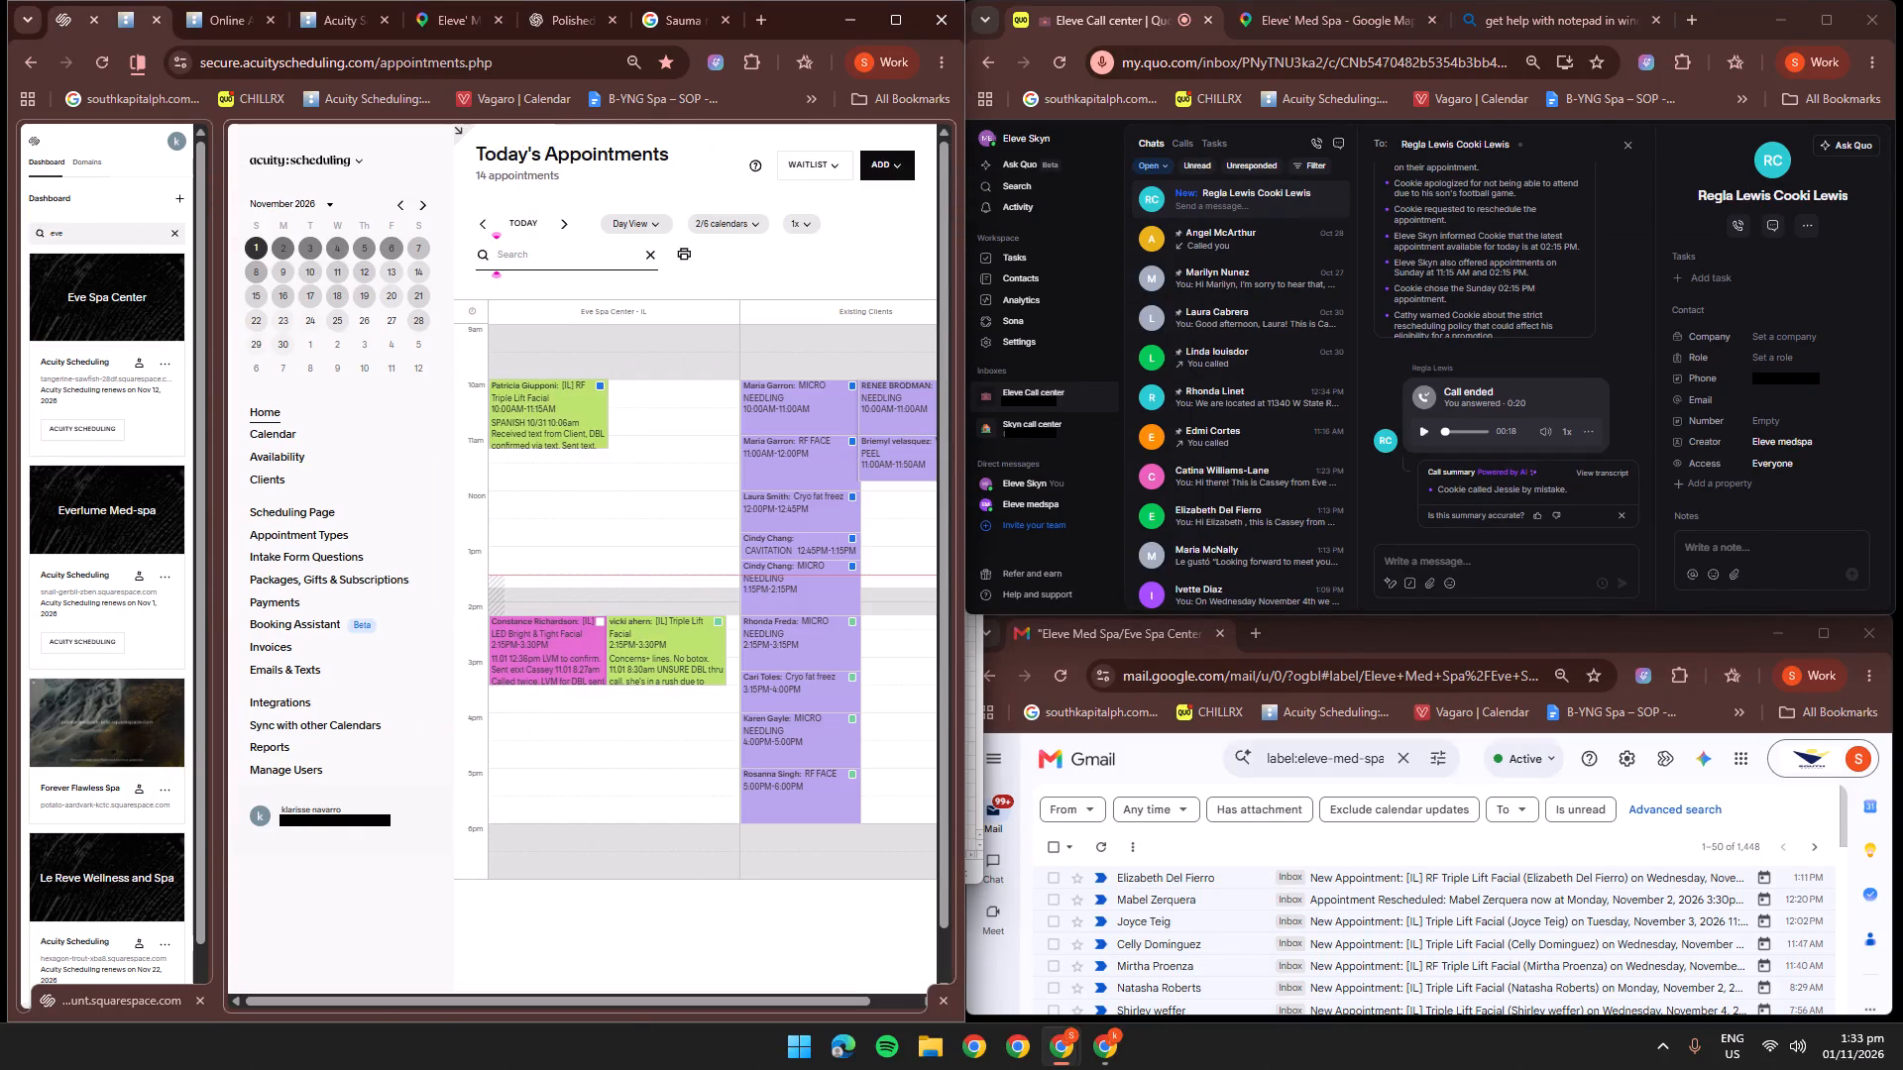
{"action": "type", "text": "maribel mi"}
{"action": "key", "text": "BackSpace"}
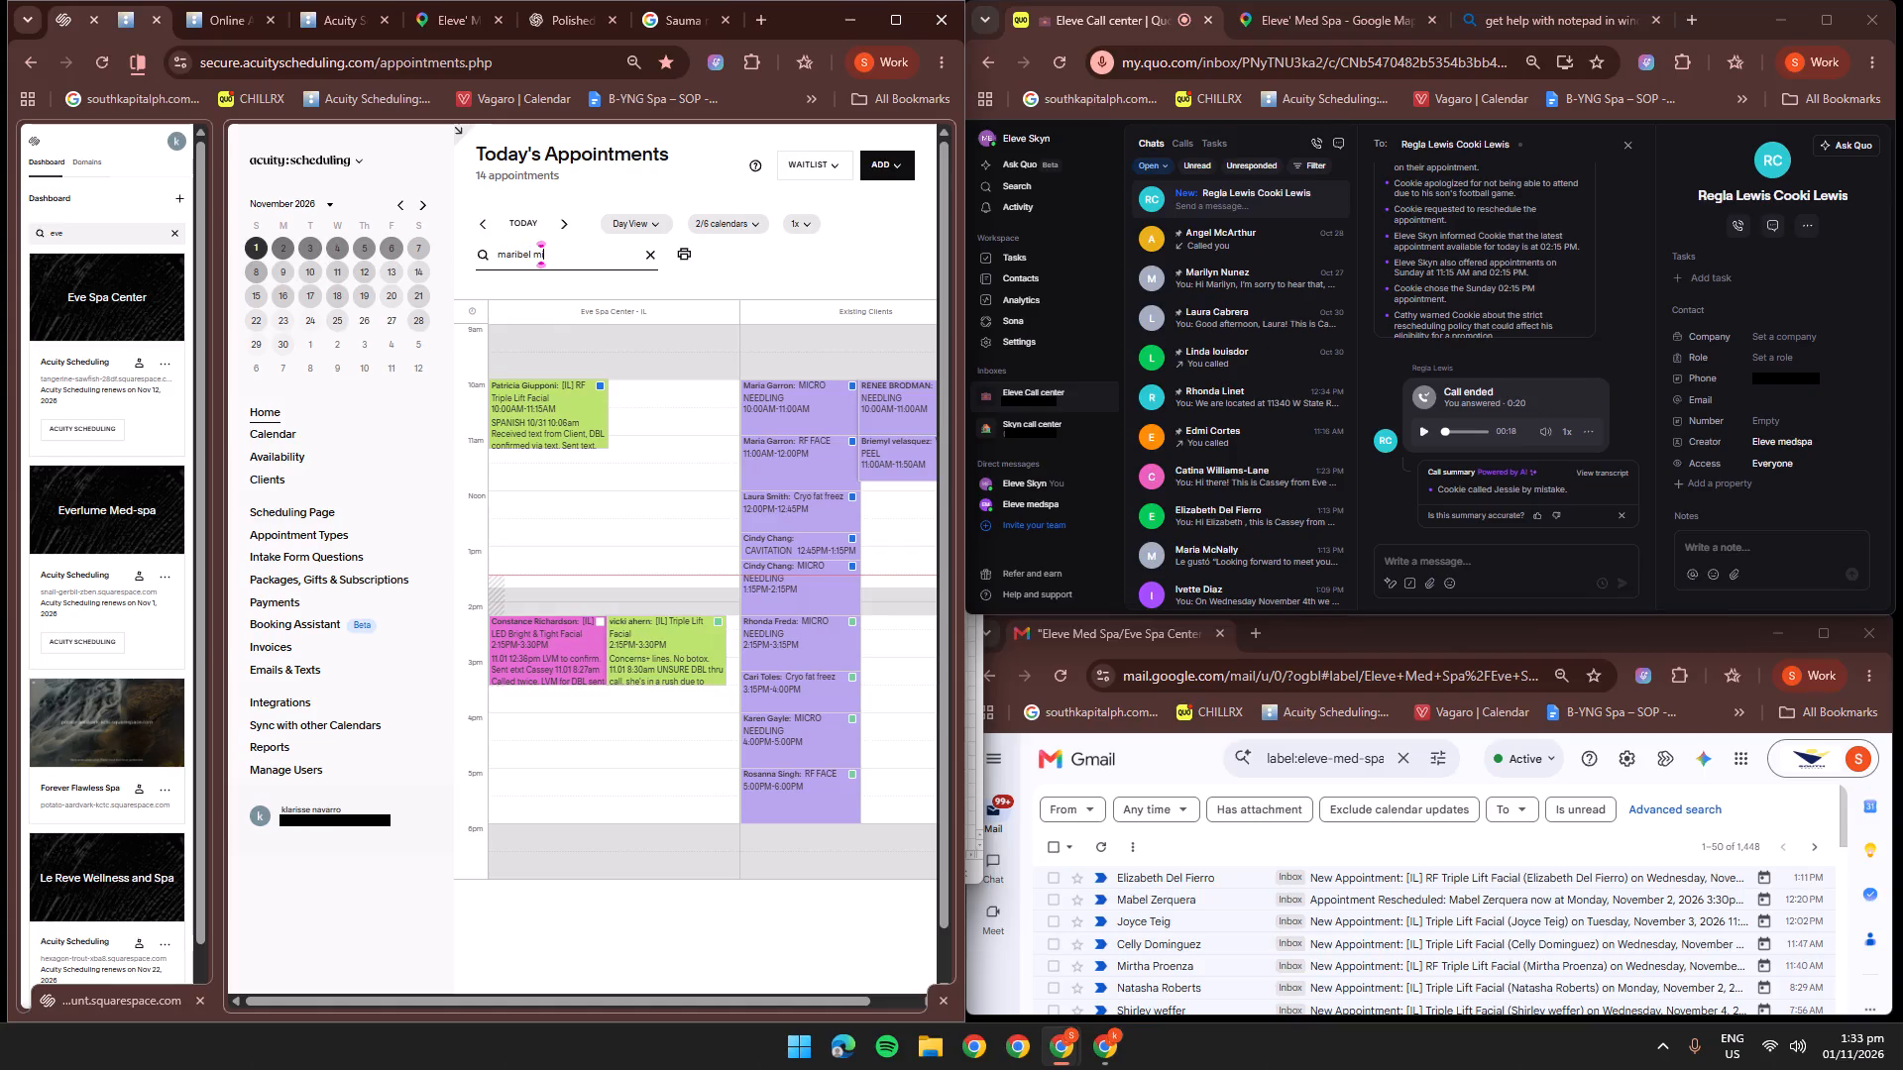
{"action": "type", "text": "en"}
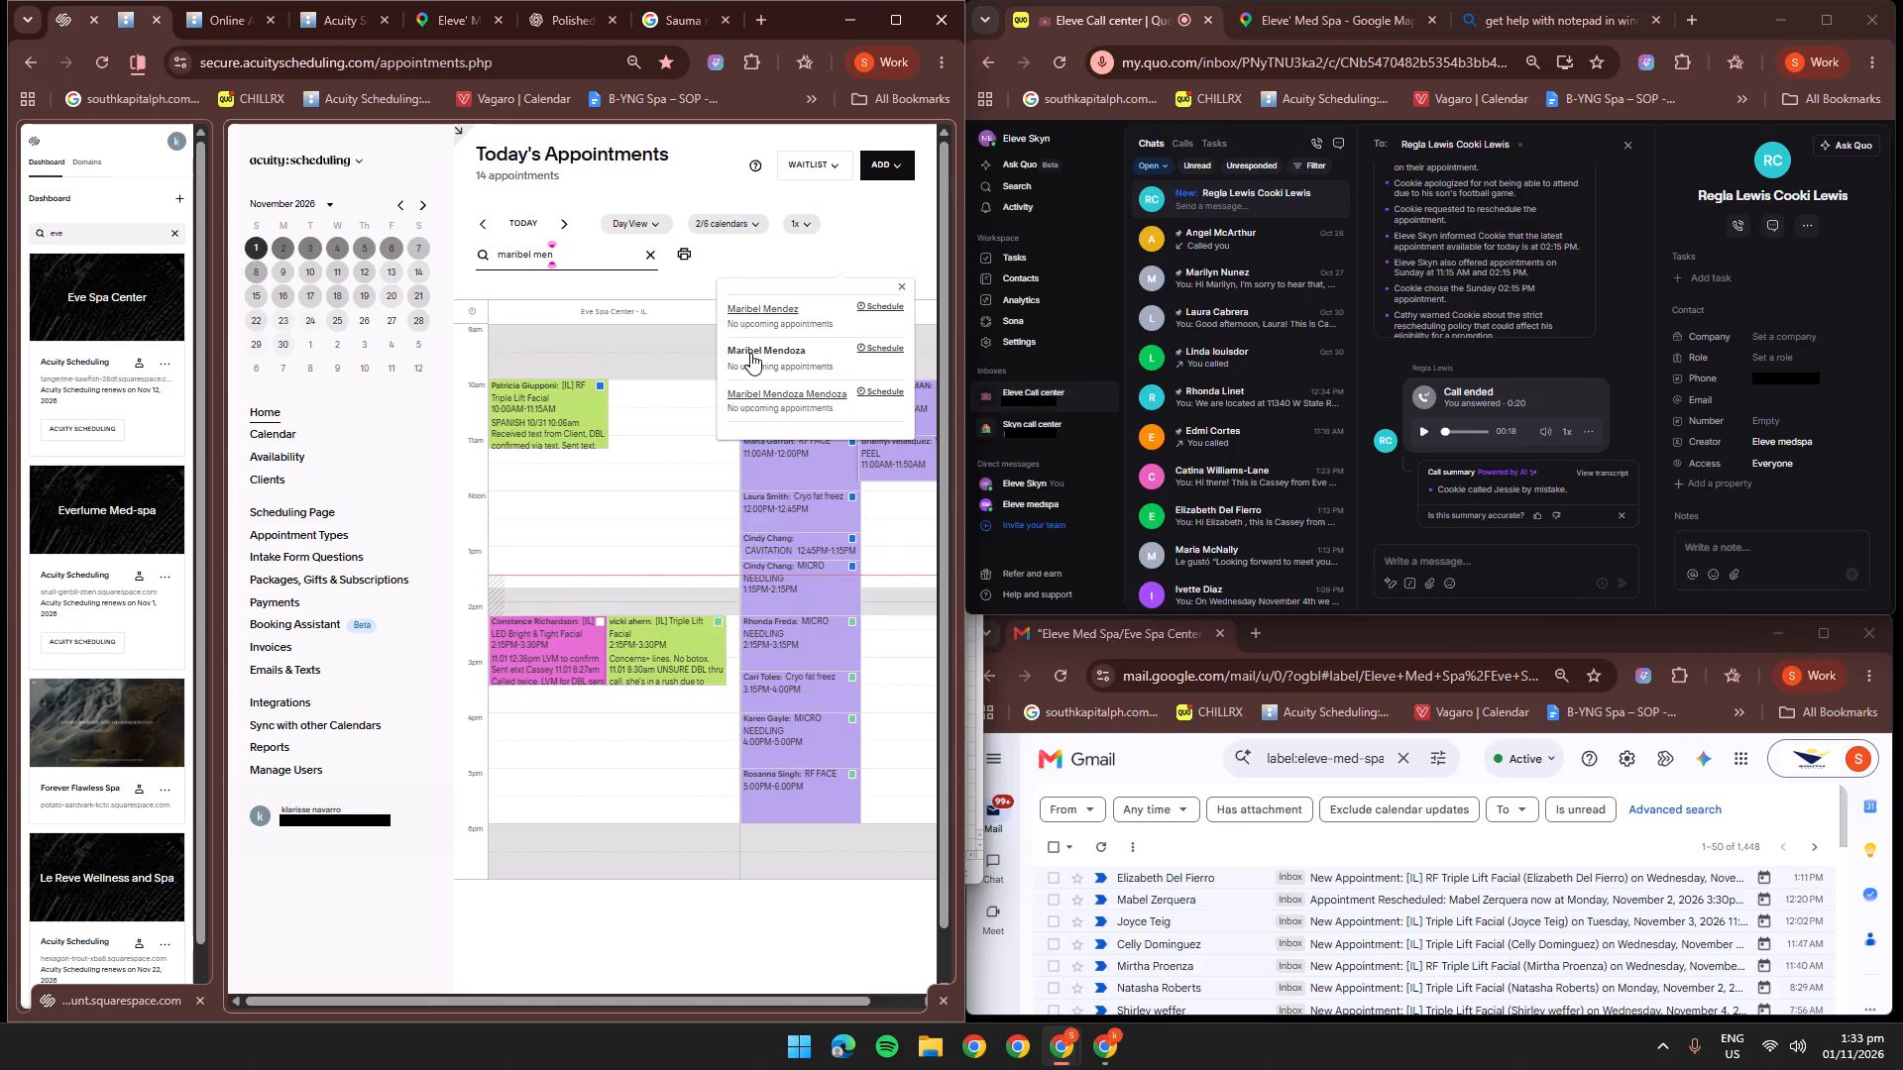
{"action": "left_click", "coordinate": [751, 353]}
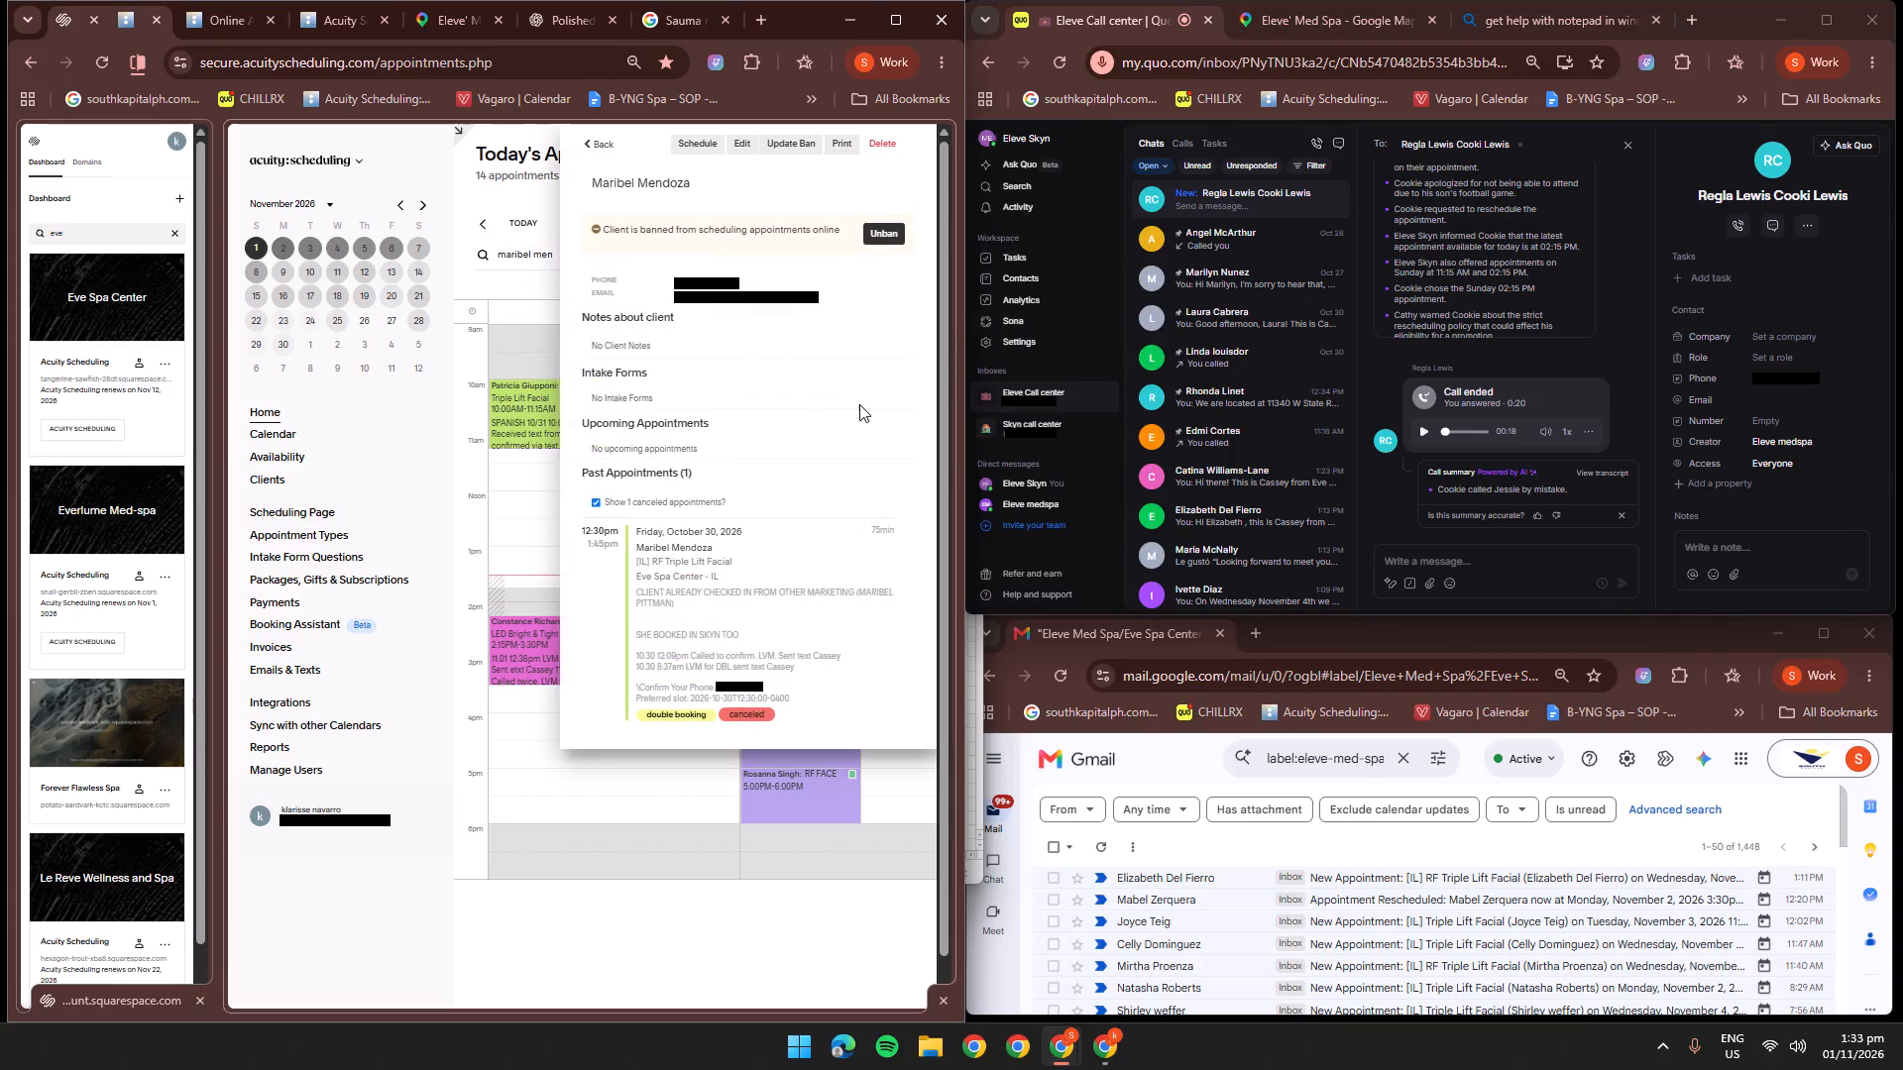
{"action": "key", "text": "alt+Tab"}
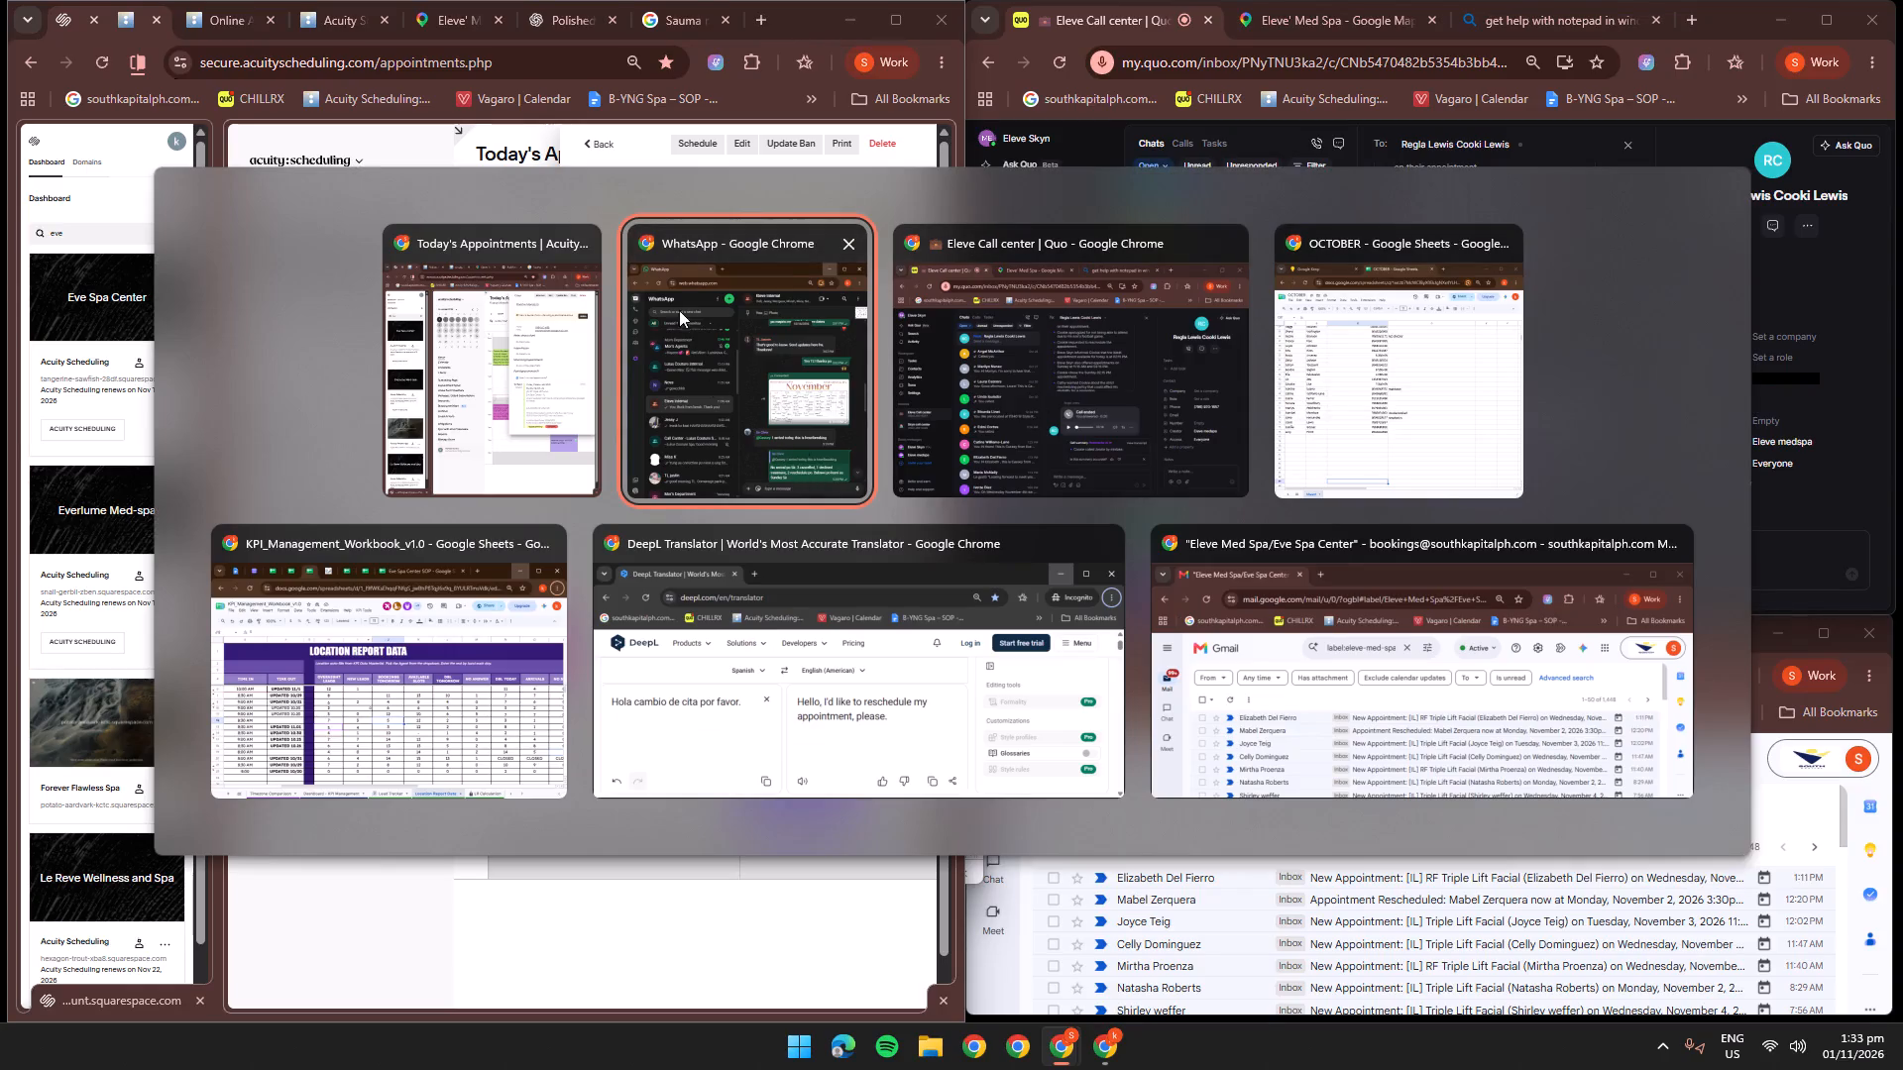
{"action": "left_click", "coordinate": [657, 154], "text": "alt"}
{"action": "left_click", "coordinate": [728, 537]}
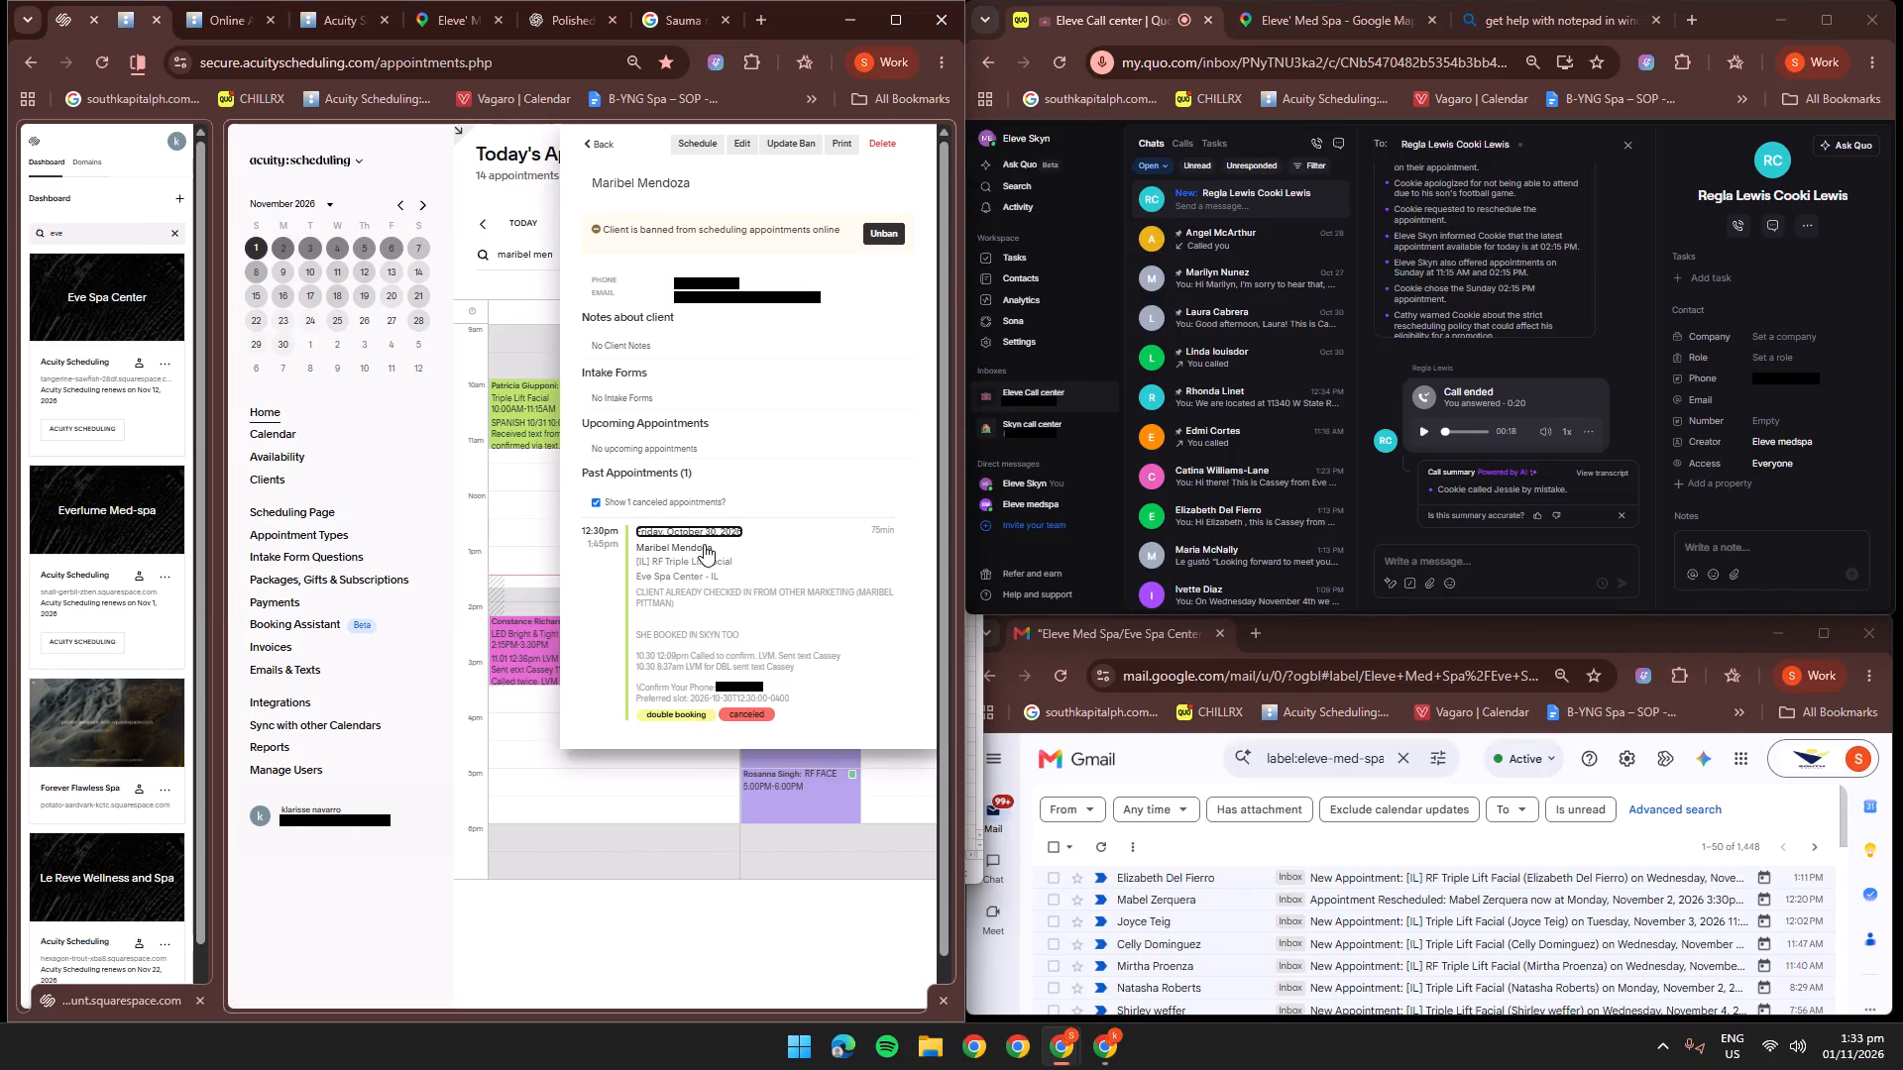
{"action": "left_click", "coordinate": [726, 536]}
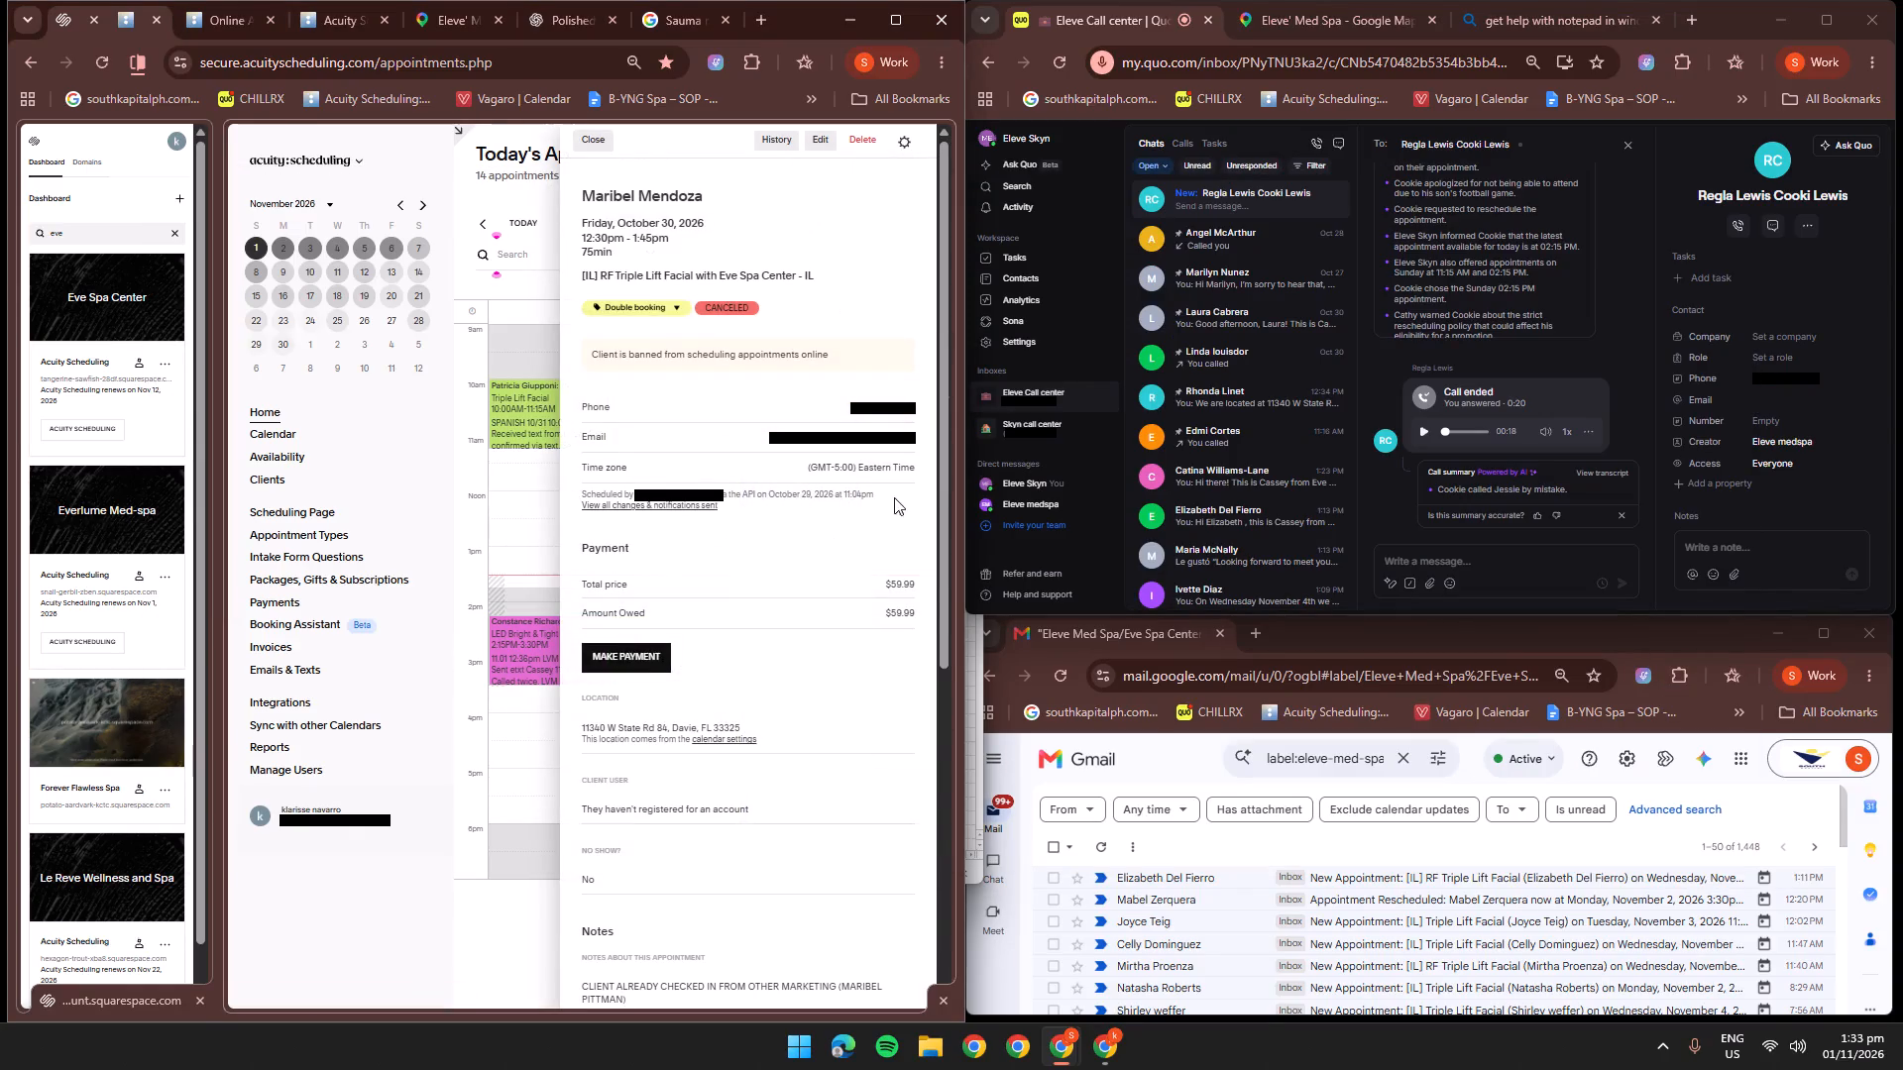
Copy the appointment's scheduling timestamp, October 29, 2026 at 11:04pm, into the note field of the open call center contact.
{"action": "left_click_drag", "start_coordinate": [894, 497], "coordinate": [766, 493]}
{"action": "key", "text": "ctrl+c"}
{"action": "key", "text": "ctrl+c"}
{"action": "key", "text": "ctrl+c"}
{"action": "key", "text": "ctrl+c"}
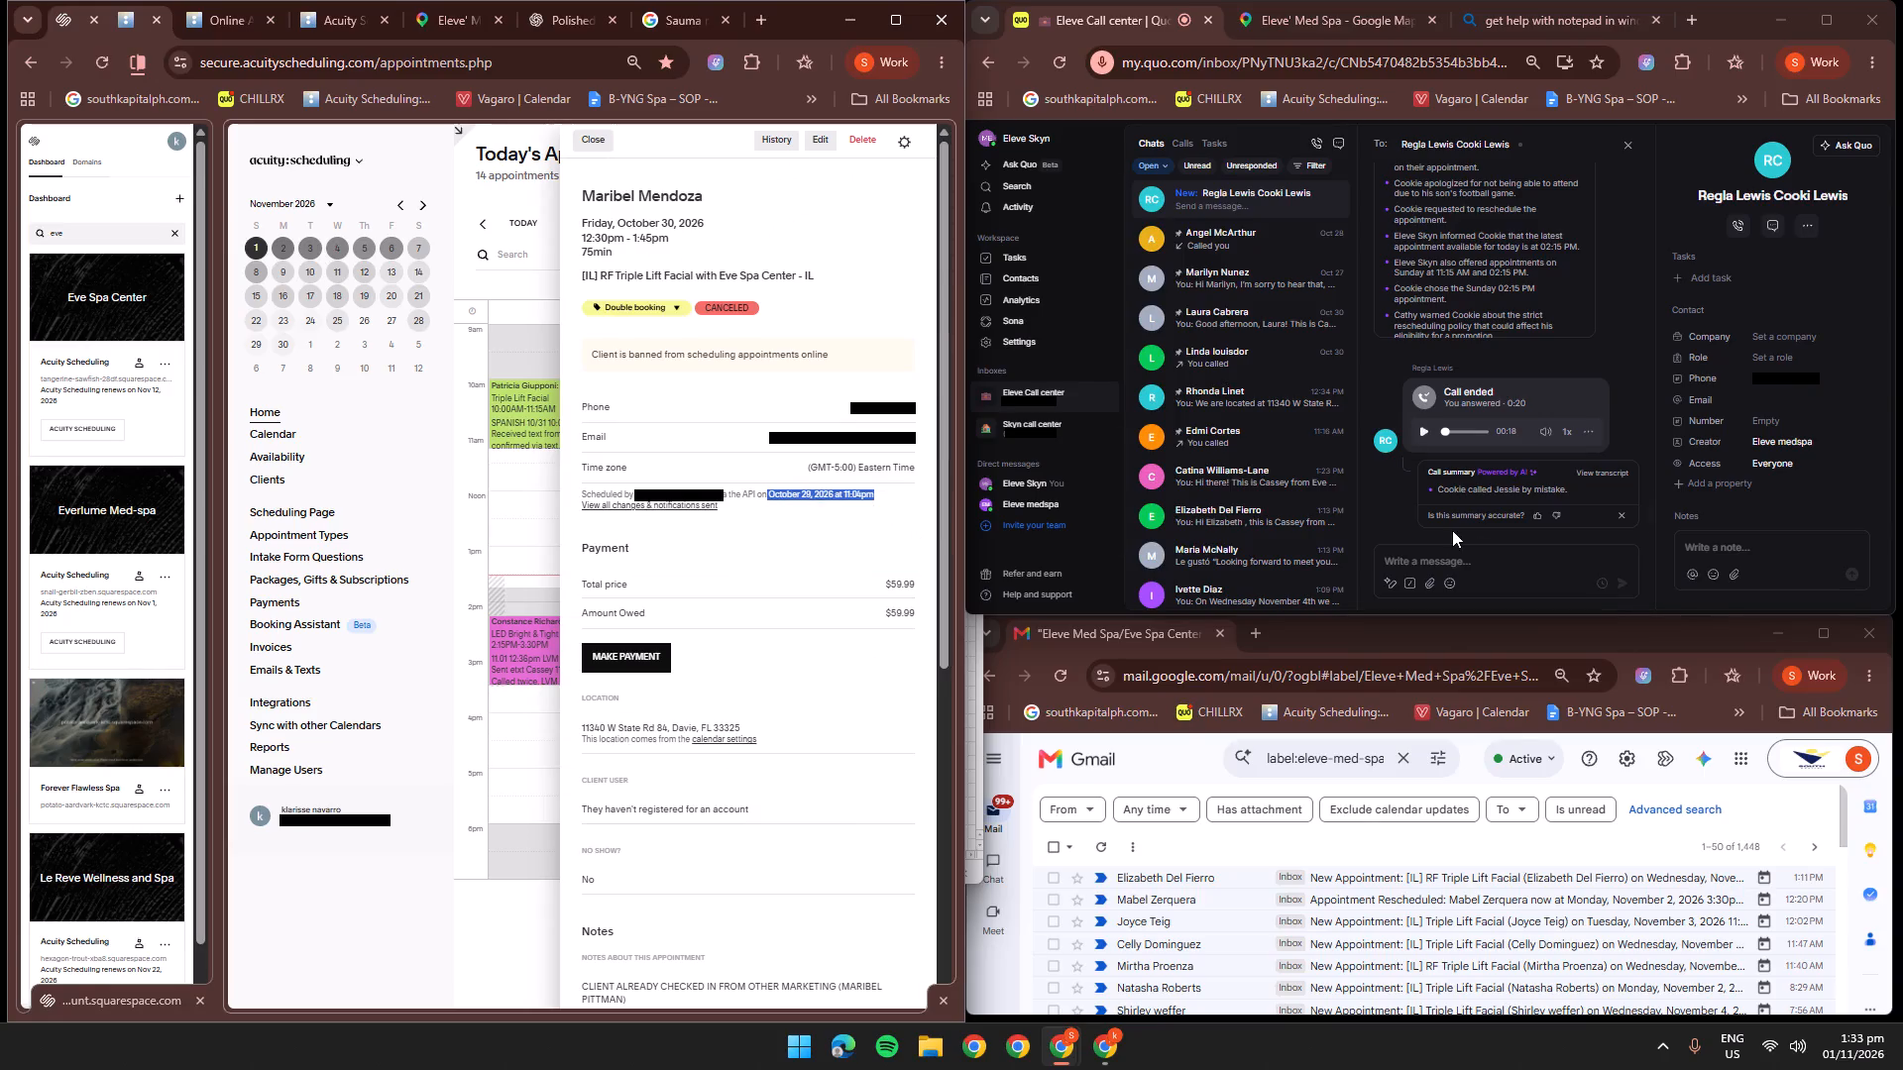
{"action": "left_click", "coordinate": [1757, 555]}
{"action": "key", "text": "ctrl+v"}
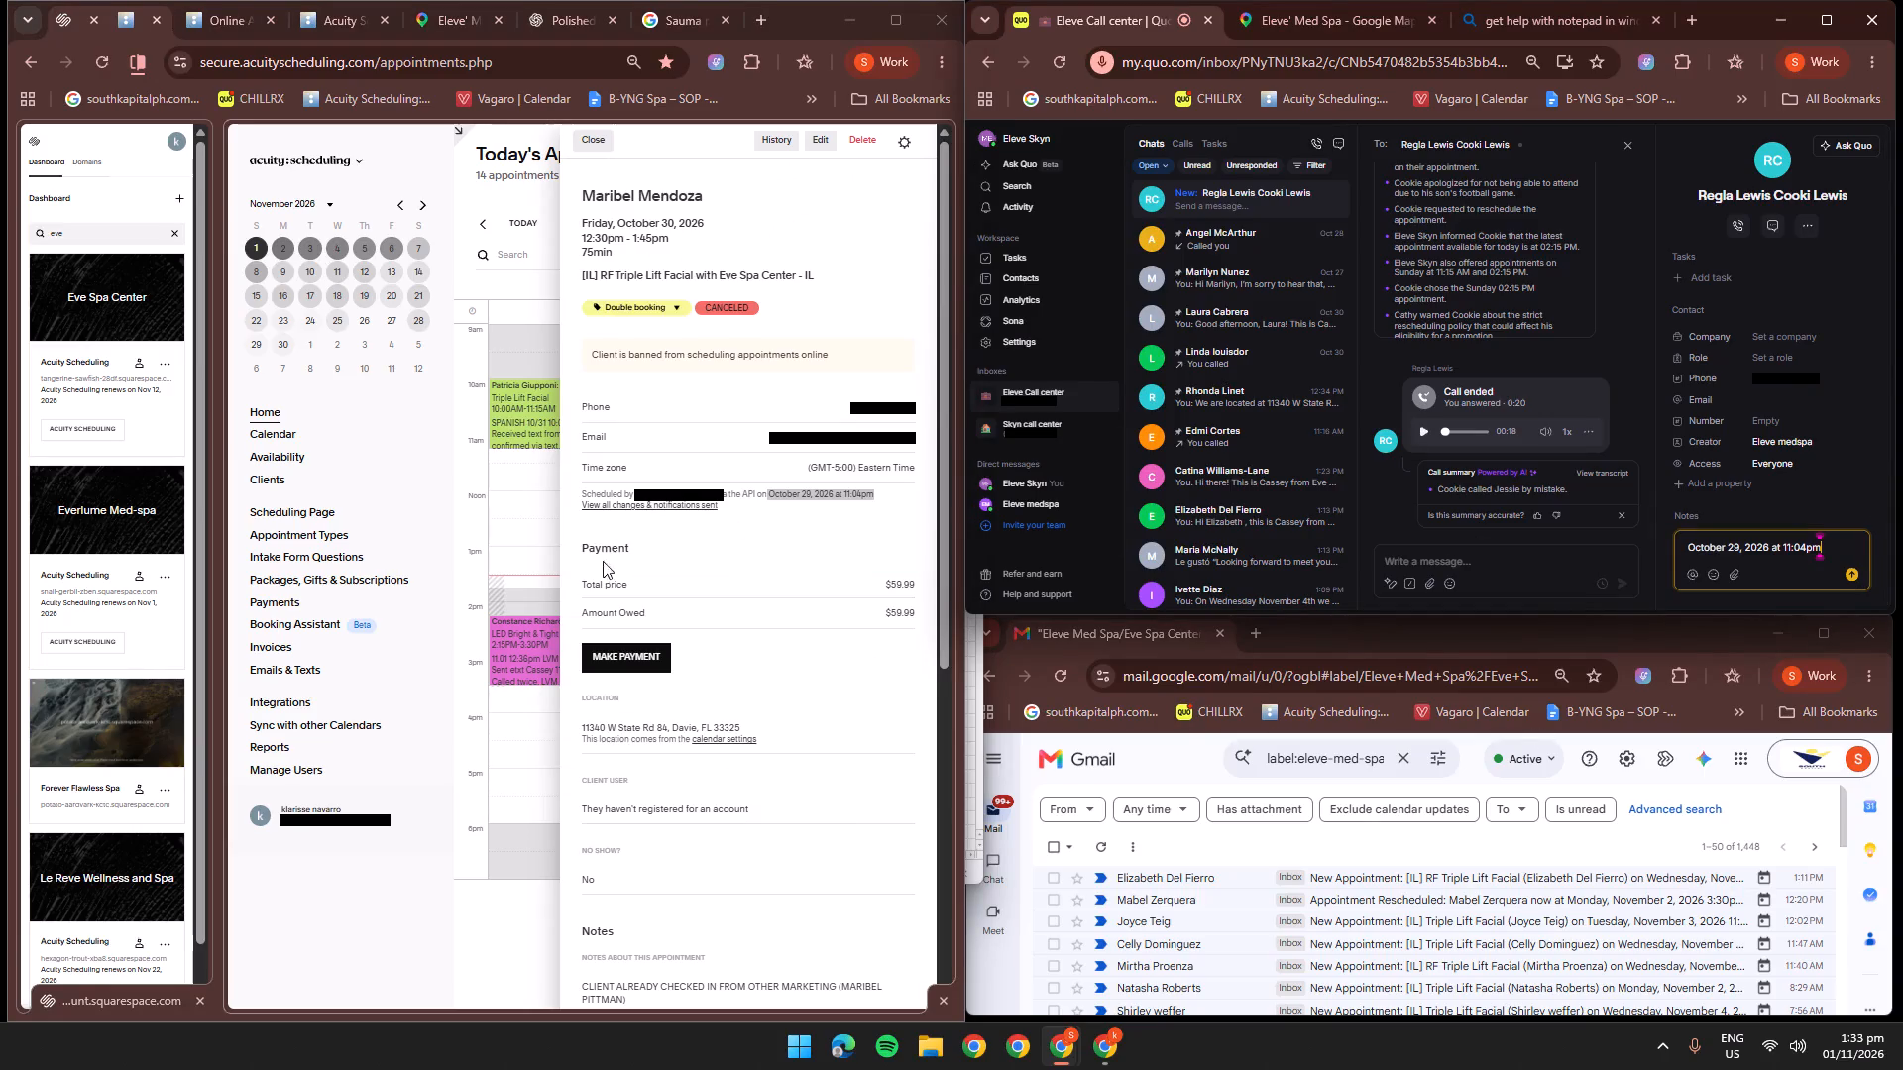
Close the duplicate's canceled appointment, search again for the client's checked-in record, and open her October 30, 2026 2:15pm appointment.
{"action": "left_click", "coordinate": [486, 176]}
{"action": "left_click", "coordinate": [528, 254]}
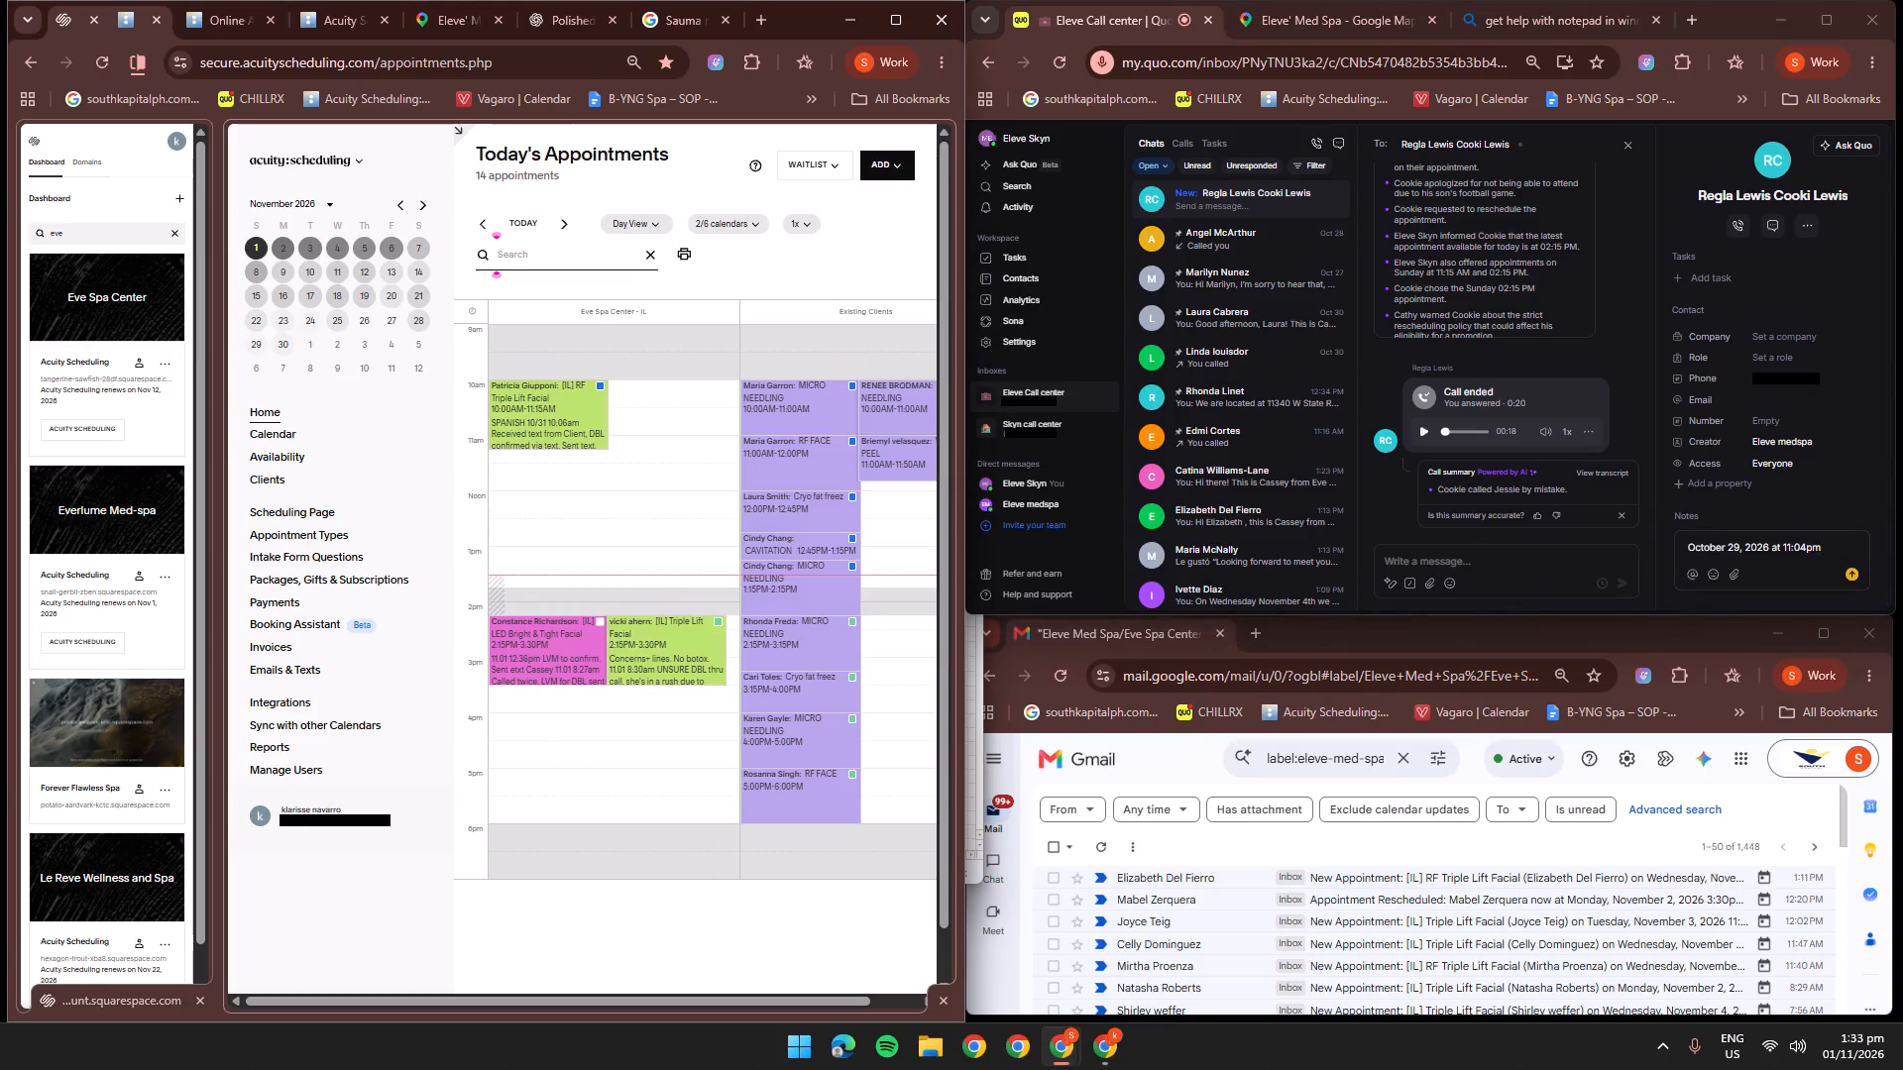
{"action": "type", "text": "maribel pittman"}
{"action": "left_click", "coordinate": [774, 308]}
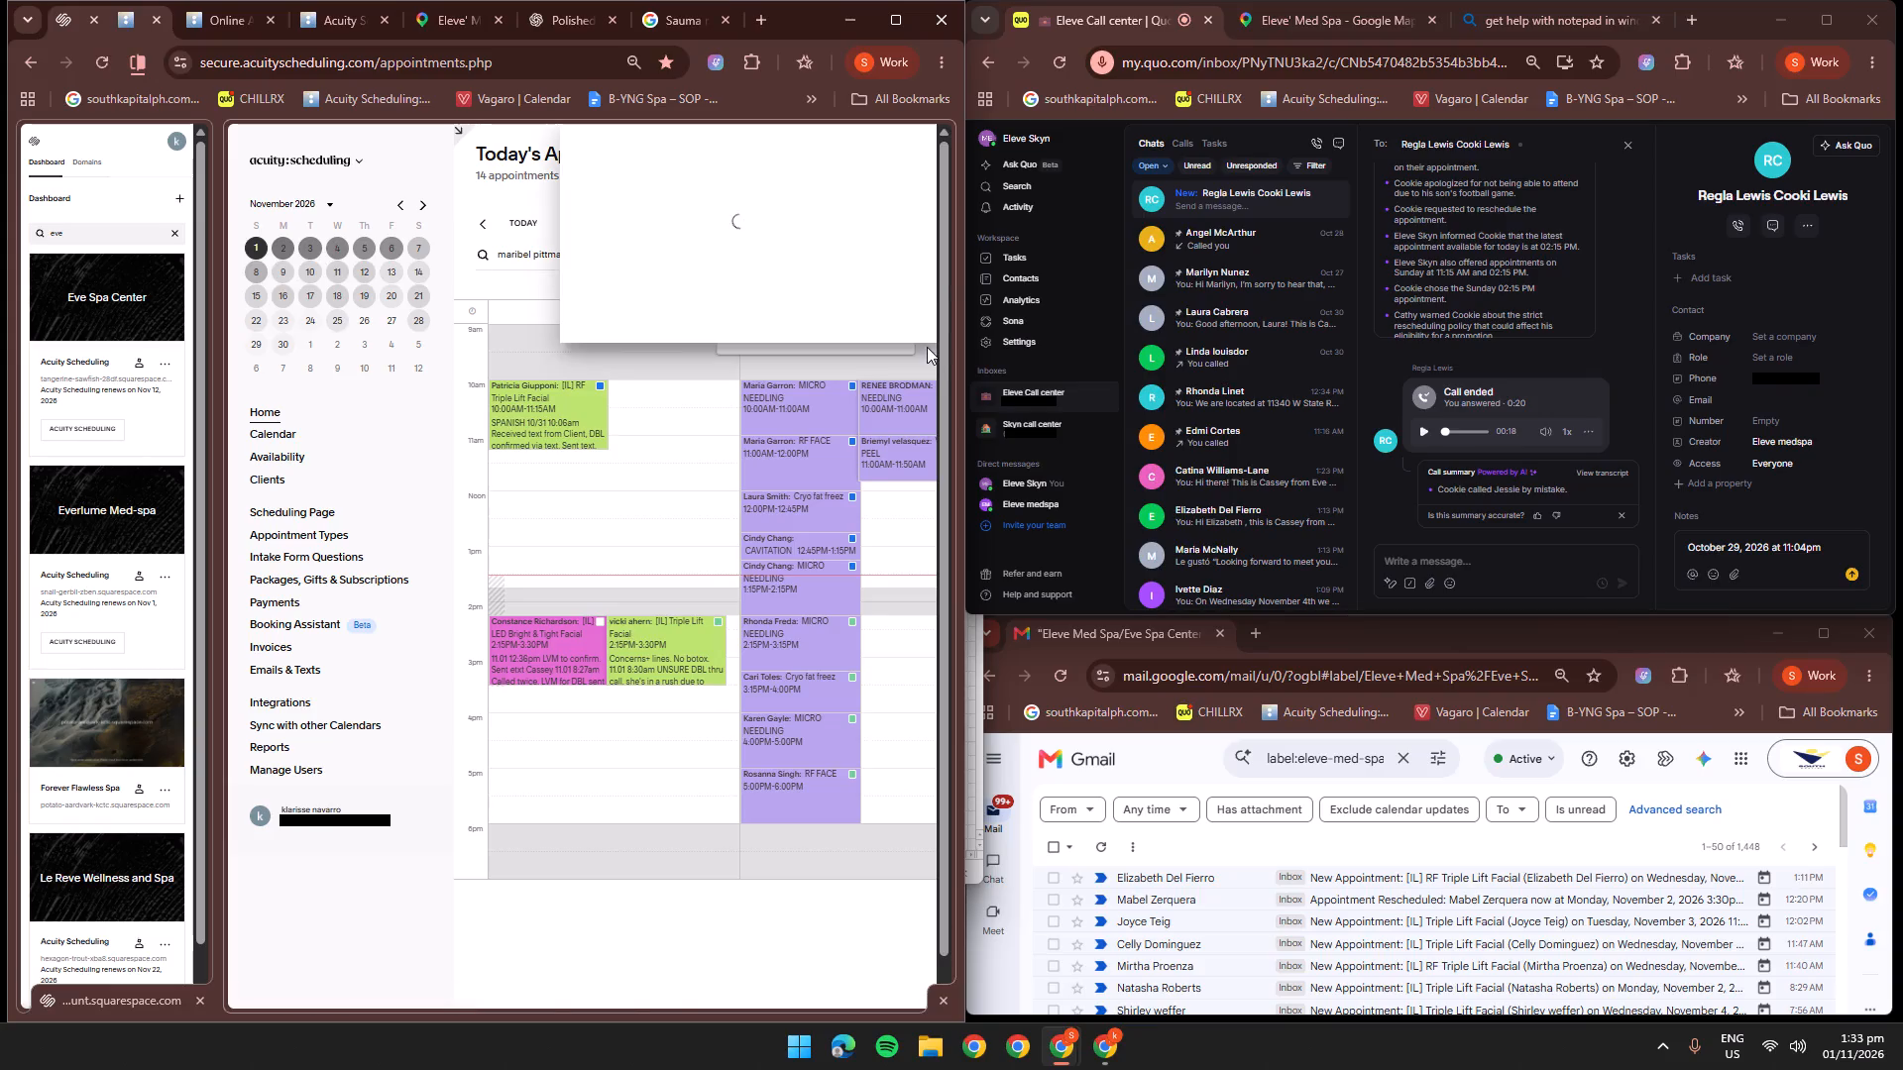
{"action": "double_click", "coordinate": [700, 687]}
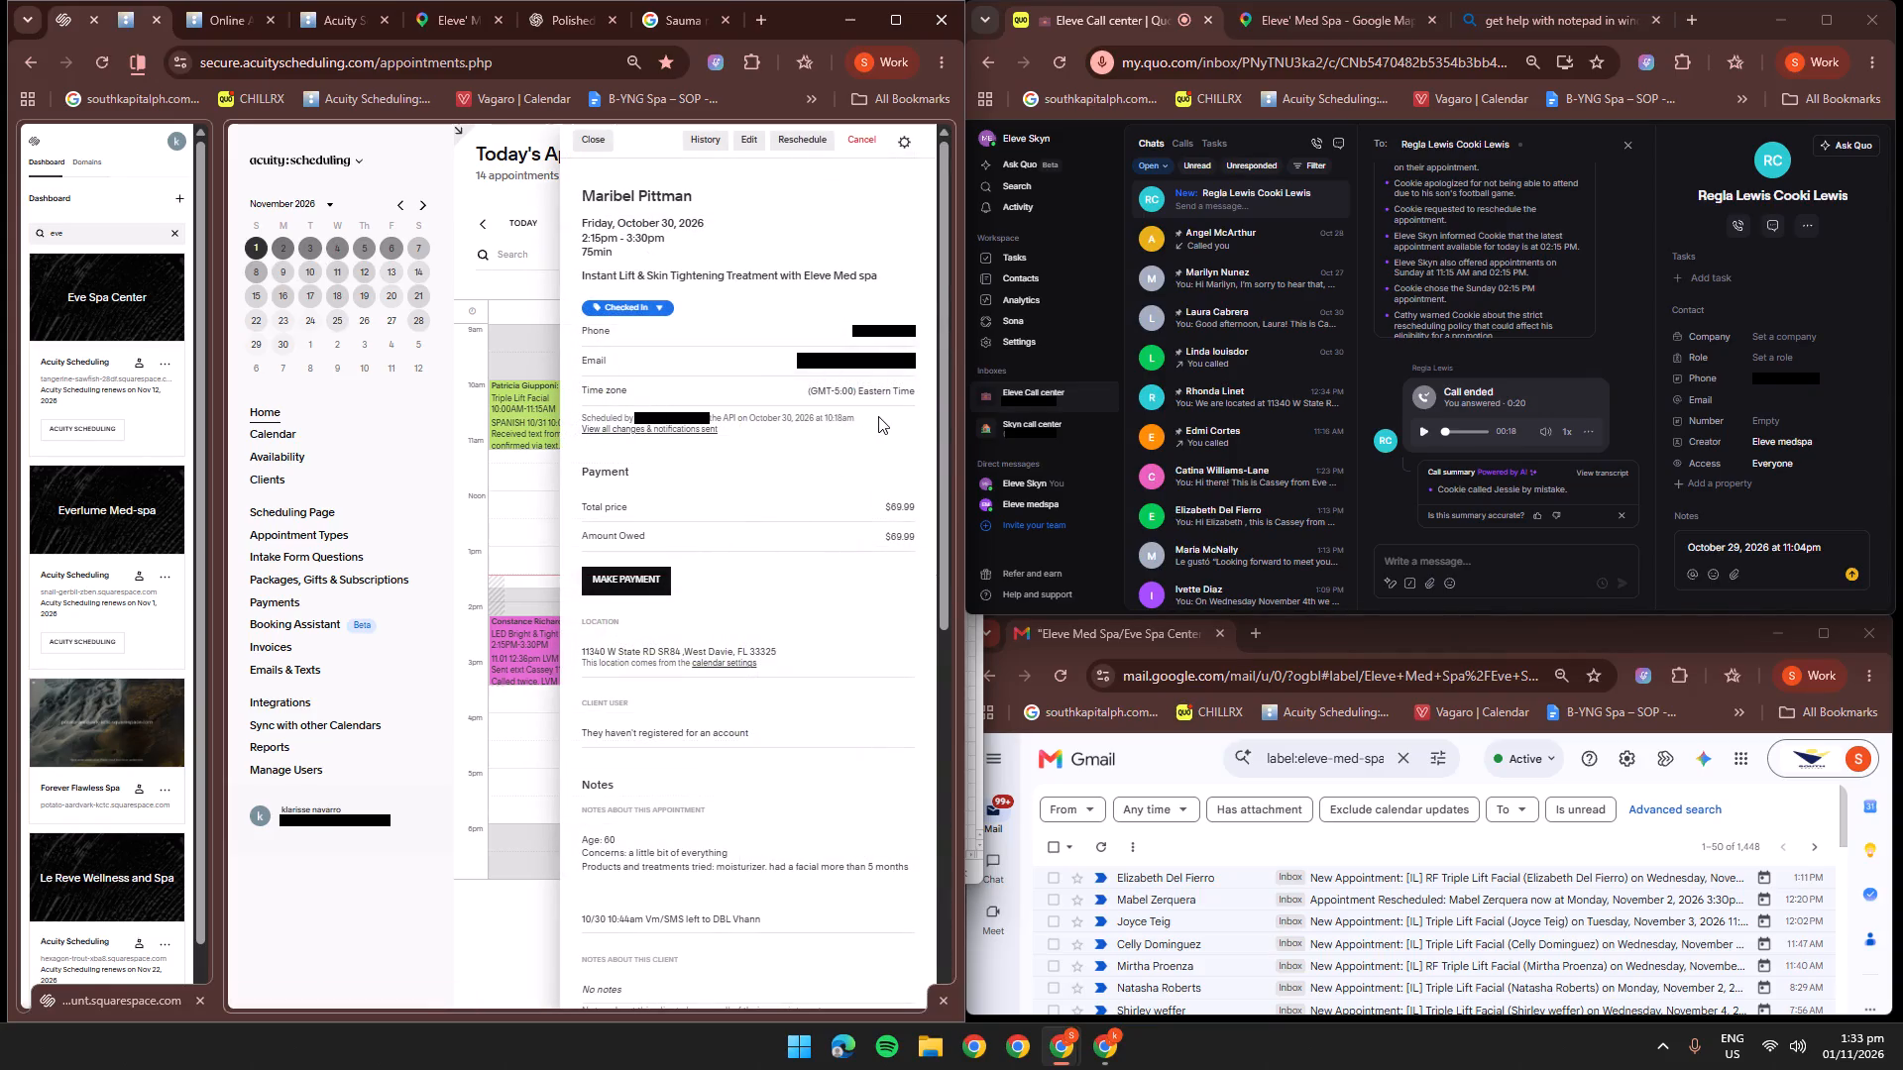
Copy the appointment's booking timestamp, October 30, 2026 at 10:18am, onto a new line of the Quo contact's note draft.
{"action": "left_click_drag", "start_coordinate": [874, 419], "coordinate": [748, 417]}
{"action": "key", "text": "ctrl+c"}
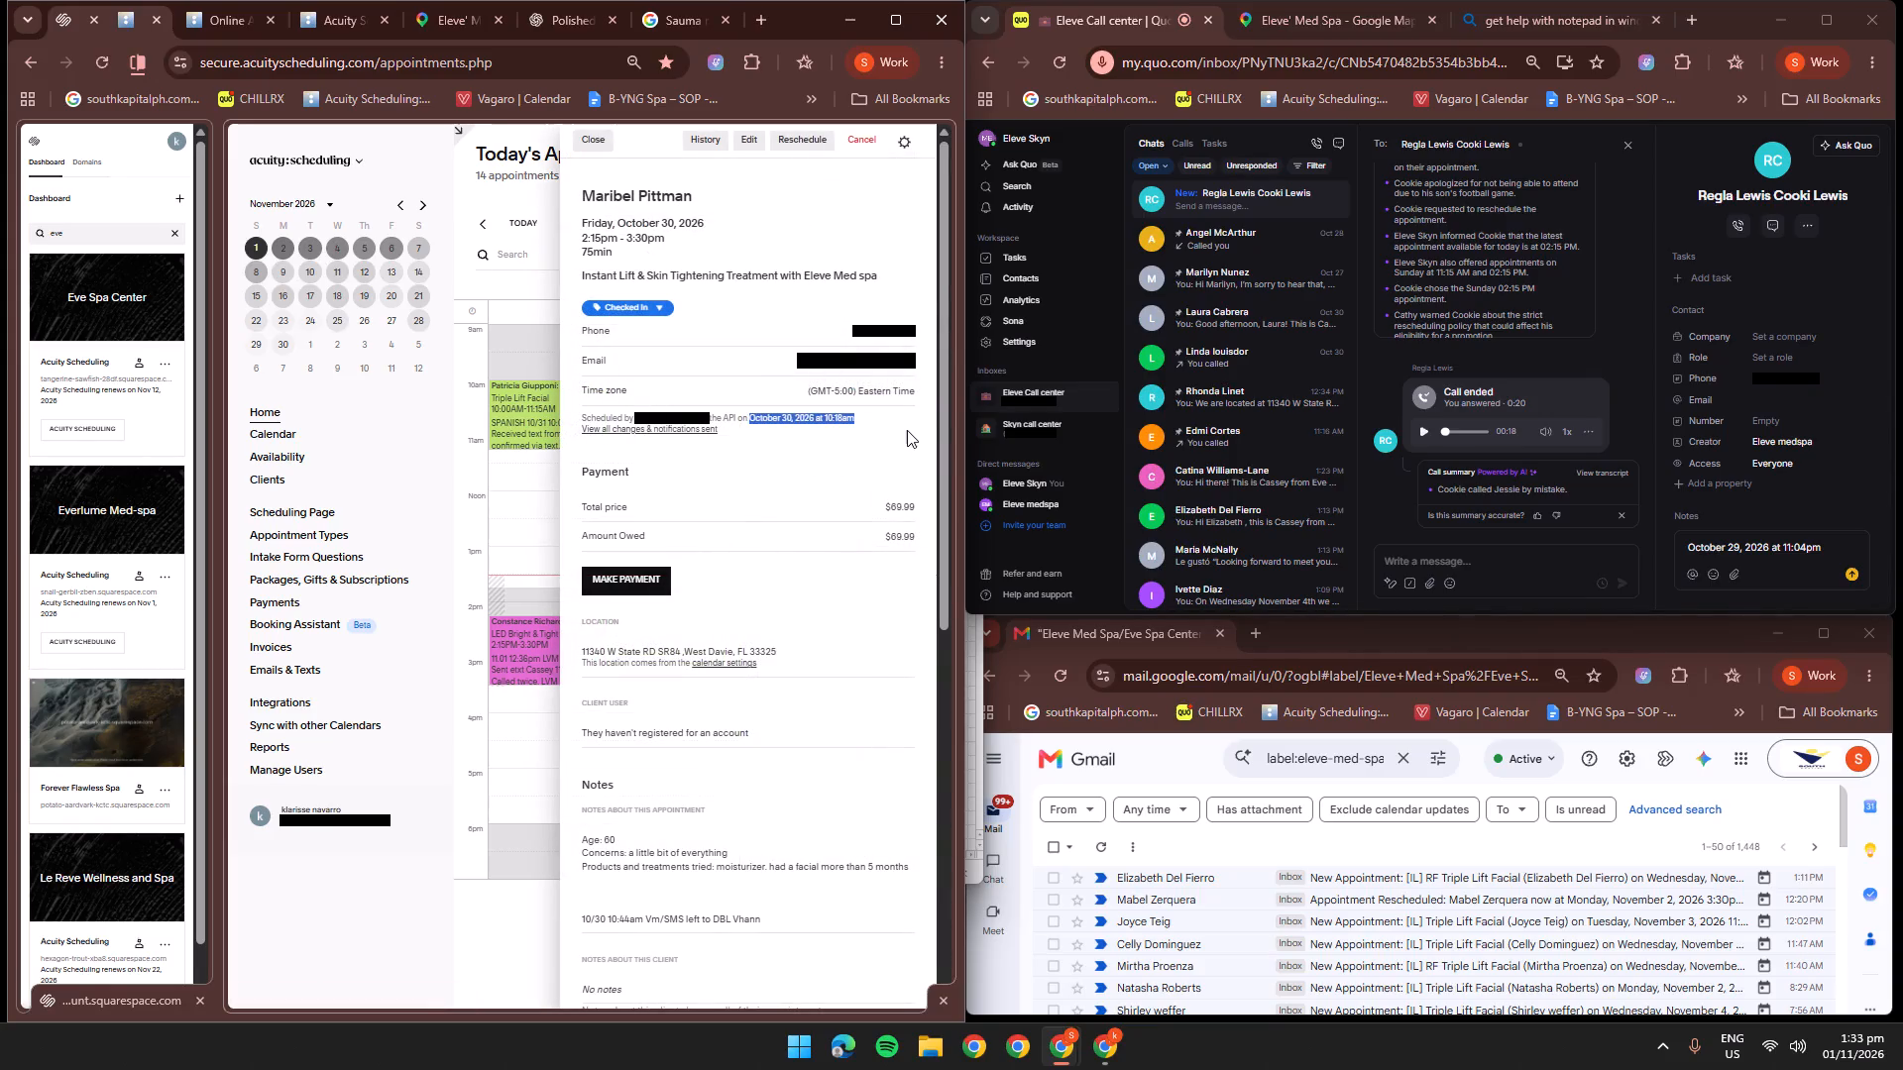
{"action": "key", "text": "ctrl+c"}
{"action": "key", "text": "ctrl+c"}
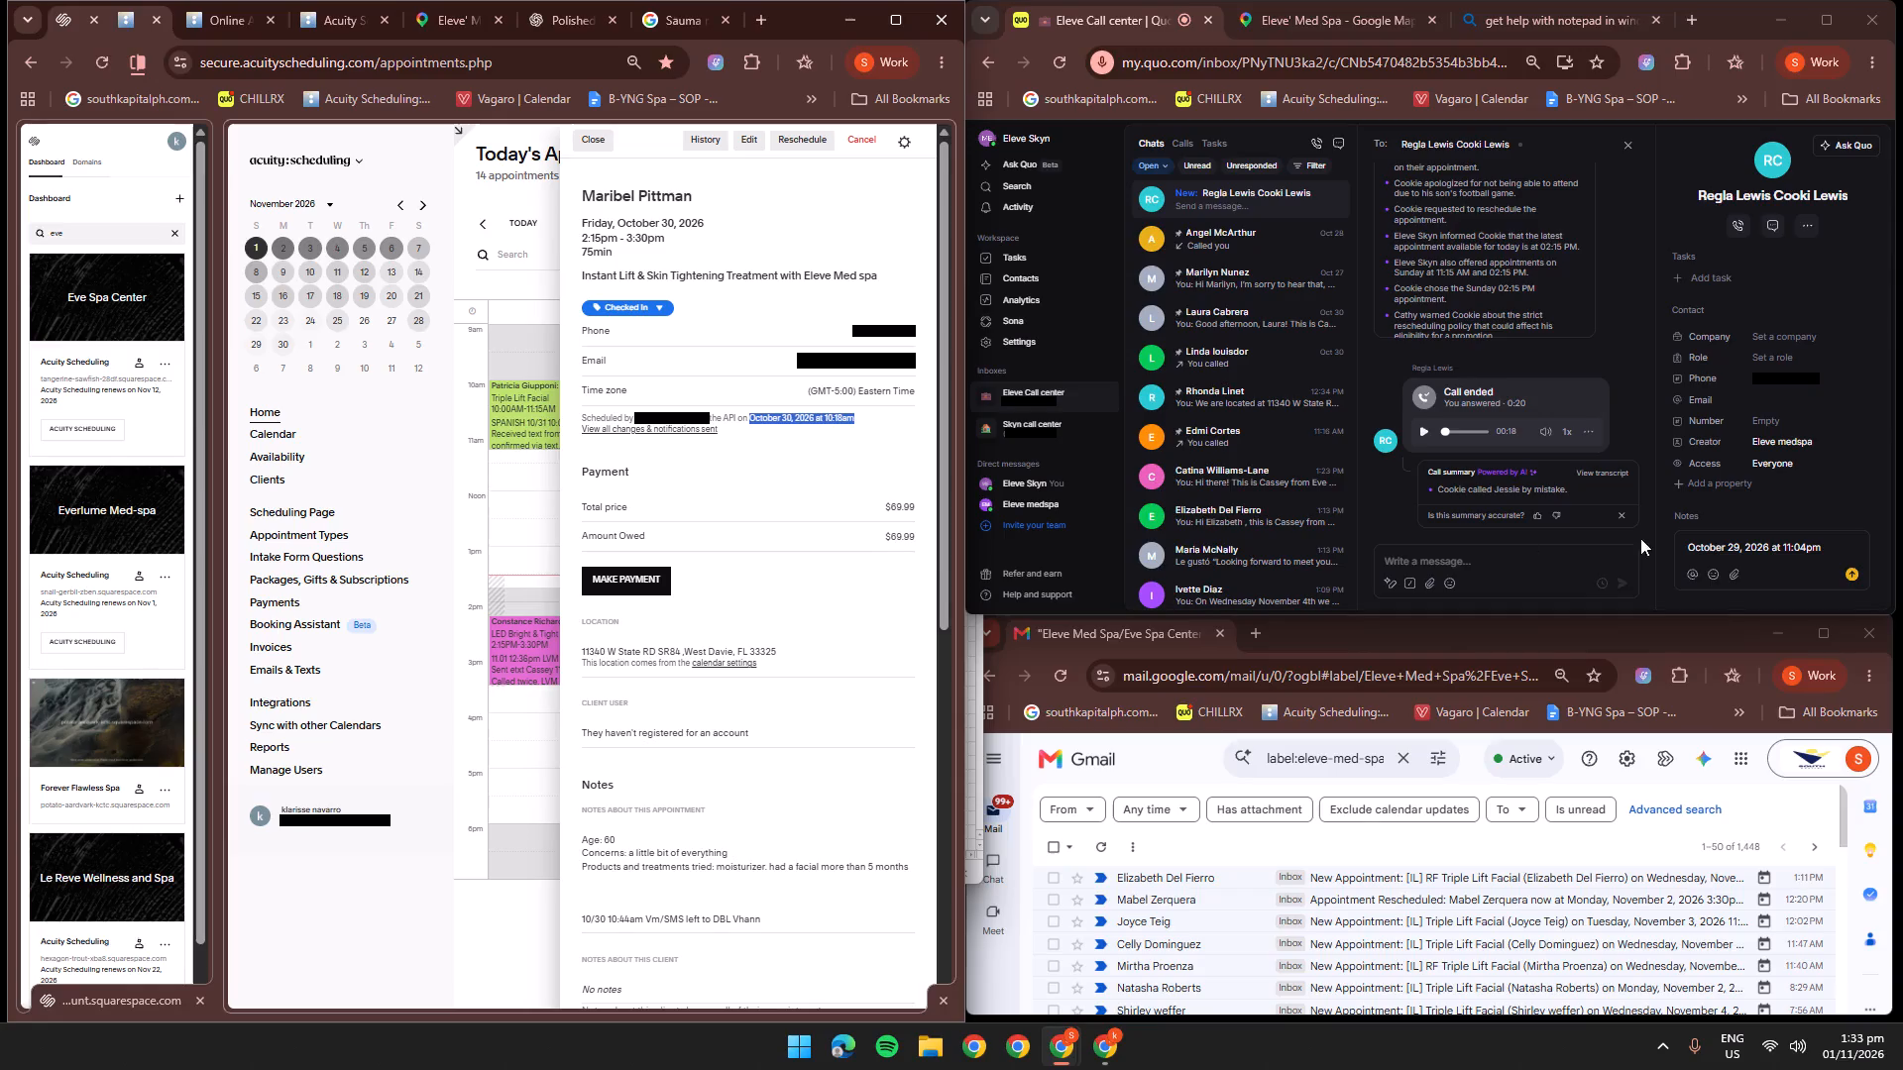
{"action": "left_click", "coordinate": [1836, 555]}
{"action": "key", "text": "shift+Return"}
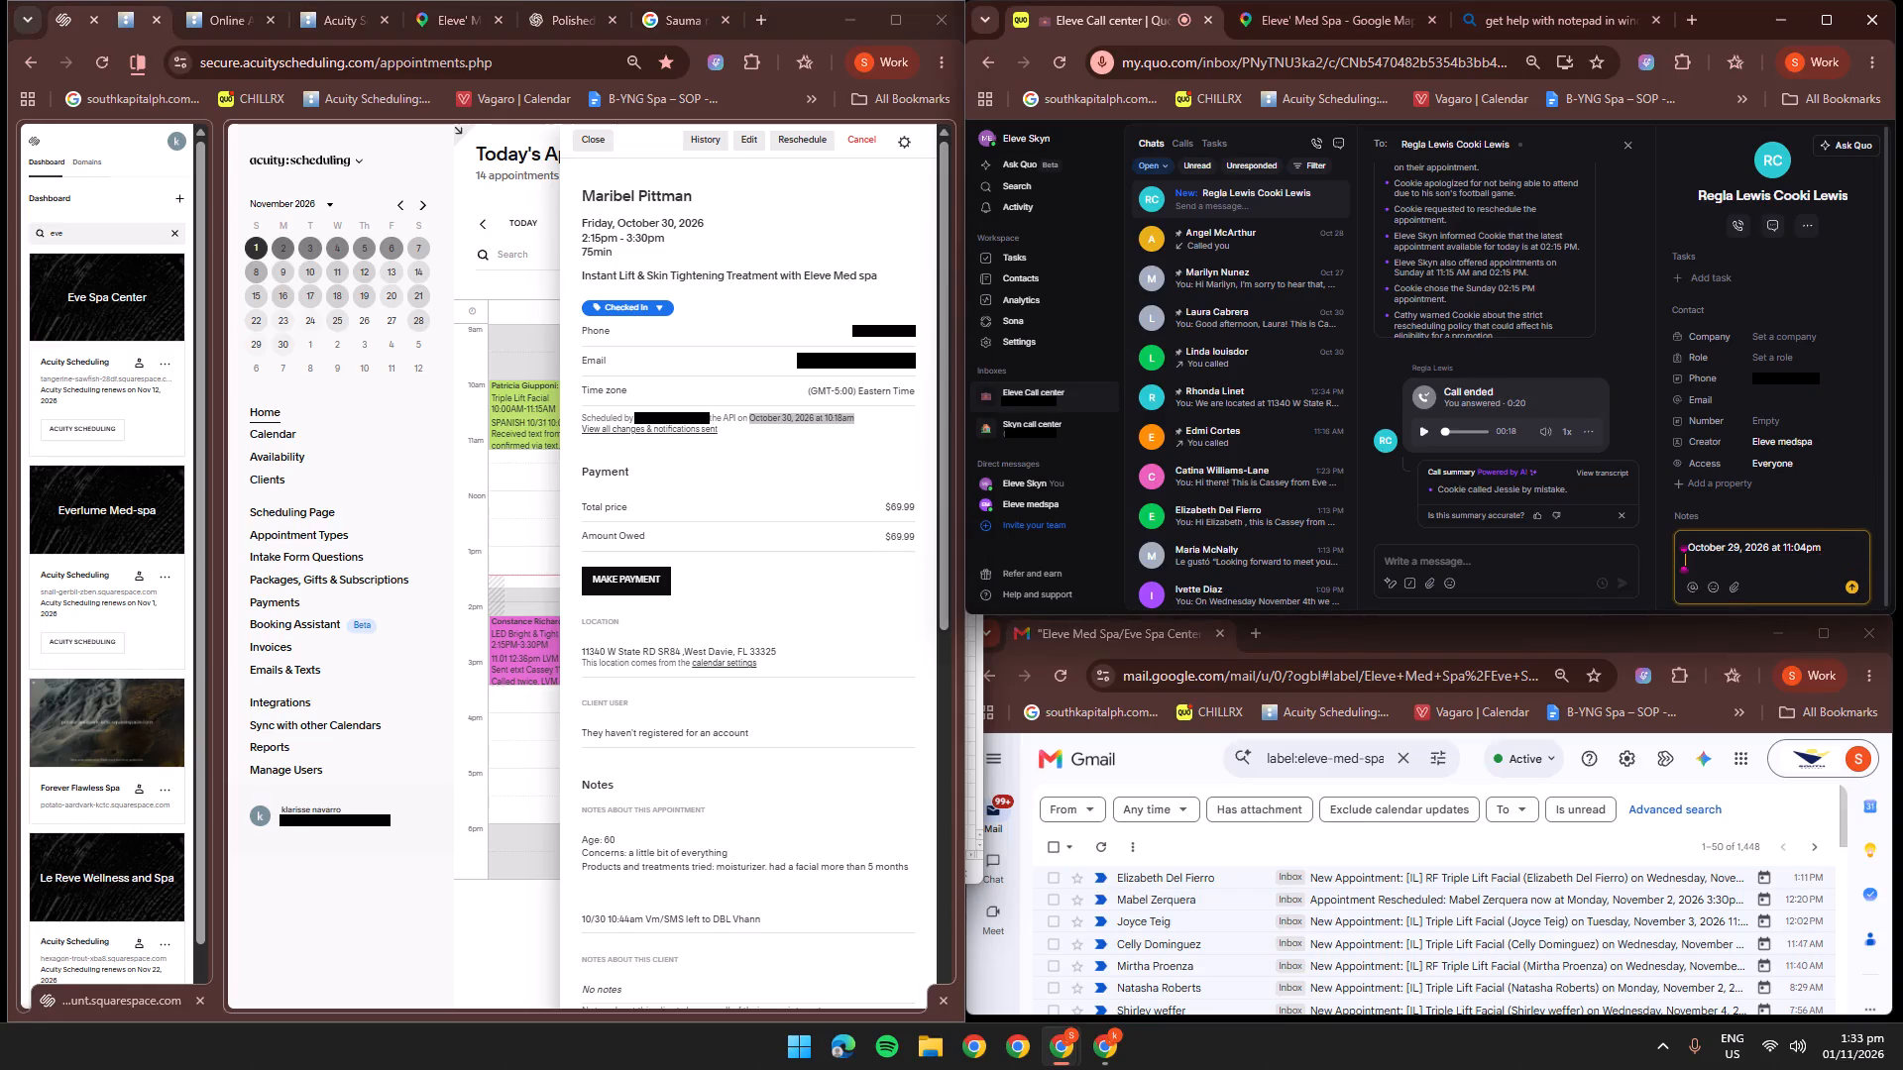
{"action": "key", "text": "ctrl+v"}
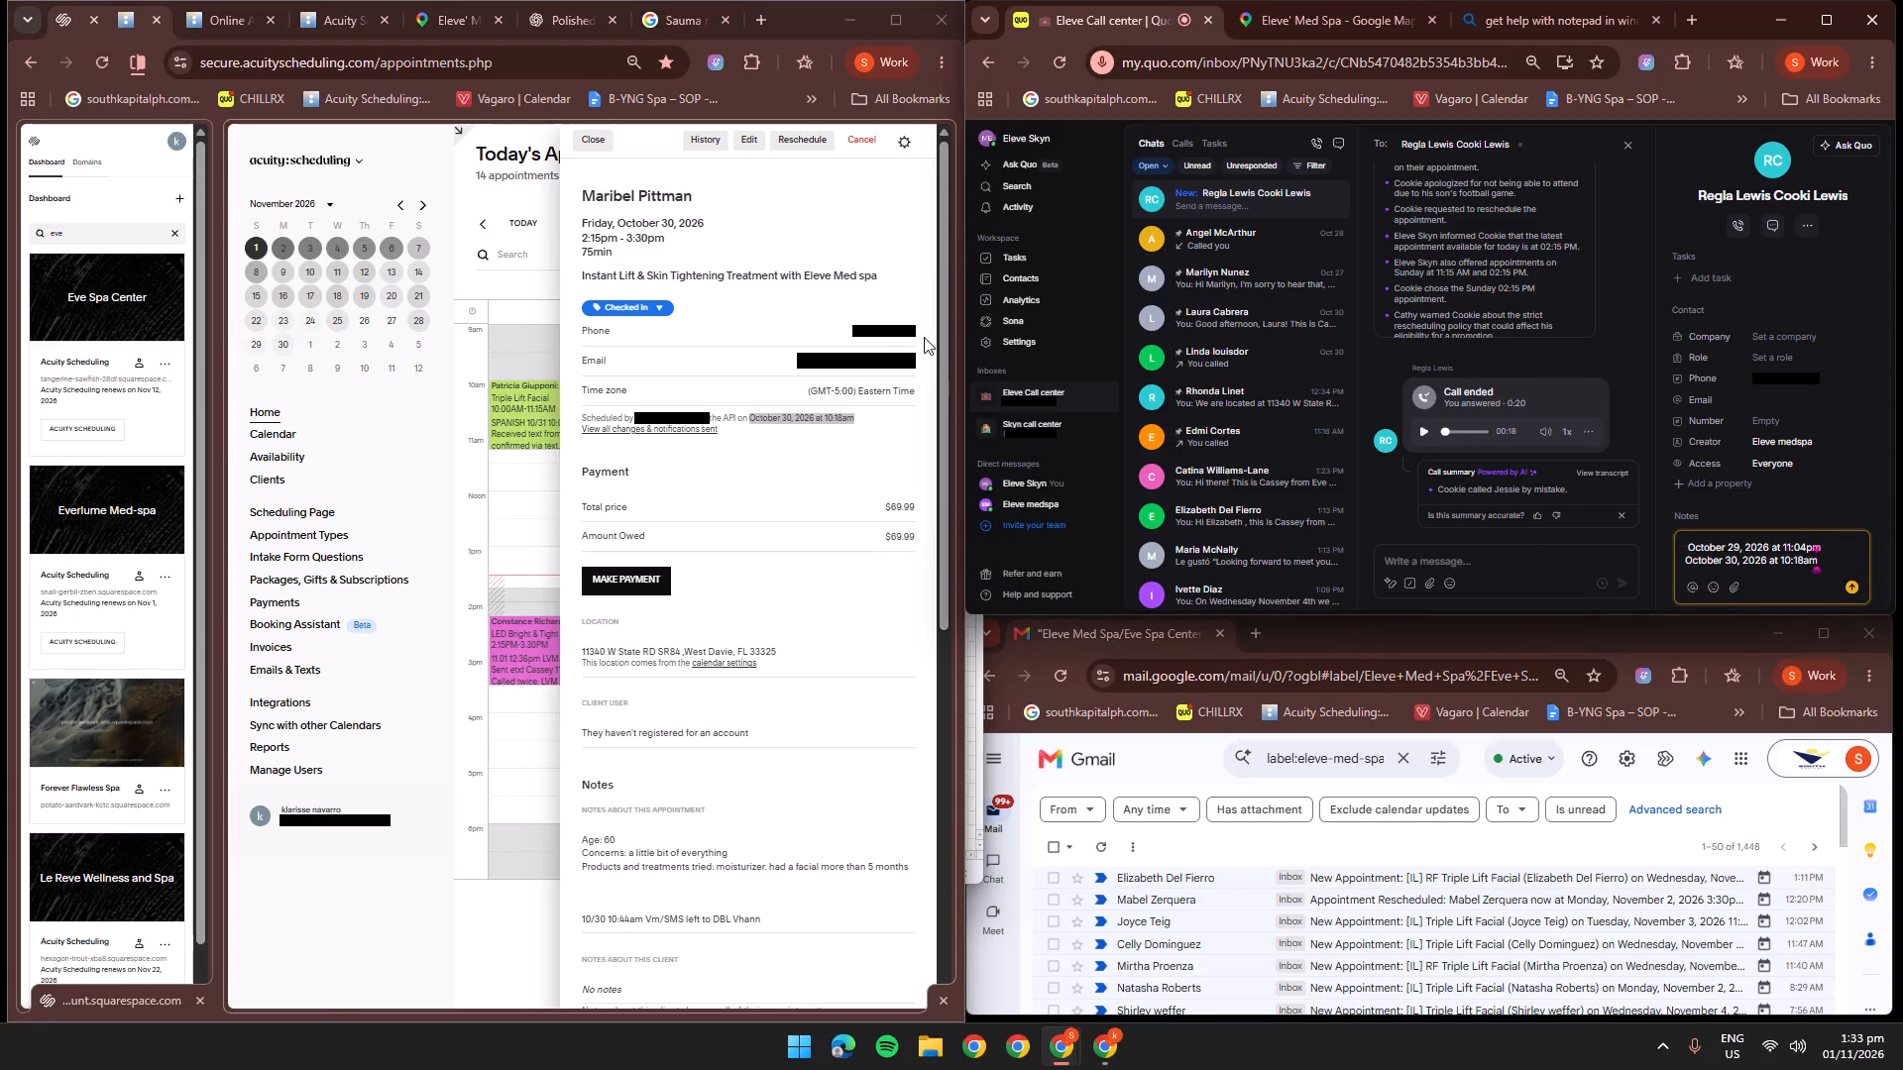
Look up the client's copied phone number in Quo, open her conversation, and read the call summaries and text messages.
{"action": "left_click_drag", "start_coordinate": [912, 333], "coordinate": [830, 326]}
{"action": "left_click_drag", "start_coordinate": [928, 332], "coordinate": [828, 333], "text": "ctrl"}
{"action": "key", "text": "ctrl+c"}
{"action": "key", "text": "ctrl+c"}
{"action": "left_click", "coordinate": [1487, 135]}
{"action": "key", "text": "ctrl+v"}
{"action": "left_click", "coordinate": [1611, 266]}
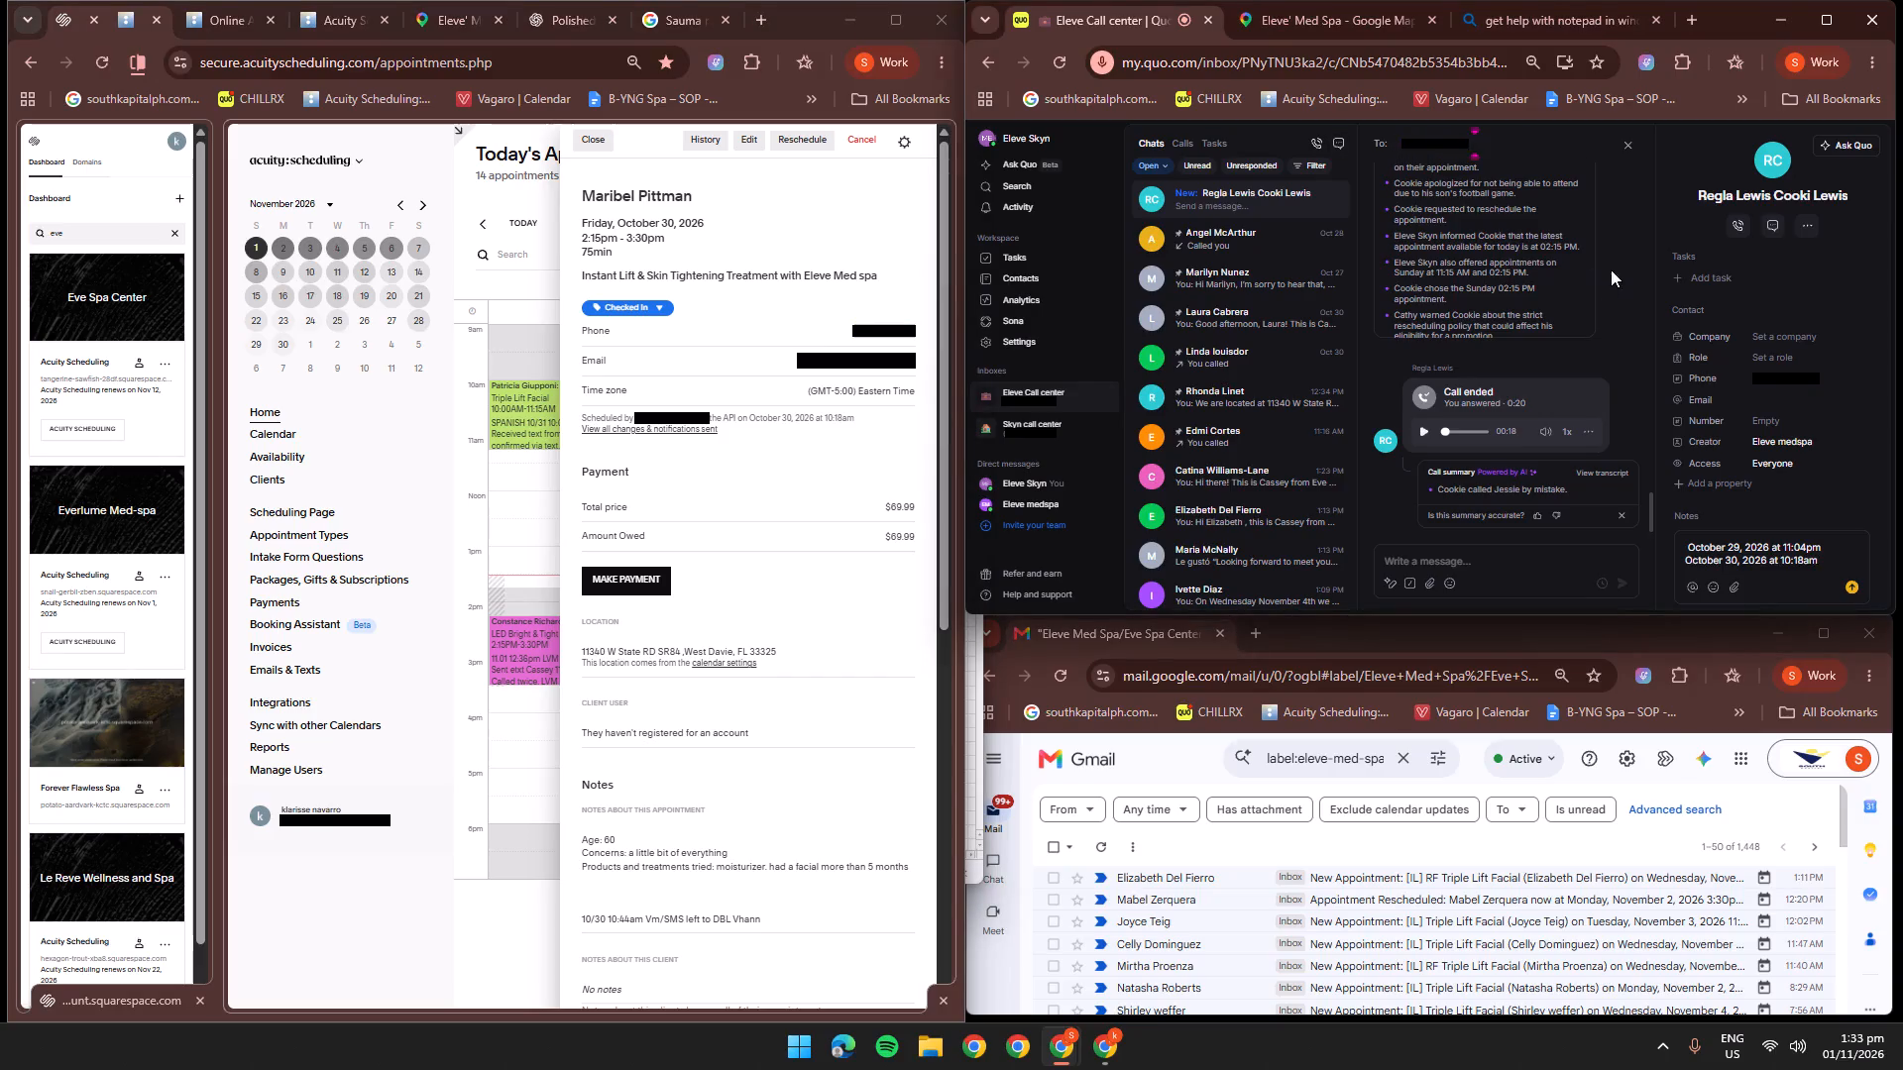
{"action": "scroll", "coordinate": [1577, 420], "scroll_direction": "up", "scroll_amount": 2}
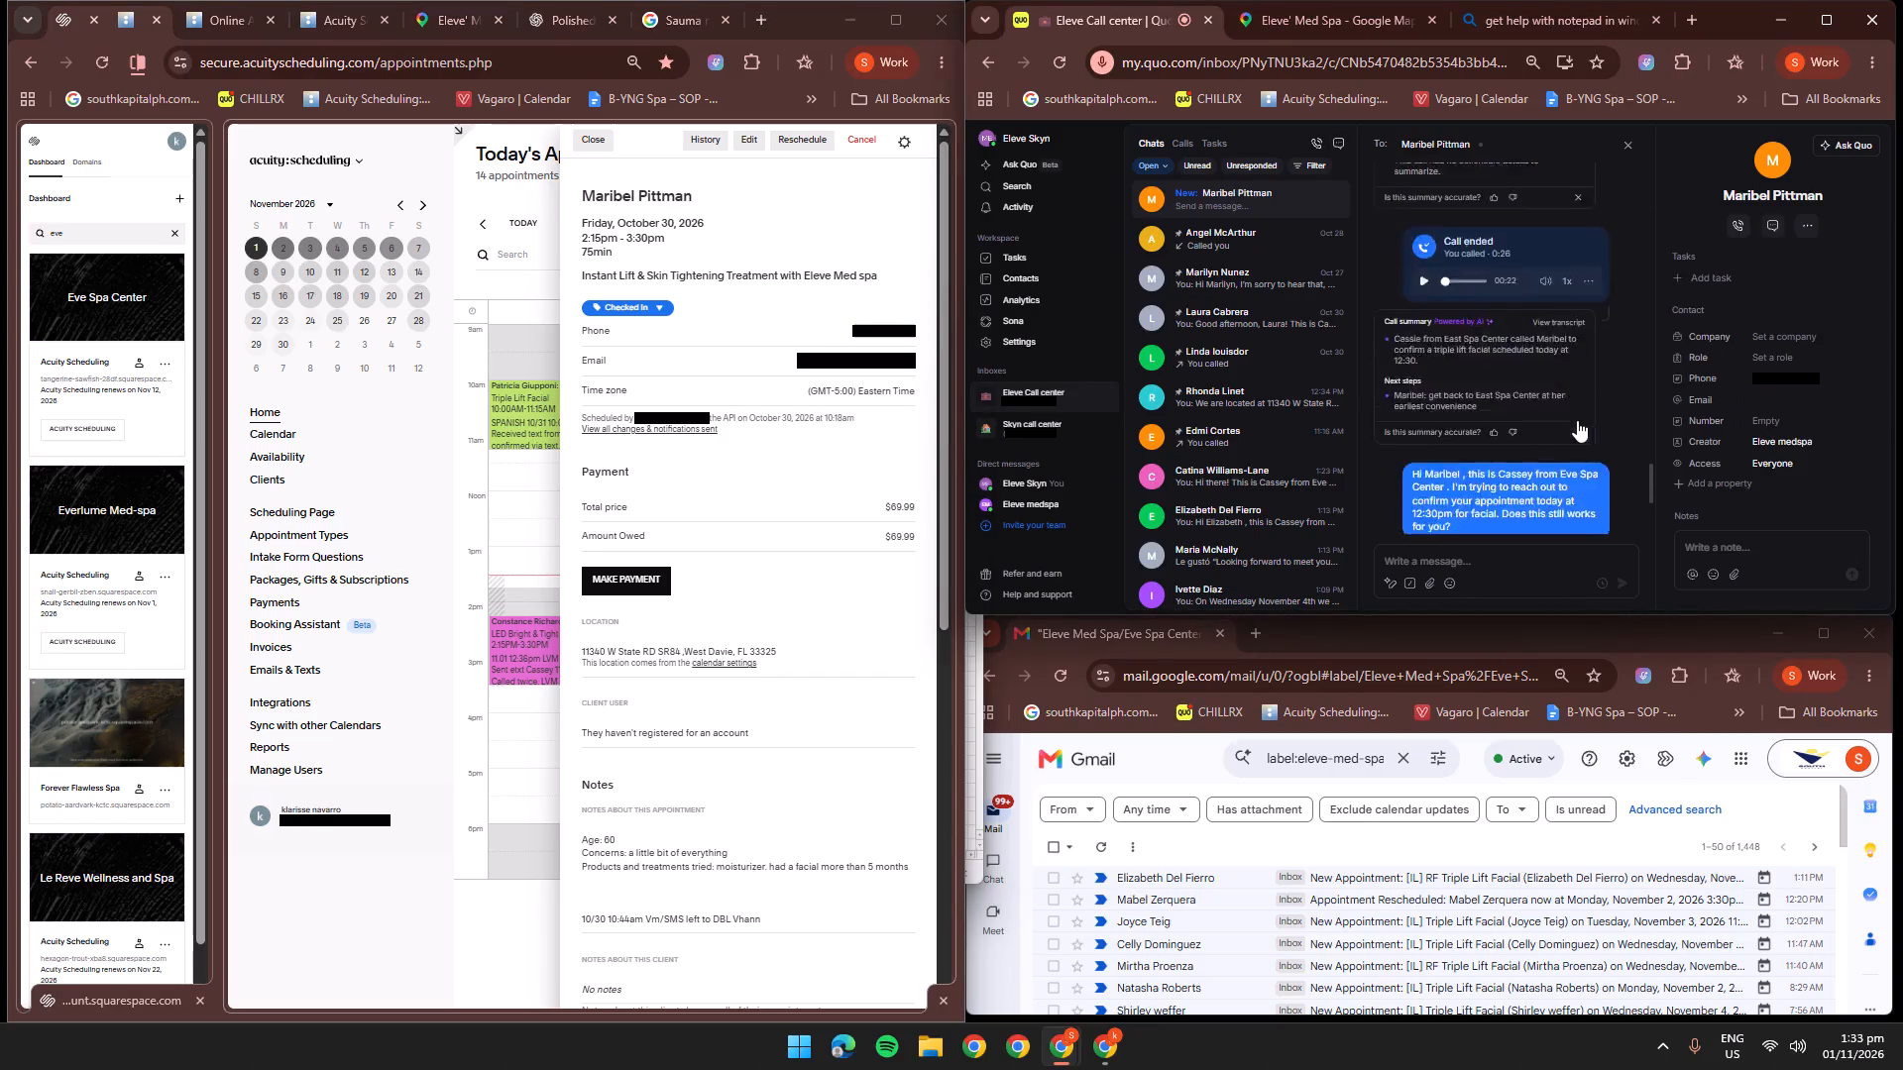
{"action": "scroll", "coordinate": [1577, 420], "scroll_direction": "up", "scroll_amount": 1}
{"action": "scroll", "coordinate": [1577, 420], "scroll_direction": "down", "scroll_amount": 7}
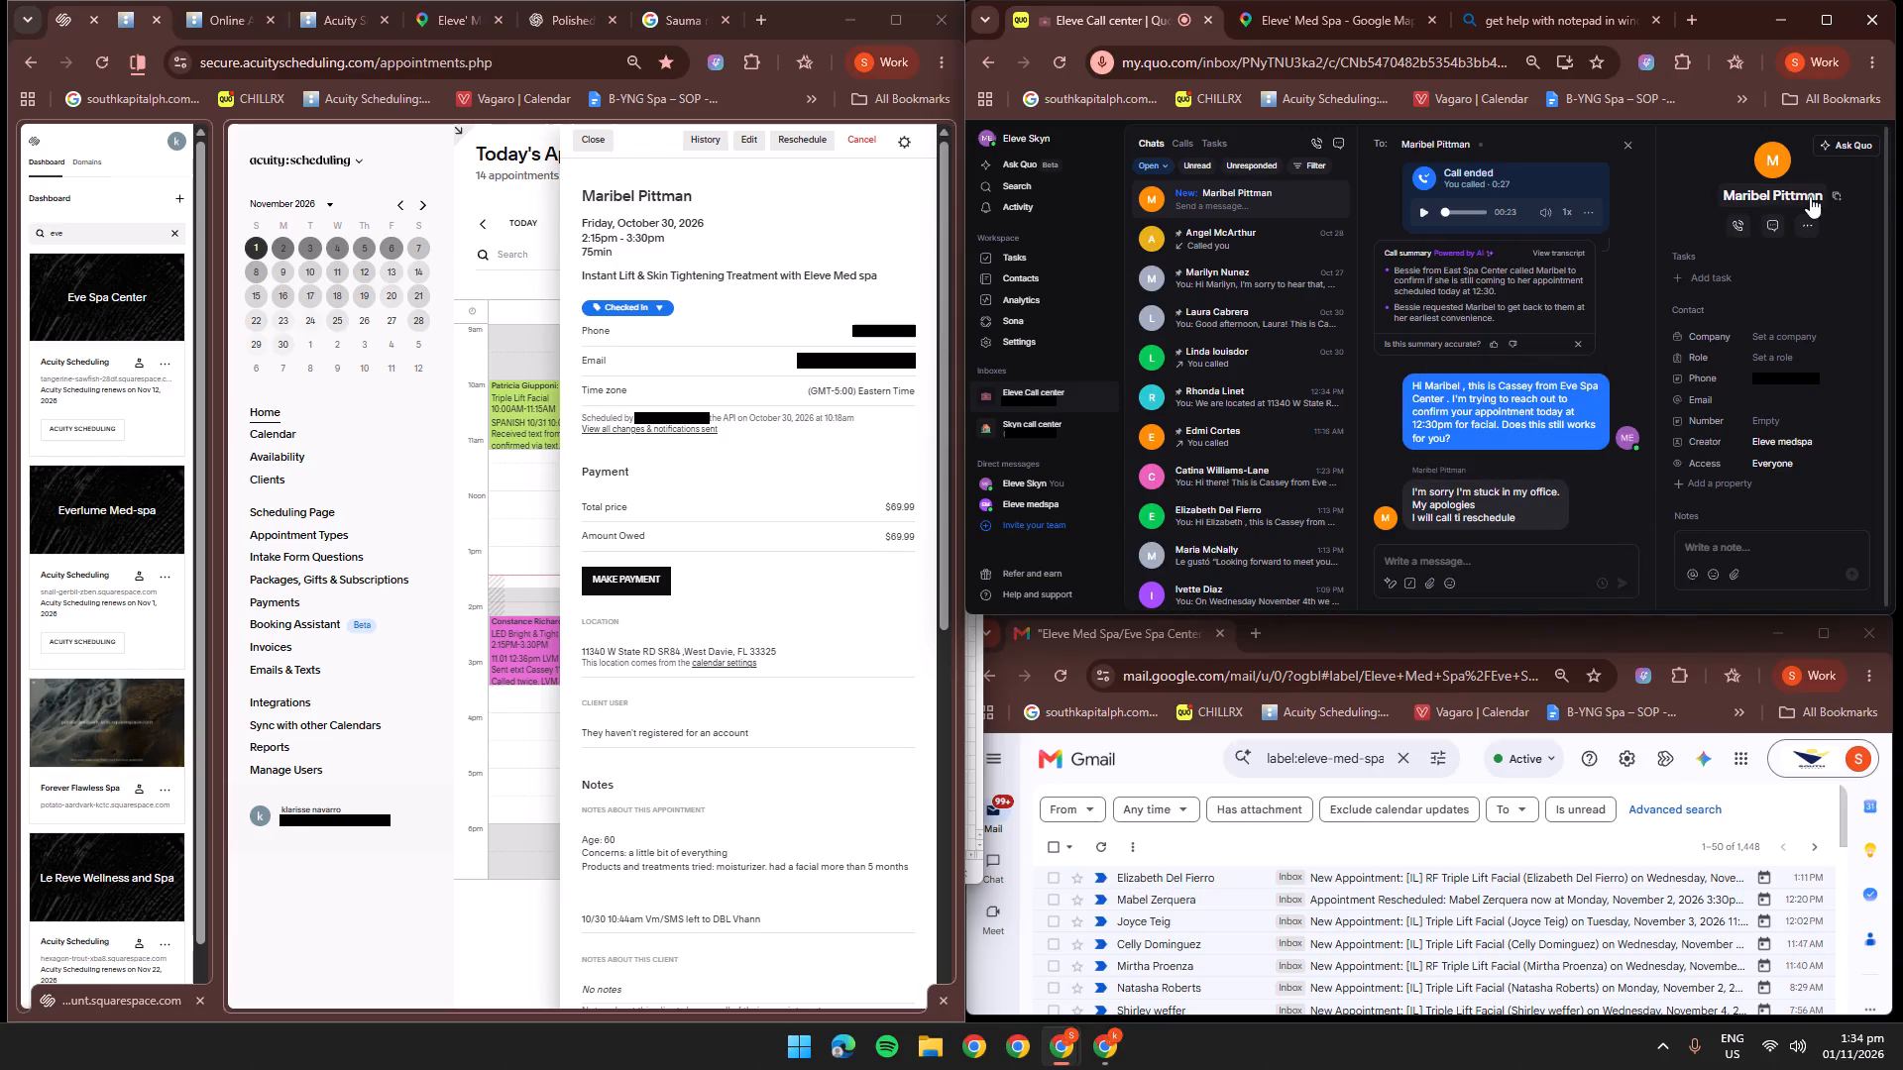
Search the calendar's clients by phone and by name for the banned duplicate record, and open its canceled October 30, 2026 appointment.
{"action": "left_click", "coordinate": [527, 254]}
{"action": "key", "text": "ctrl+v"}
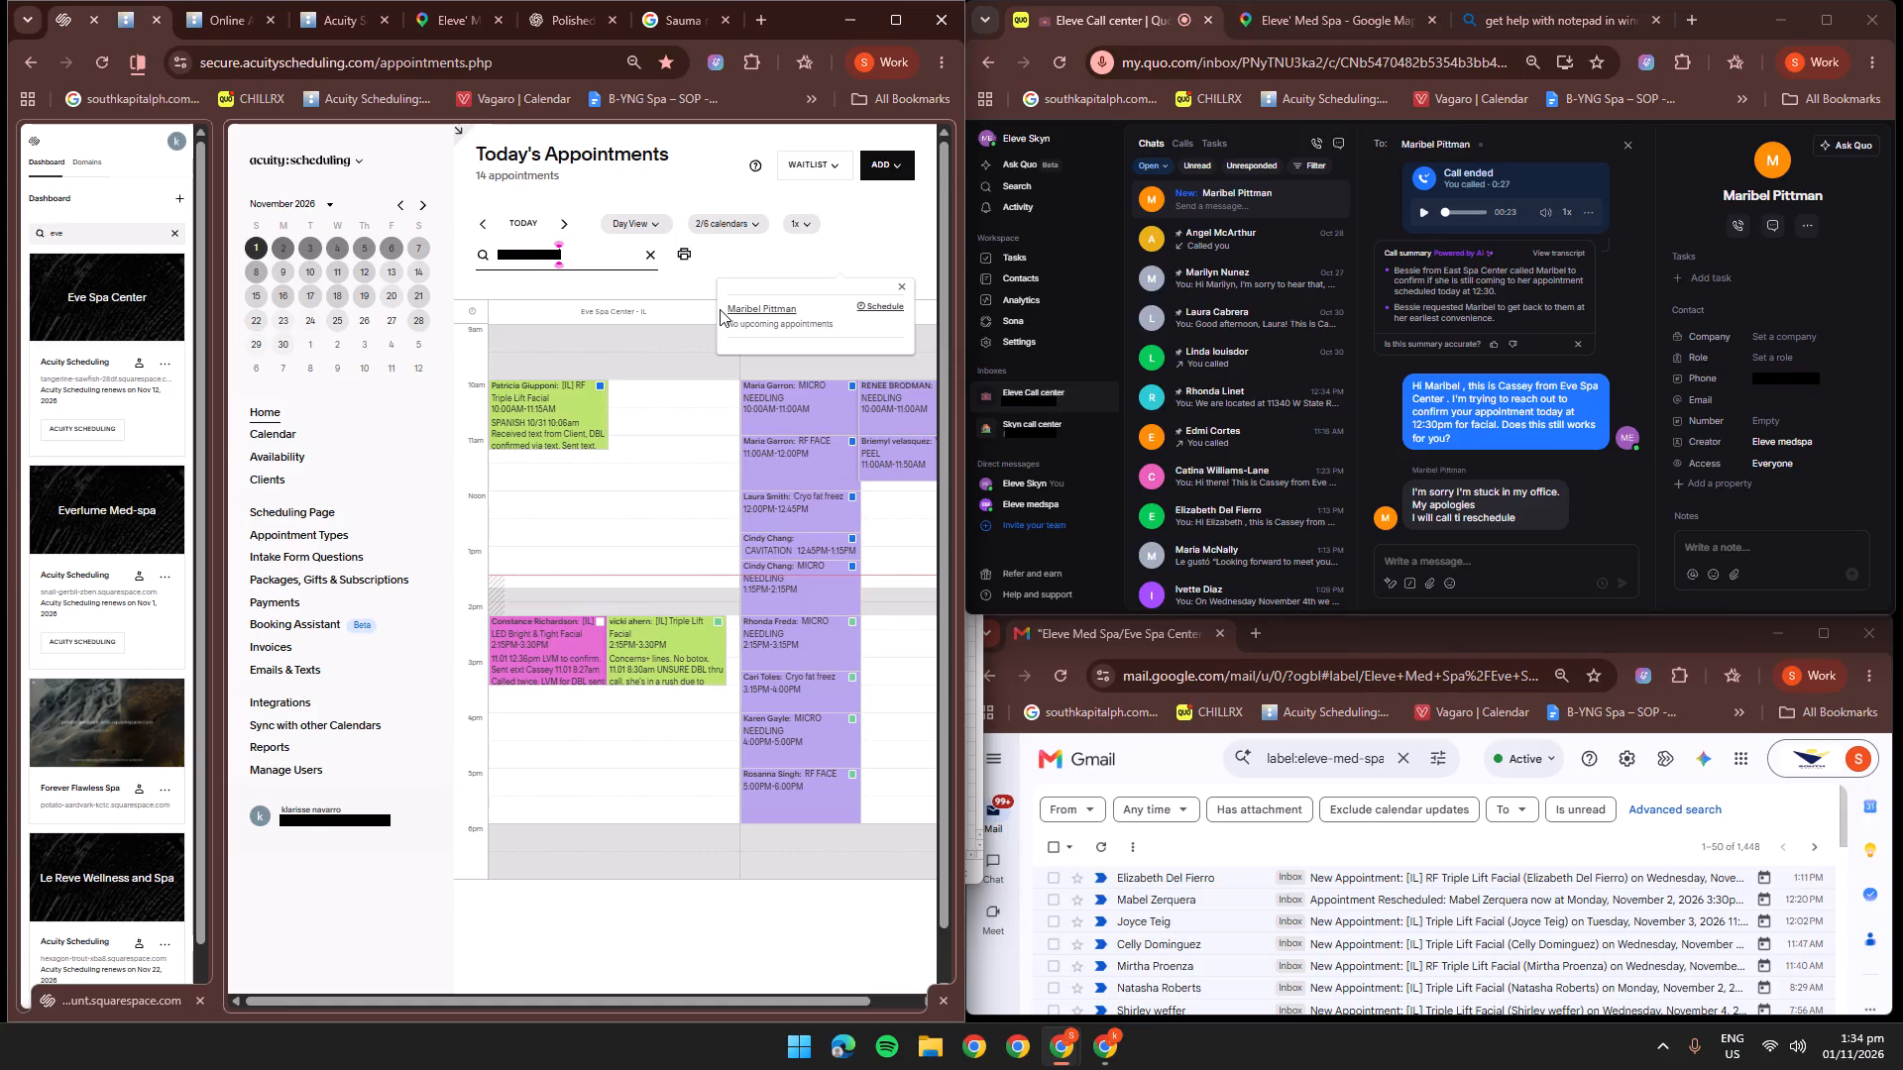
{"action": "key", "text": "ctrl+a"}
{"action": "key", "text": "ctrl+BackSpace"}
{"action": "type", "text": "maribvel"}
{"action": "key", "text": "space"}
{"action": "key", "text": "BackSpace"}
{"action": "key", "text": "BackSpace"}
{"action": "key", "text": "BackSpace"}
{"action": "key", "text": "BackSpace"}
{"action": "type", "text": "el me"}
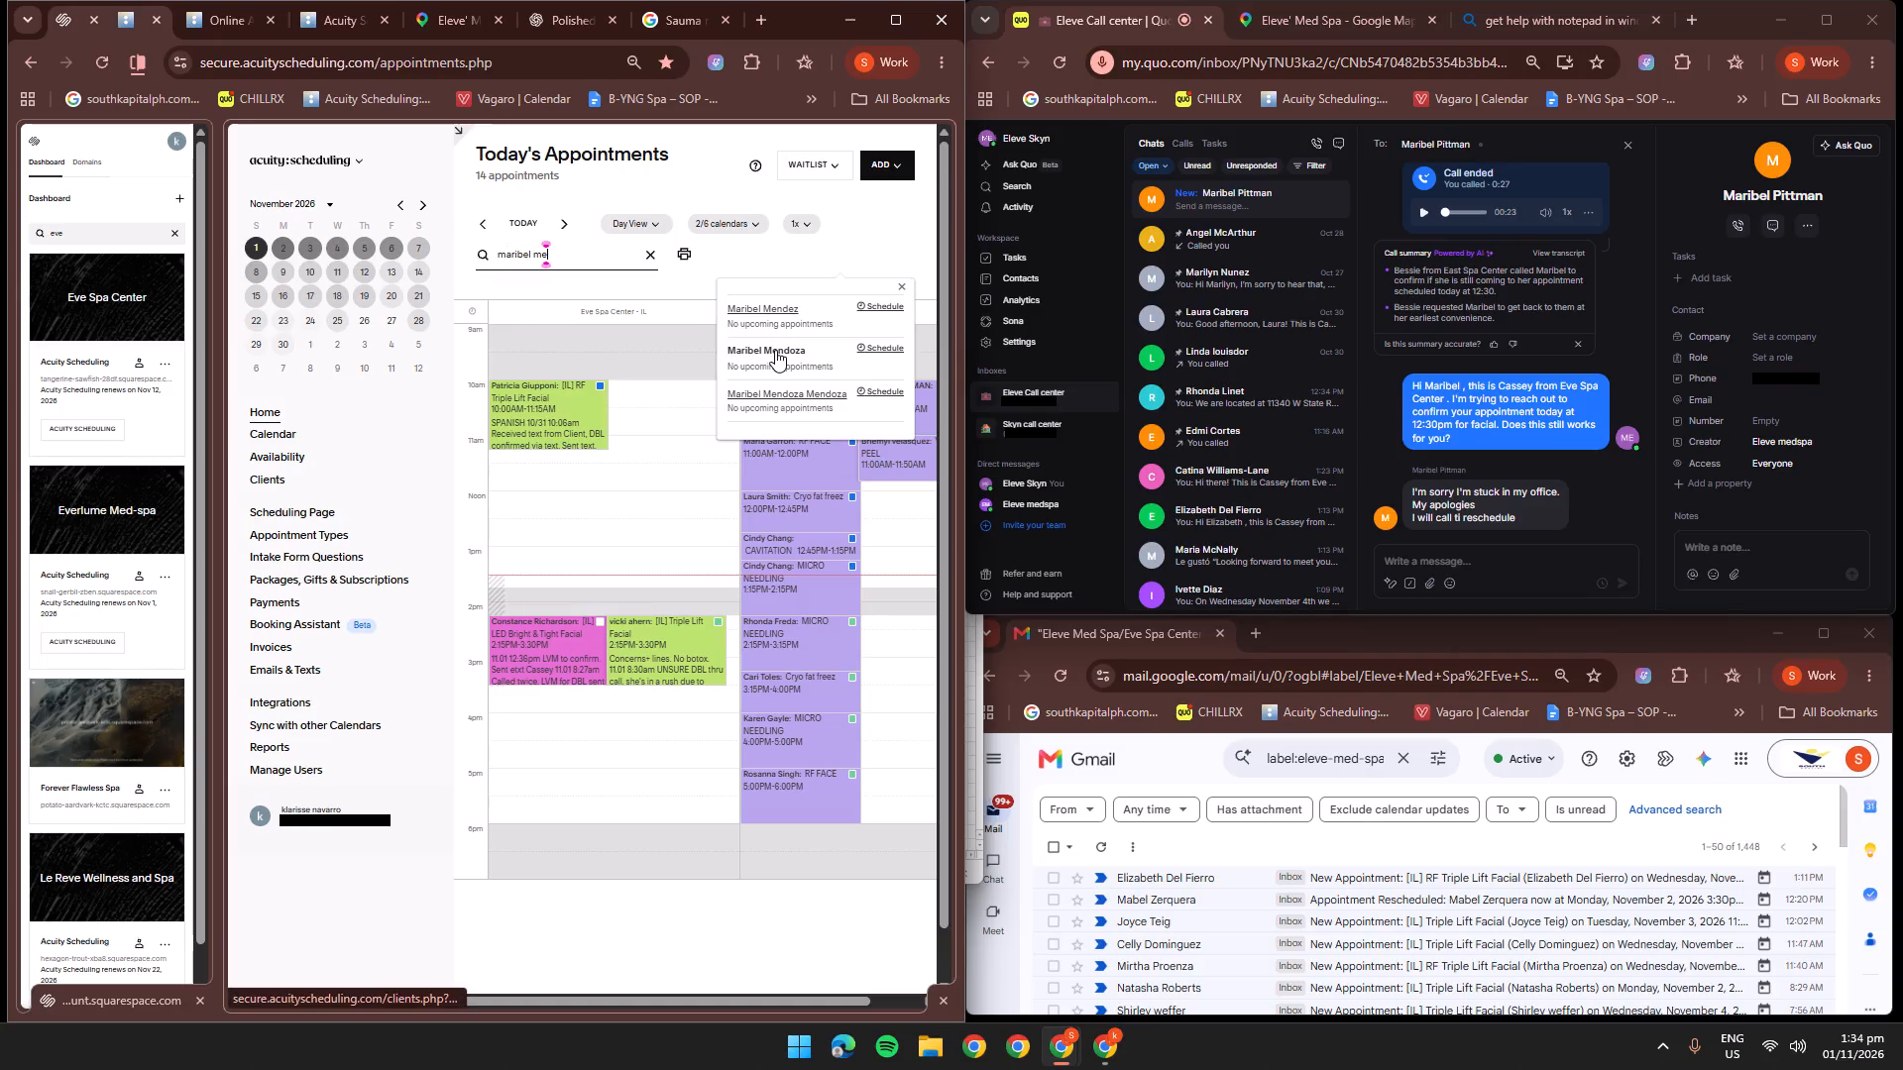
{"action": "left_click", "coordinate": [775, 350]}
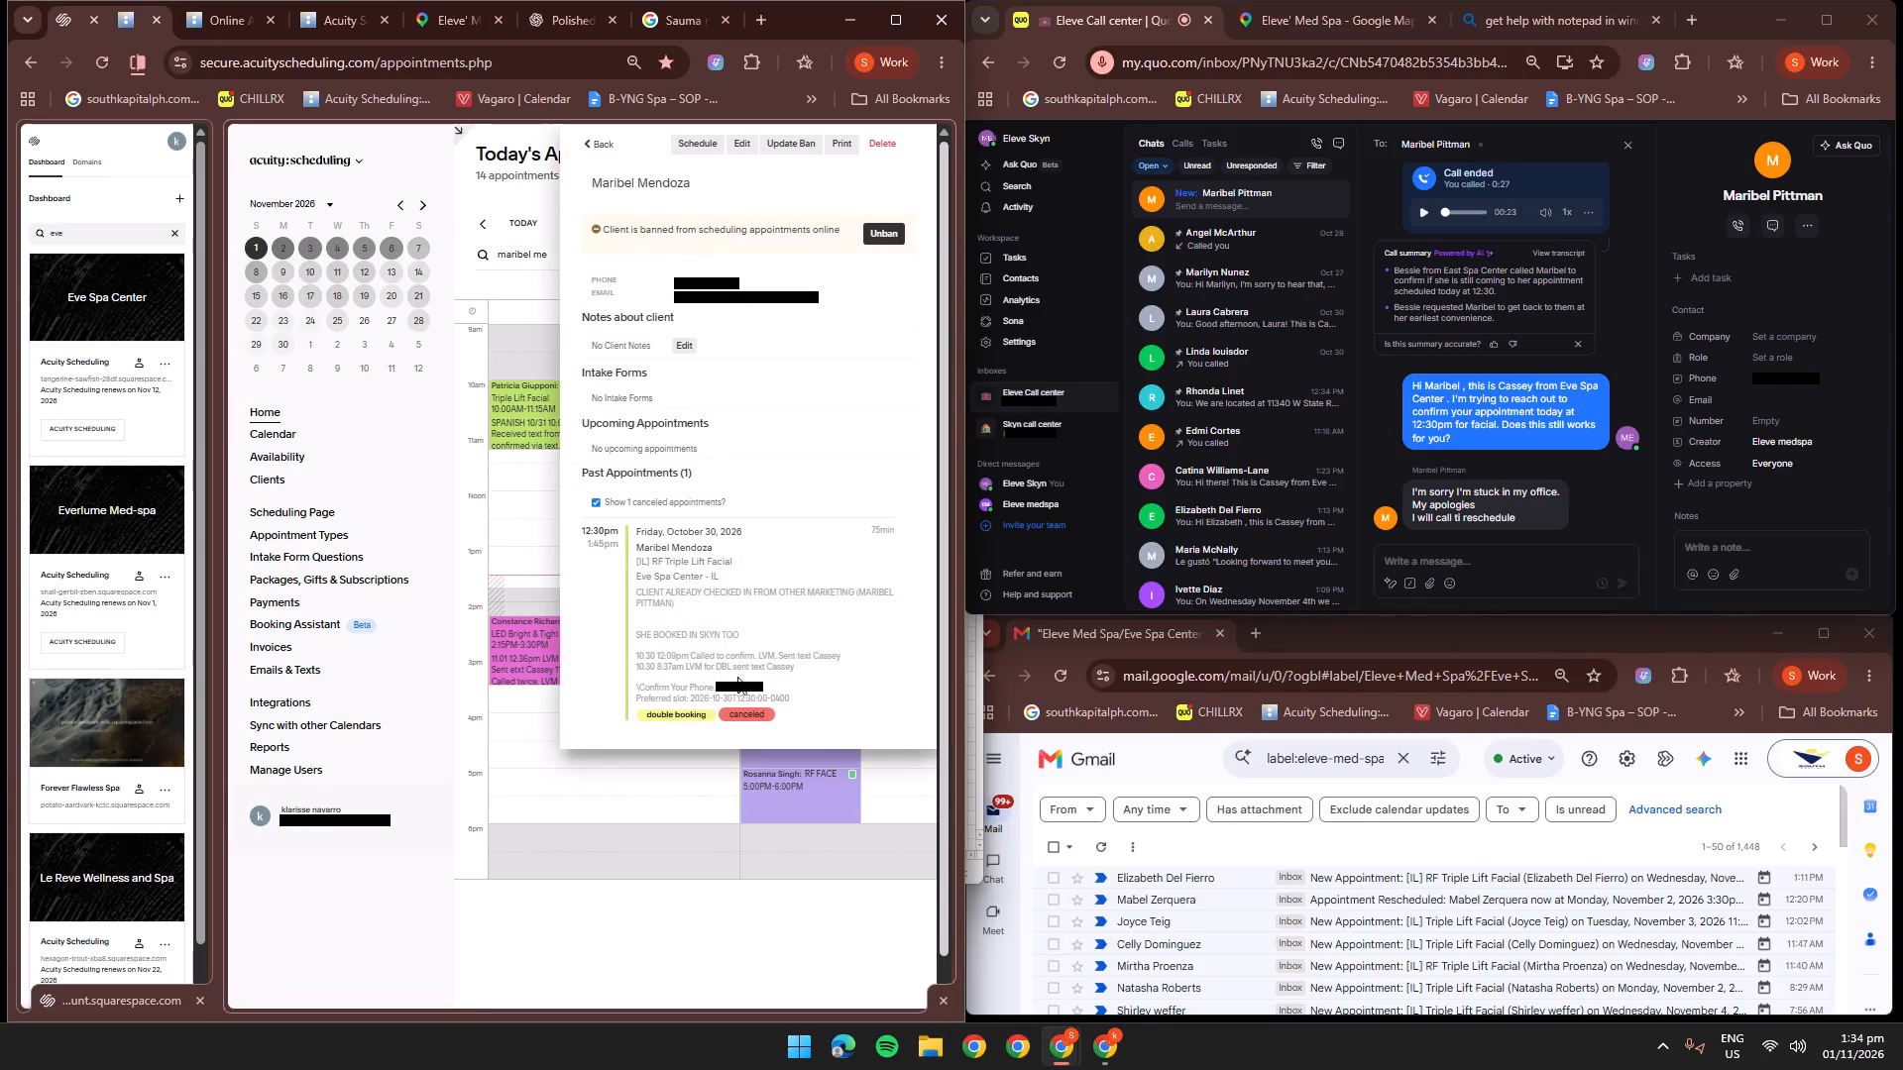
{"action": "left_click", "coordinate": [697, 536]}
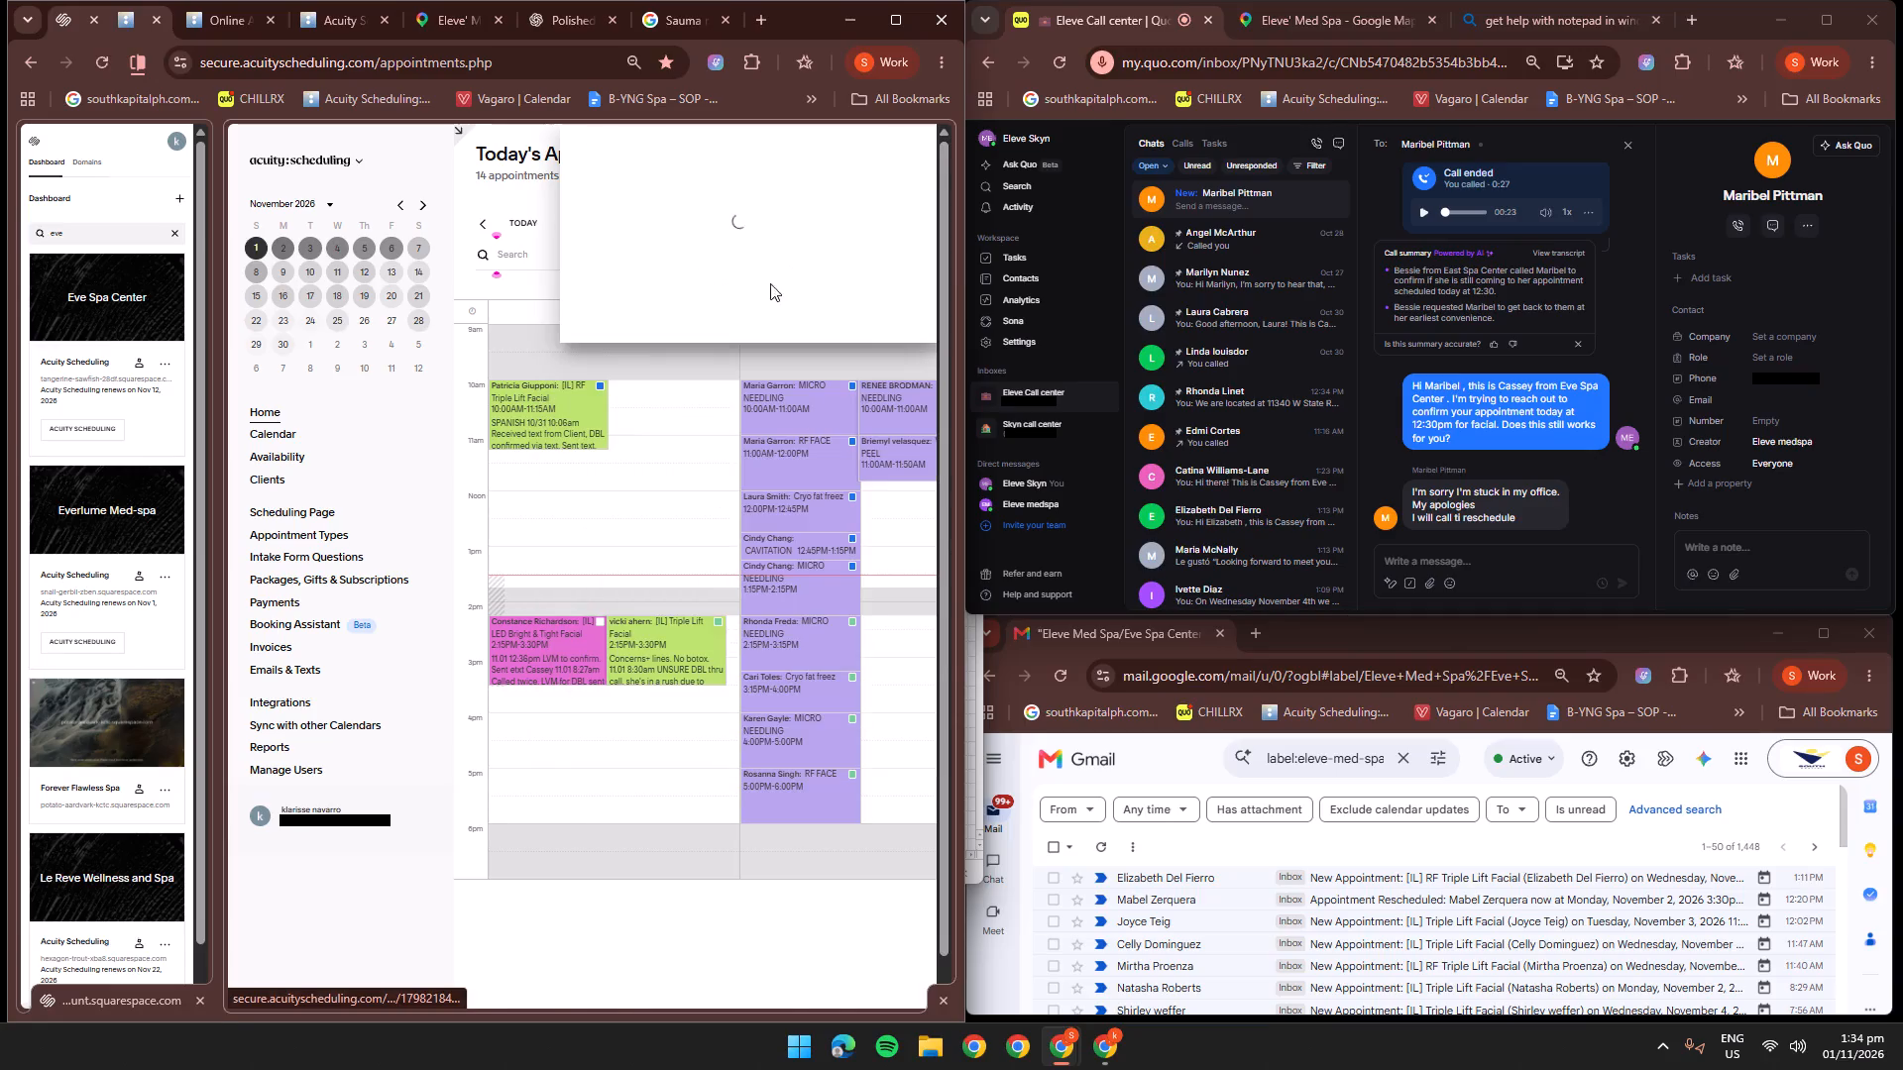
Add "10.30 12:15pm Cancelled via text due to schedule conflict. Cassey" above the other call entries in the canceled duplicate appointment's notes and save.
{"action": "scroll", "coordinate": [694, 792], "scroll_direction": "down", "scroll_amount": 2}
{"action": "scroll", "coordinate": [1487, 371], "scroll_direction": "up", "scroll_amount": 1}
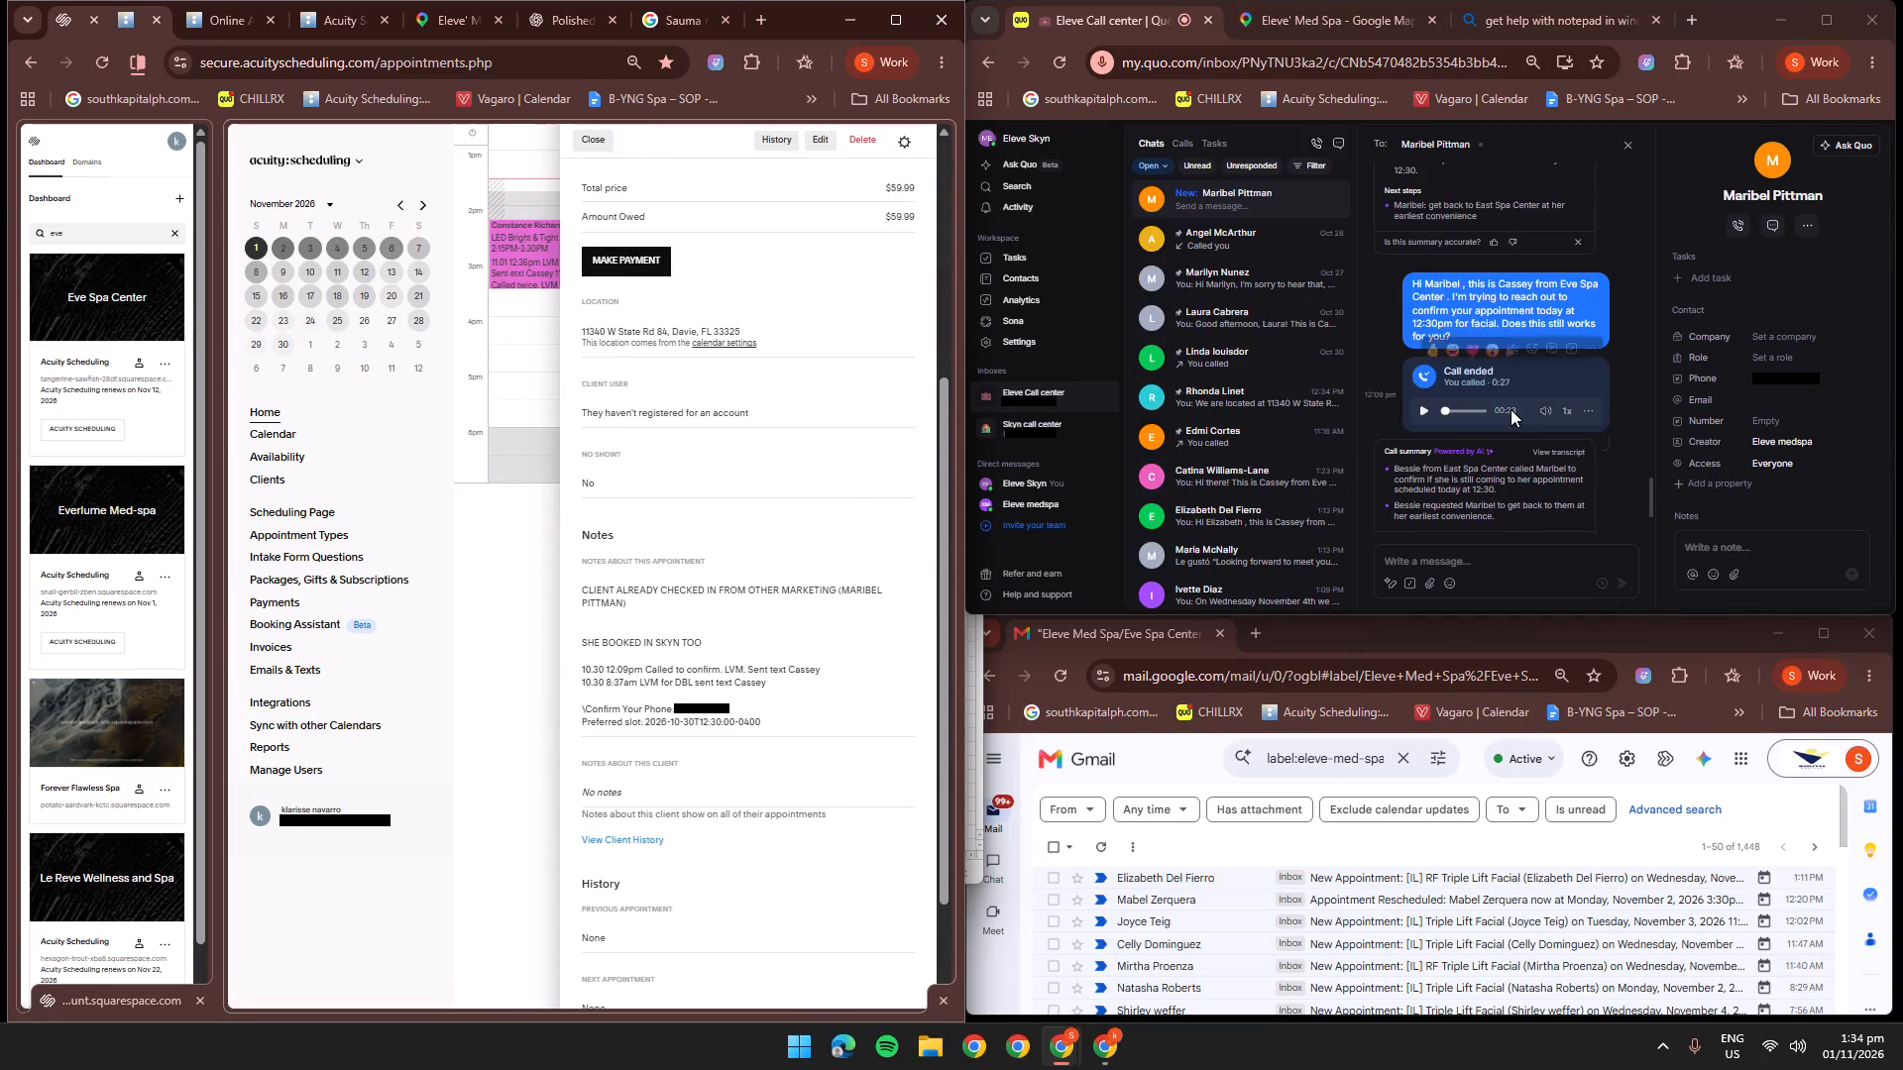
{"action": "scroll", "coordinate": [1503, 357], "scroll_direction": "up", "scroll_amount": 3}
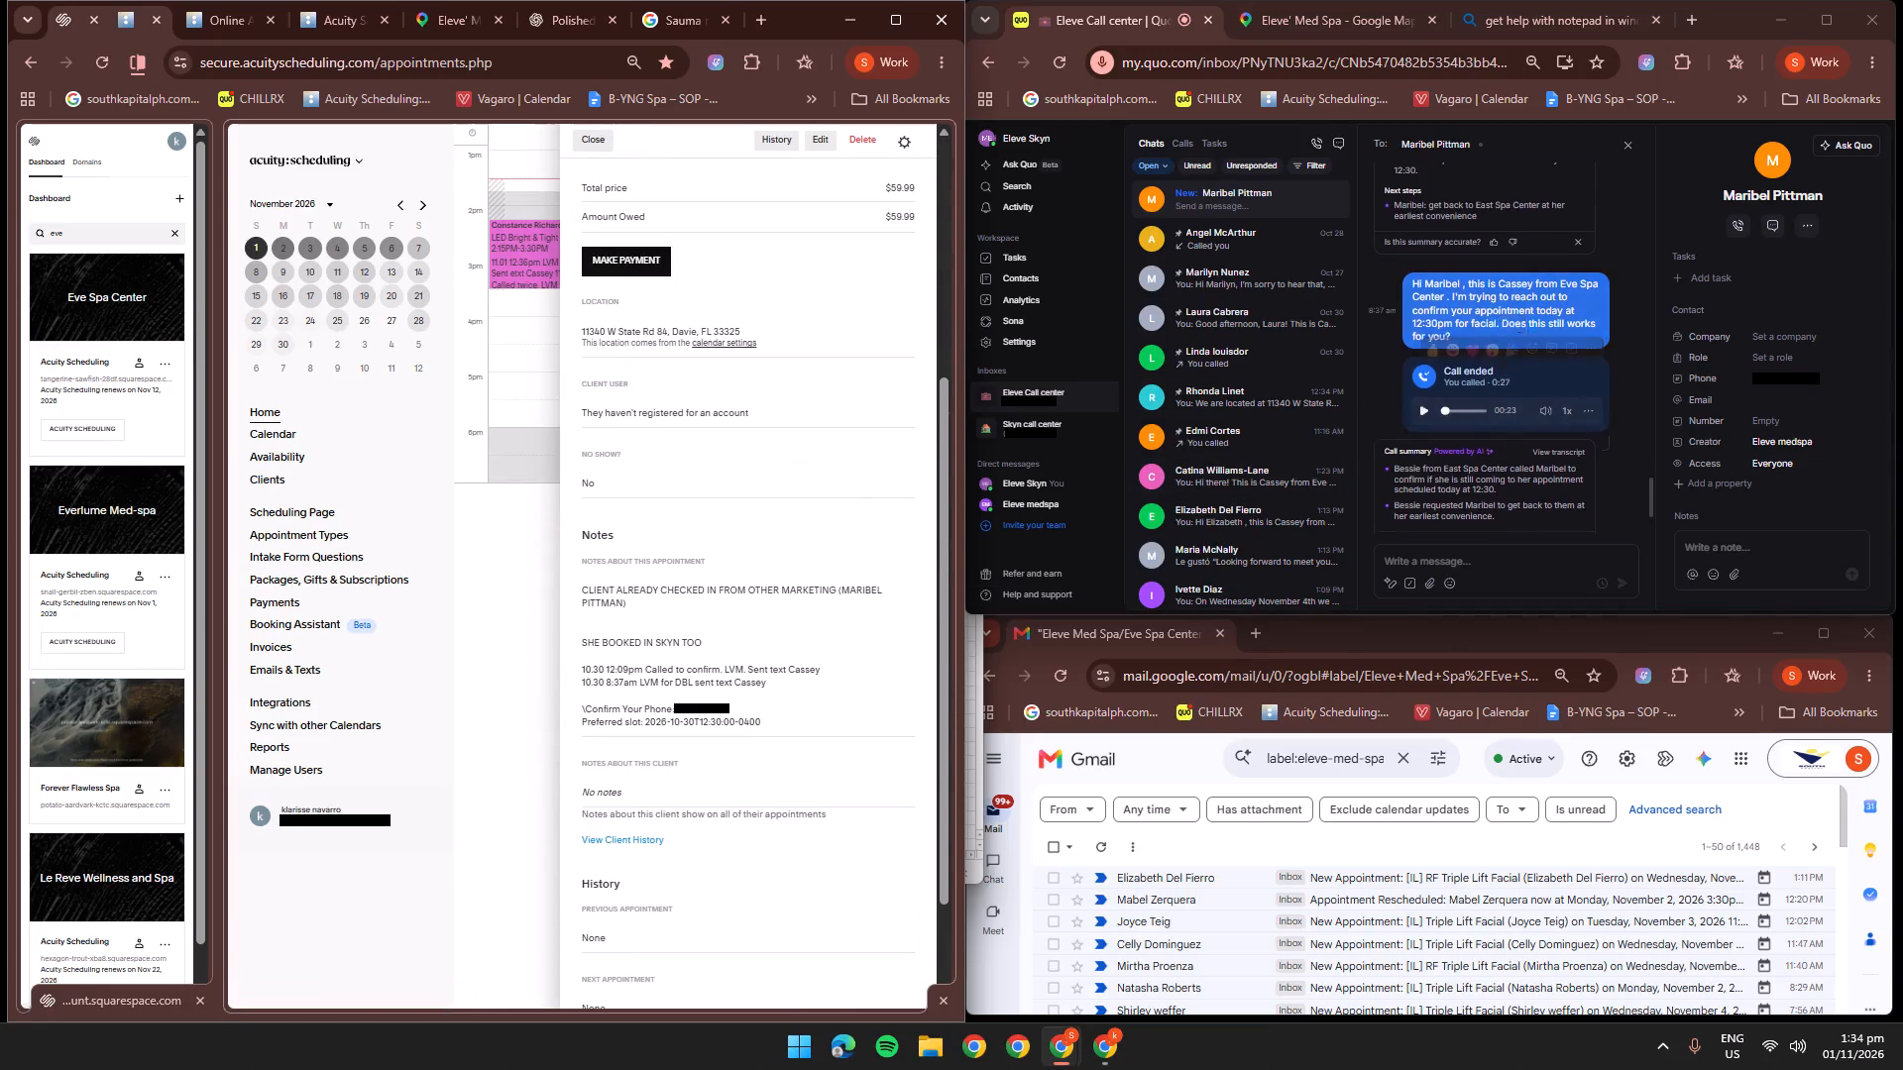
{"action": "scroll", "coordinate": [1615, 397], "scroll_direction": "up", "scroll_amount": 2}
{"action": "scroll", "coordinate": [1615, 397], "scroll_direction": "down", "scroll_amount": 7}
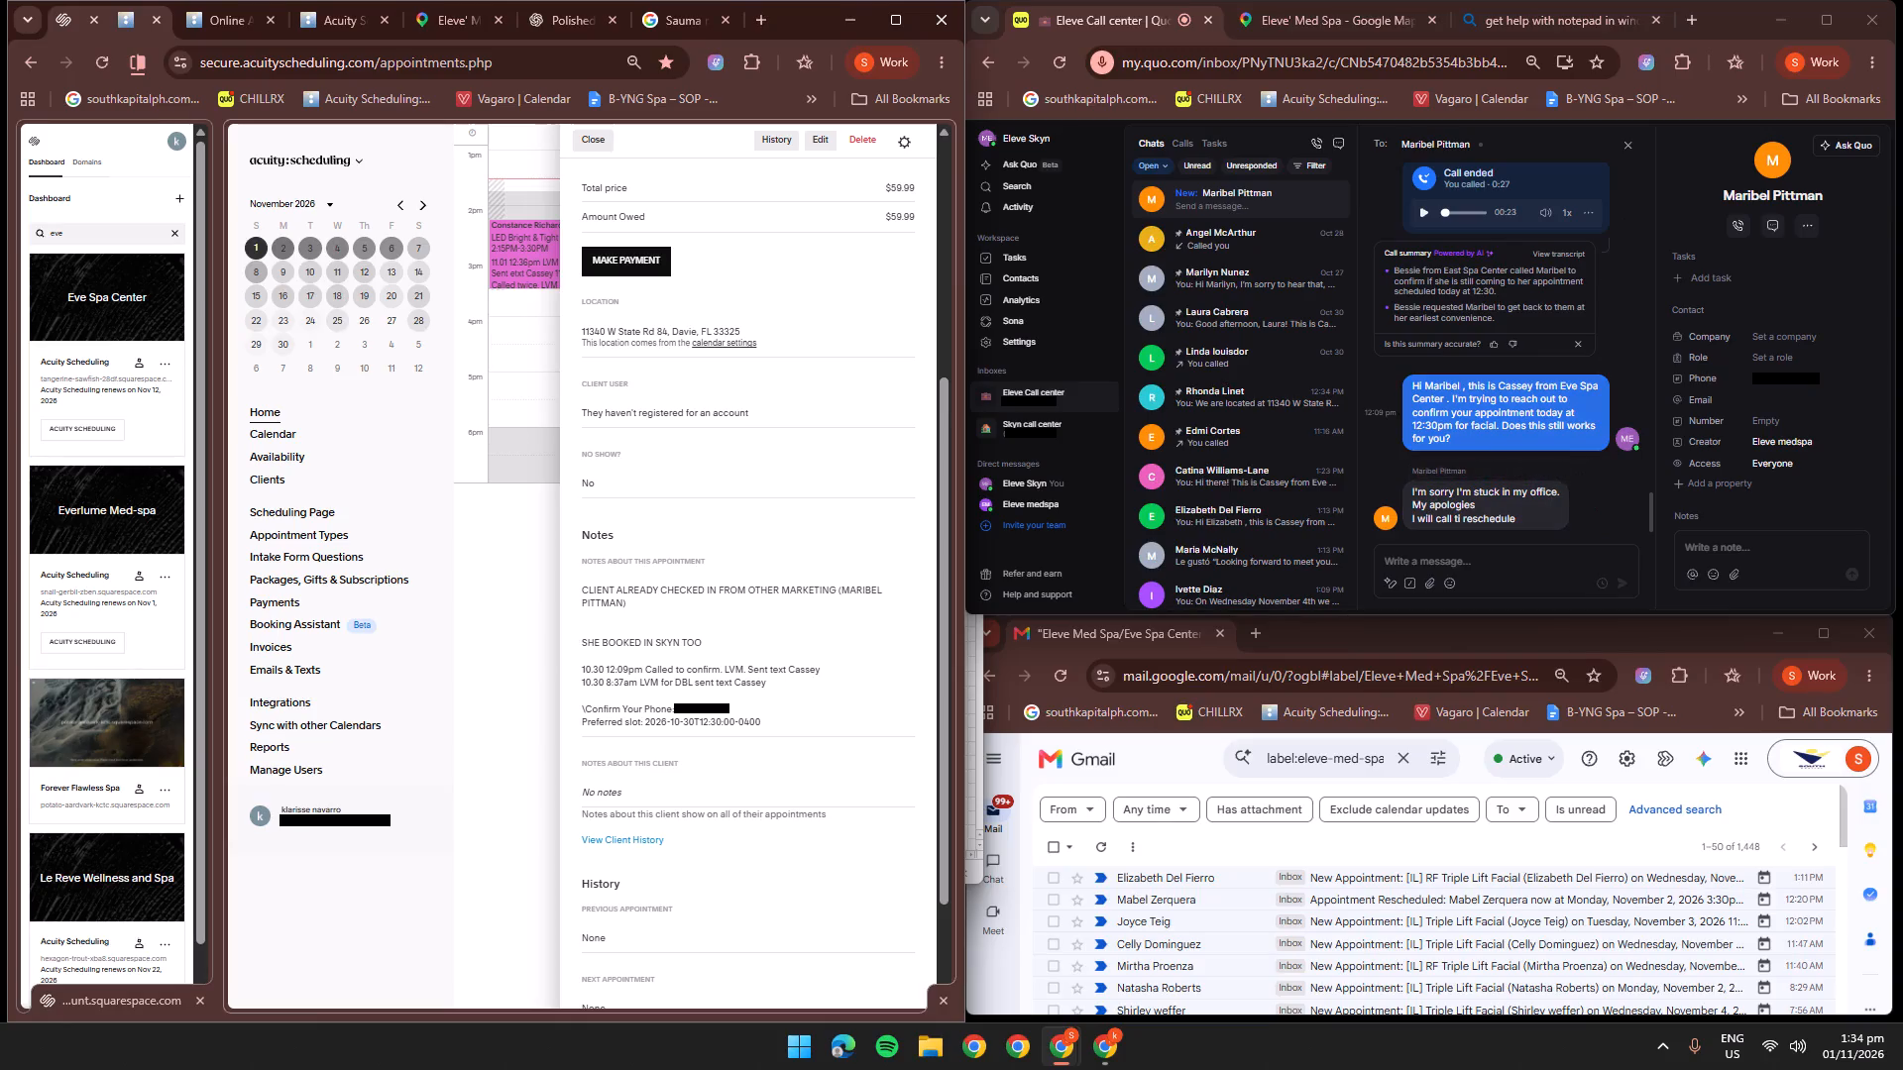
{"action": "left_click", "coordinate": [787, 679]}
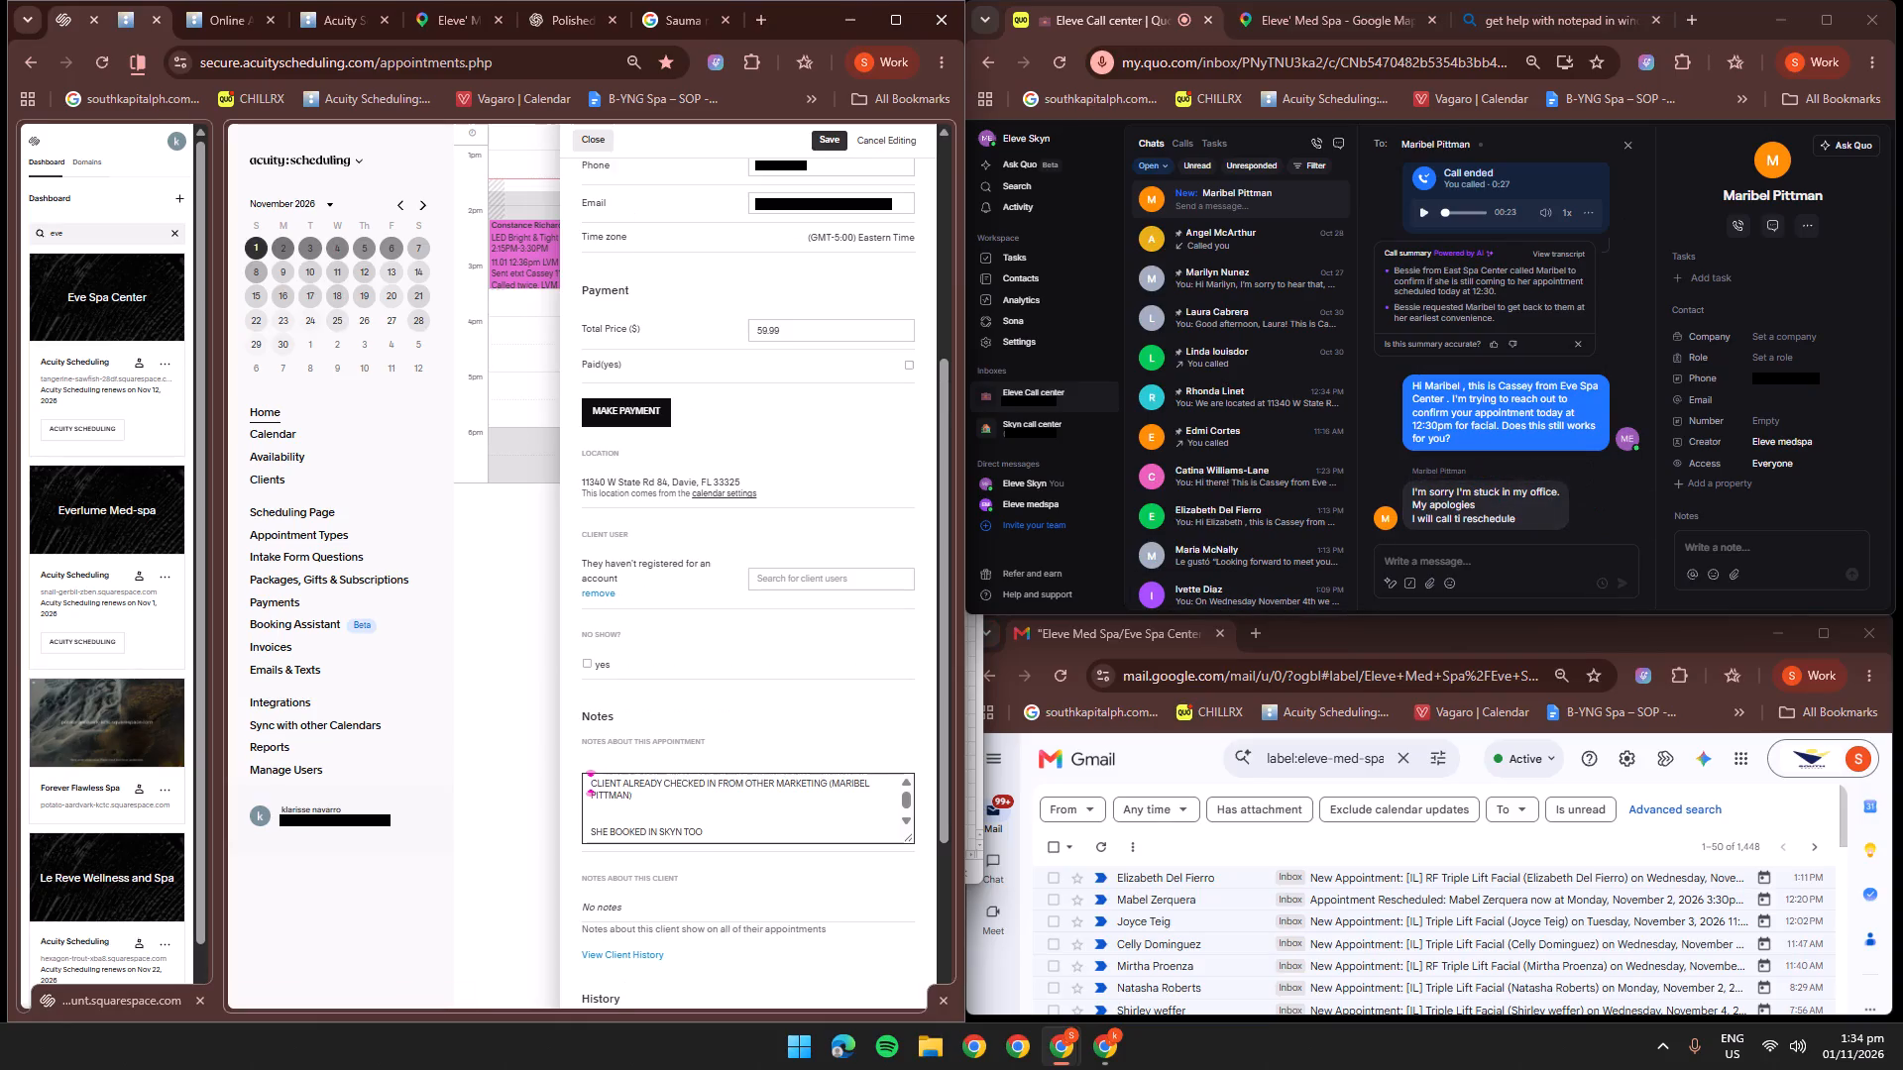
{"action": "scroll", "coordinate": [701, 824], "scroll_direction": "down", "scroll_amount": 2}
{"action": "left_click", "coordinate": [734, 782]}
{"action": "scroll", "coordinate": [653, 803], "scroll_direction": "up", "scroll_amount": 1}
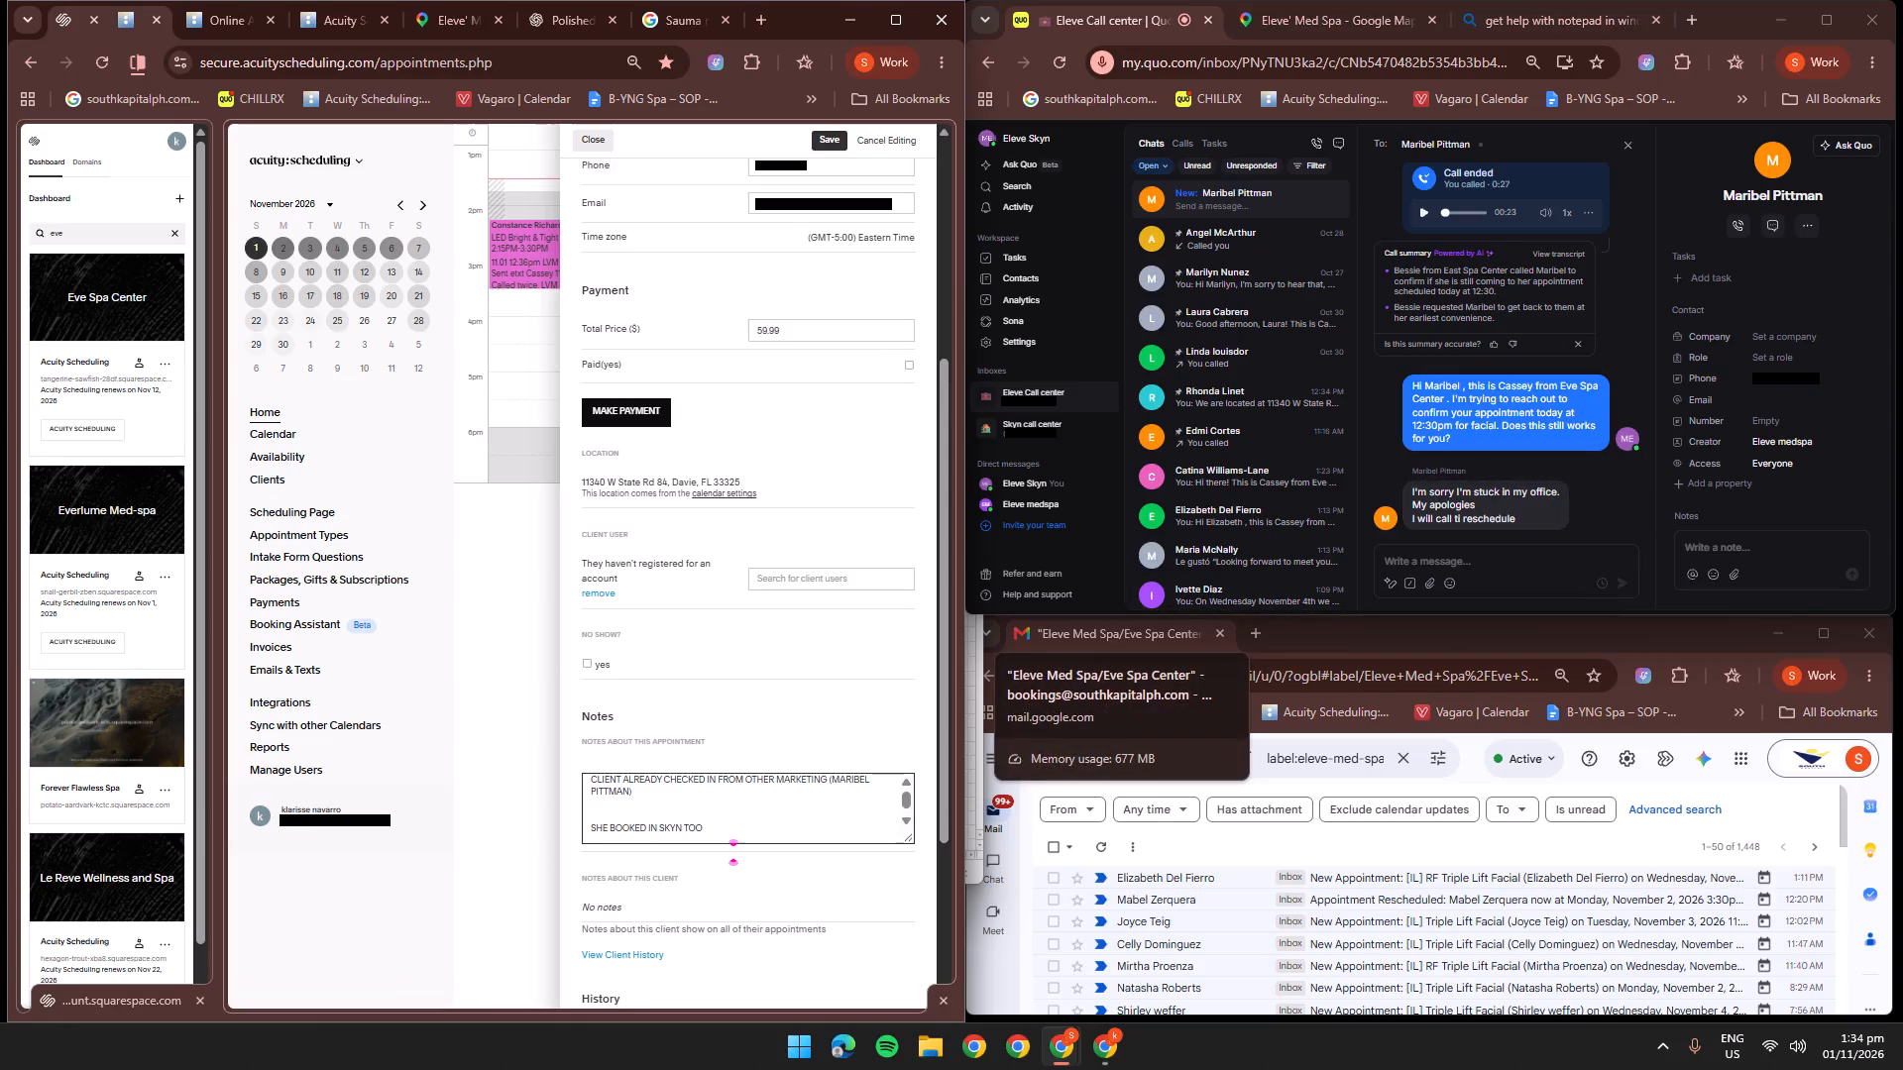
{"action": "scroll", "coordinate": [785, 816], "scroll_direction": "down", "scroll_amount": 1}
{"action": "left_click", "coordinate": [823, 800]}
{"action": "left_click", "coordinate": [737, 780]}
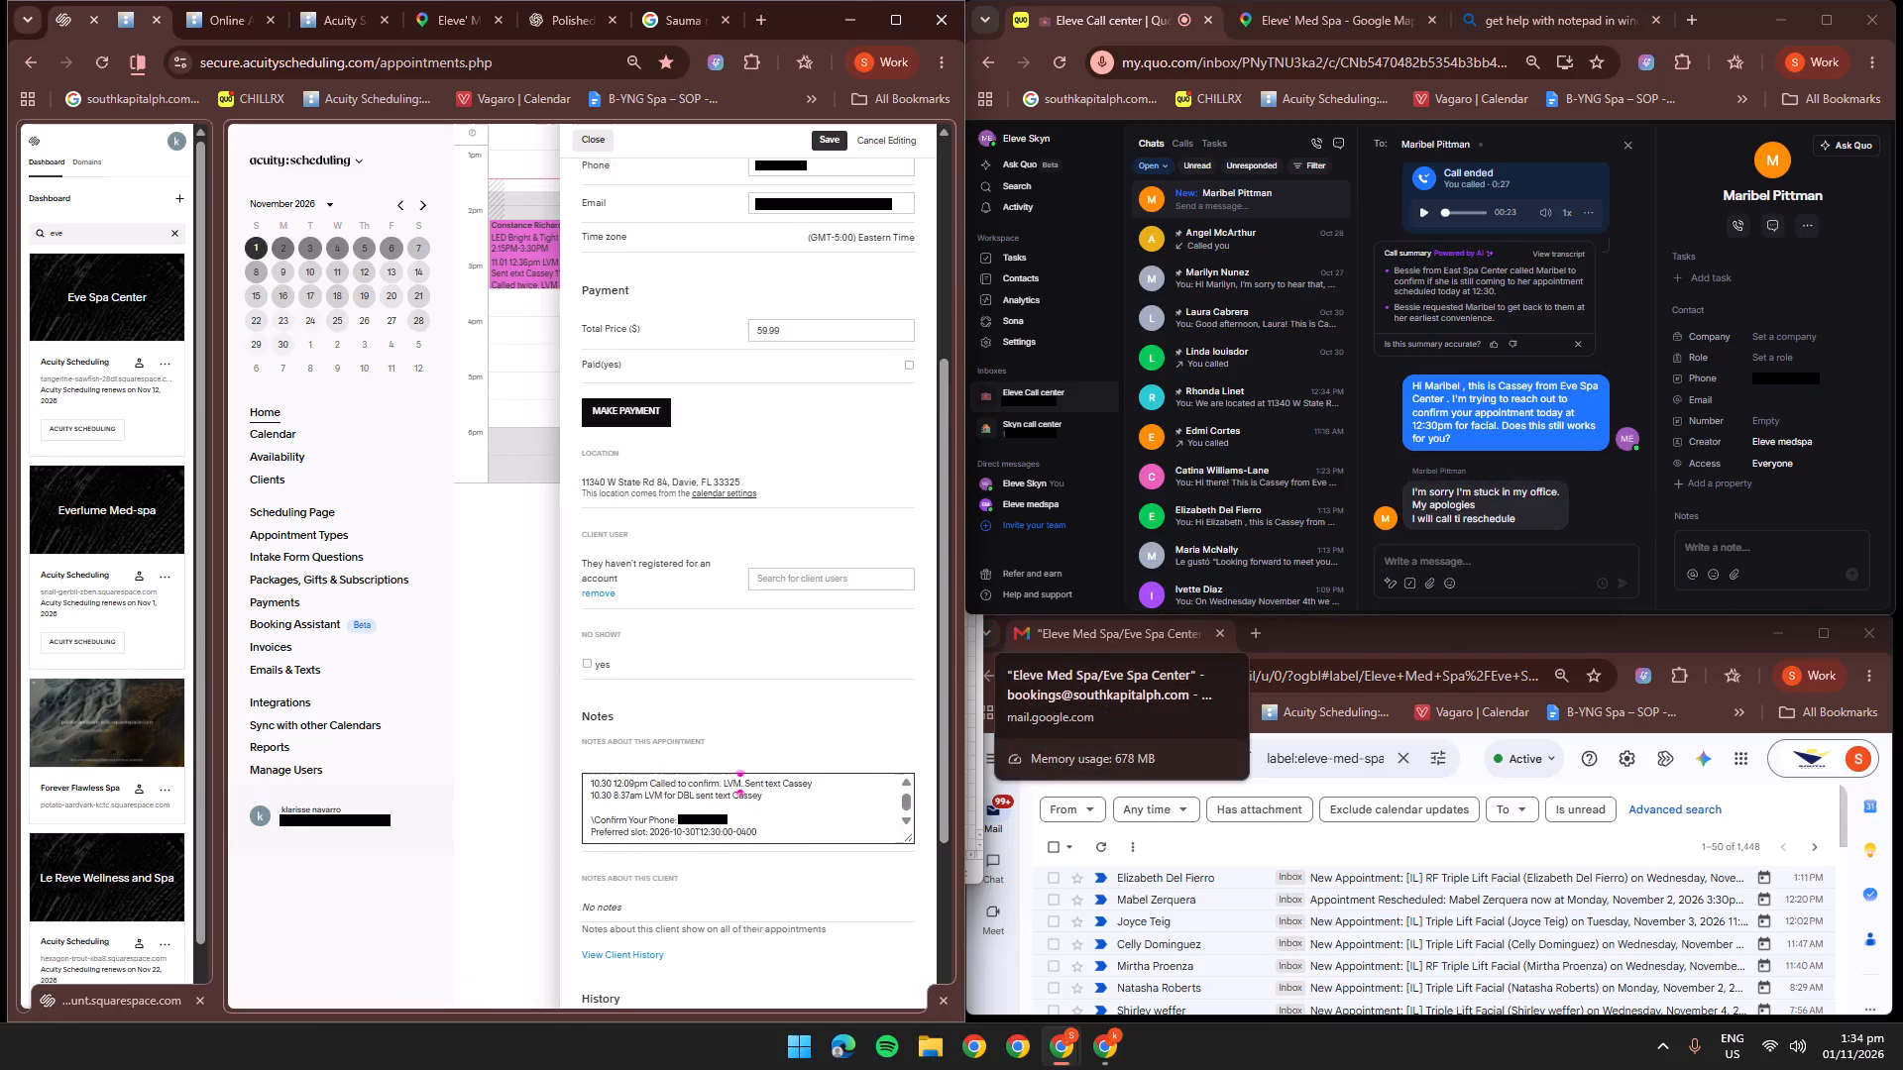
{"action": "left_click", "coordinate": [678, 779]}
{"action": "left_click", "coordinate": [822, 780]}
{"action": "key", "text": "Up"}
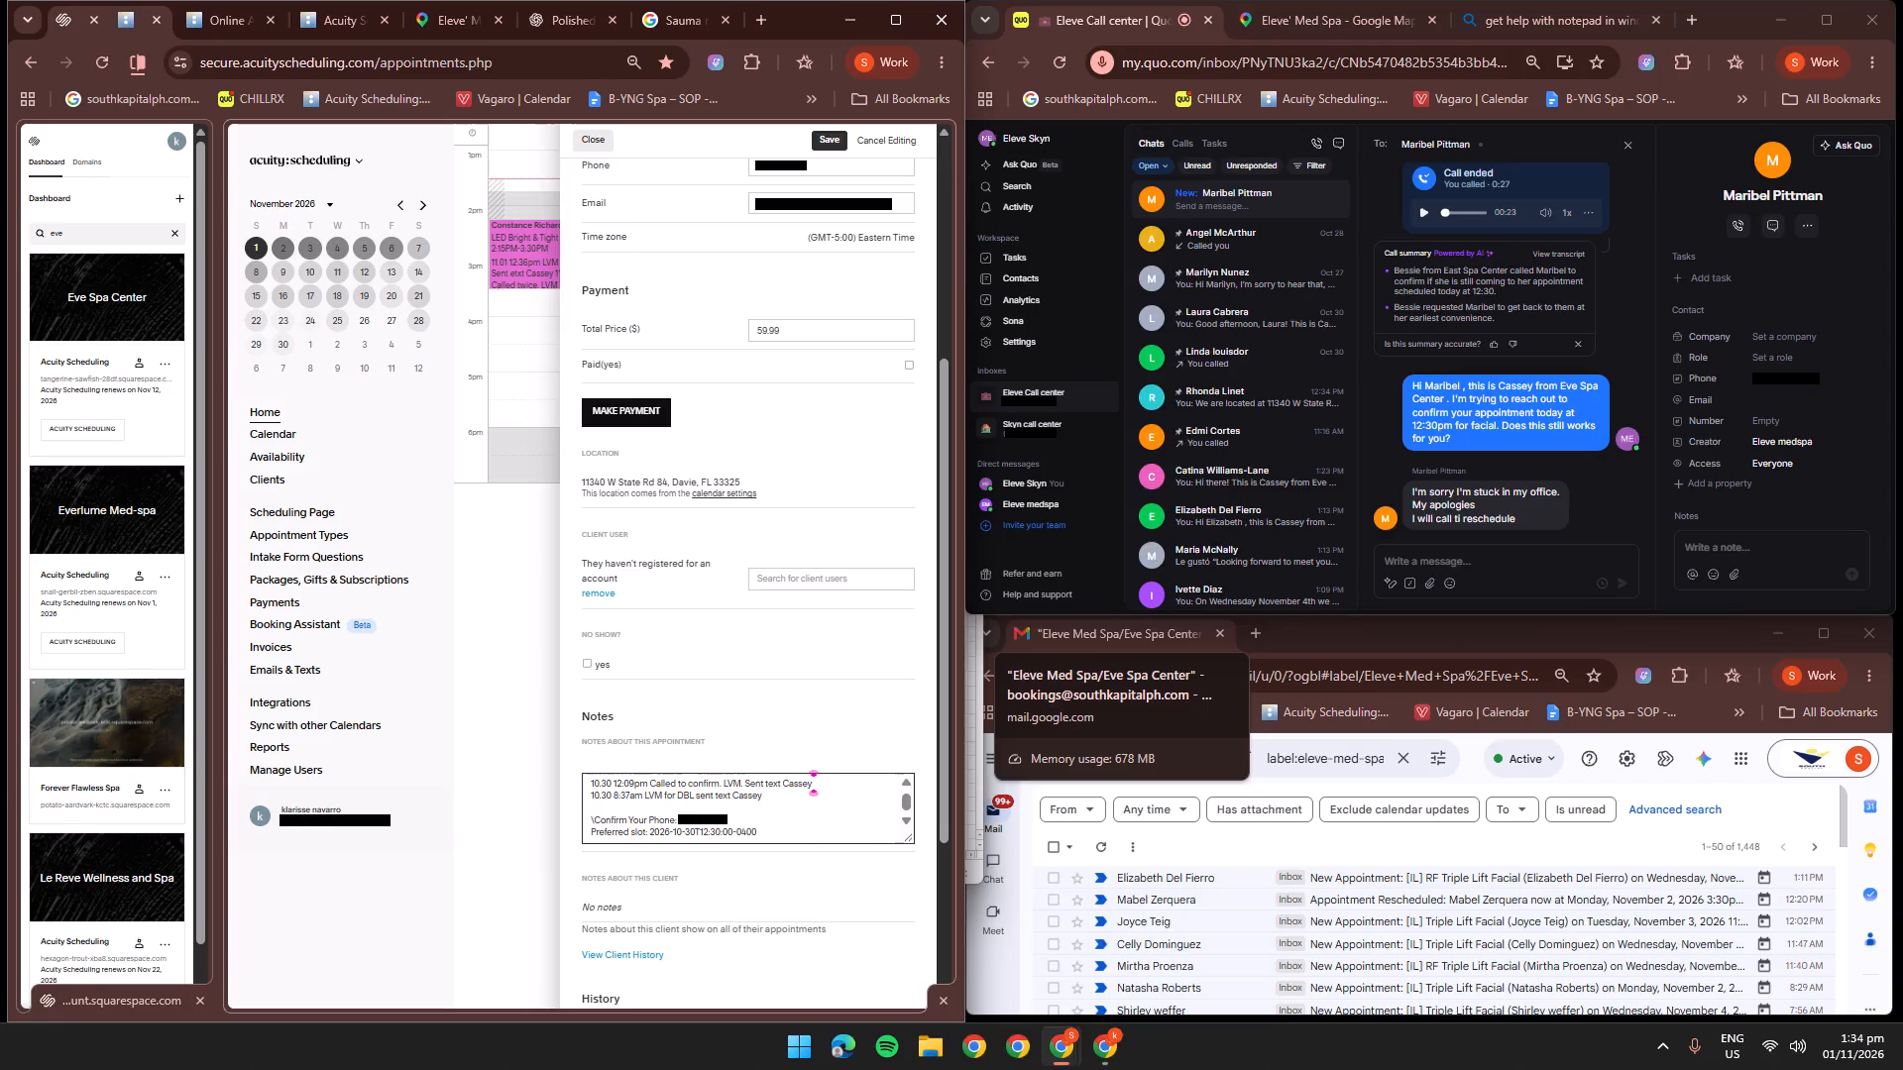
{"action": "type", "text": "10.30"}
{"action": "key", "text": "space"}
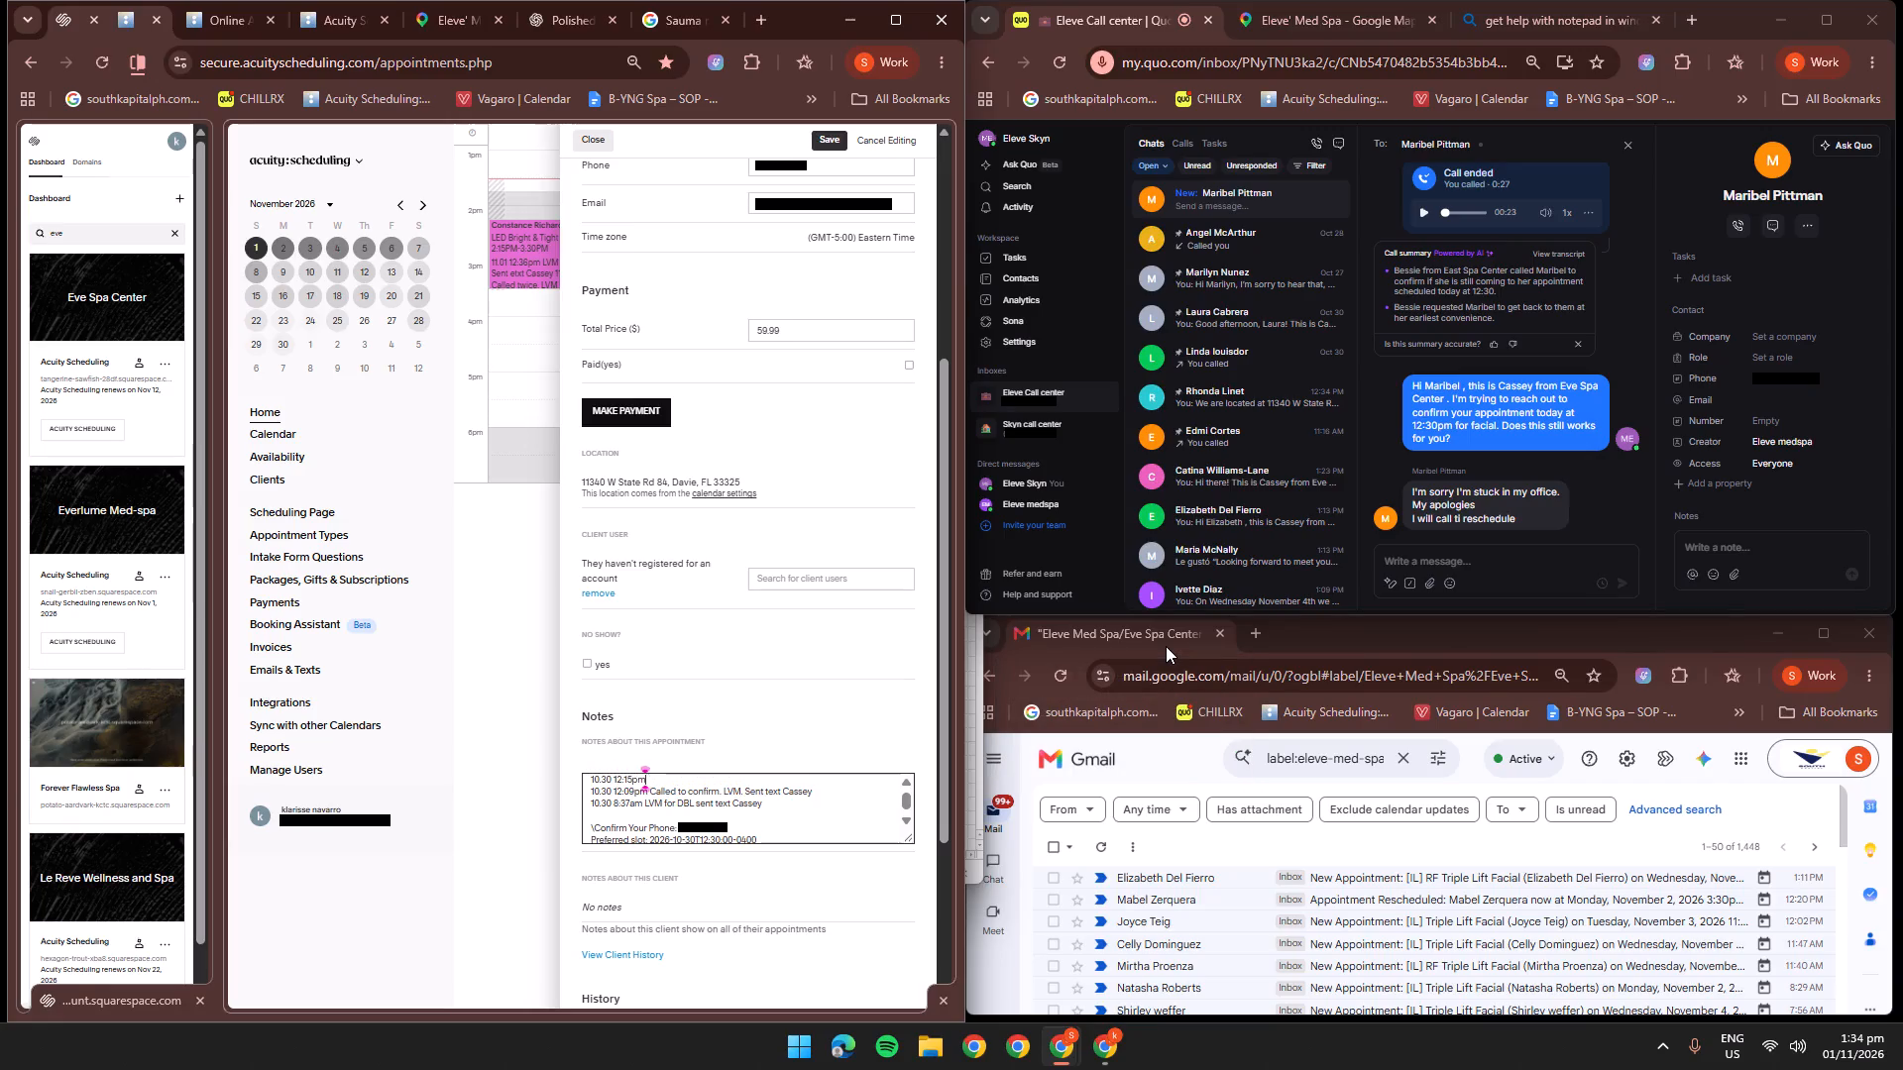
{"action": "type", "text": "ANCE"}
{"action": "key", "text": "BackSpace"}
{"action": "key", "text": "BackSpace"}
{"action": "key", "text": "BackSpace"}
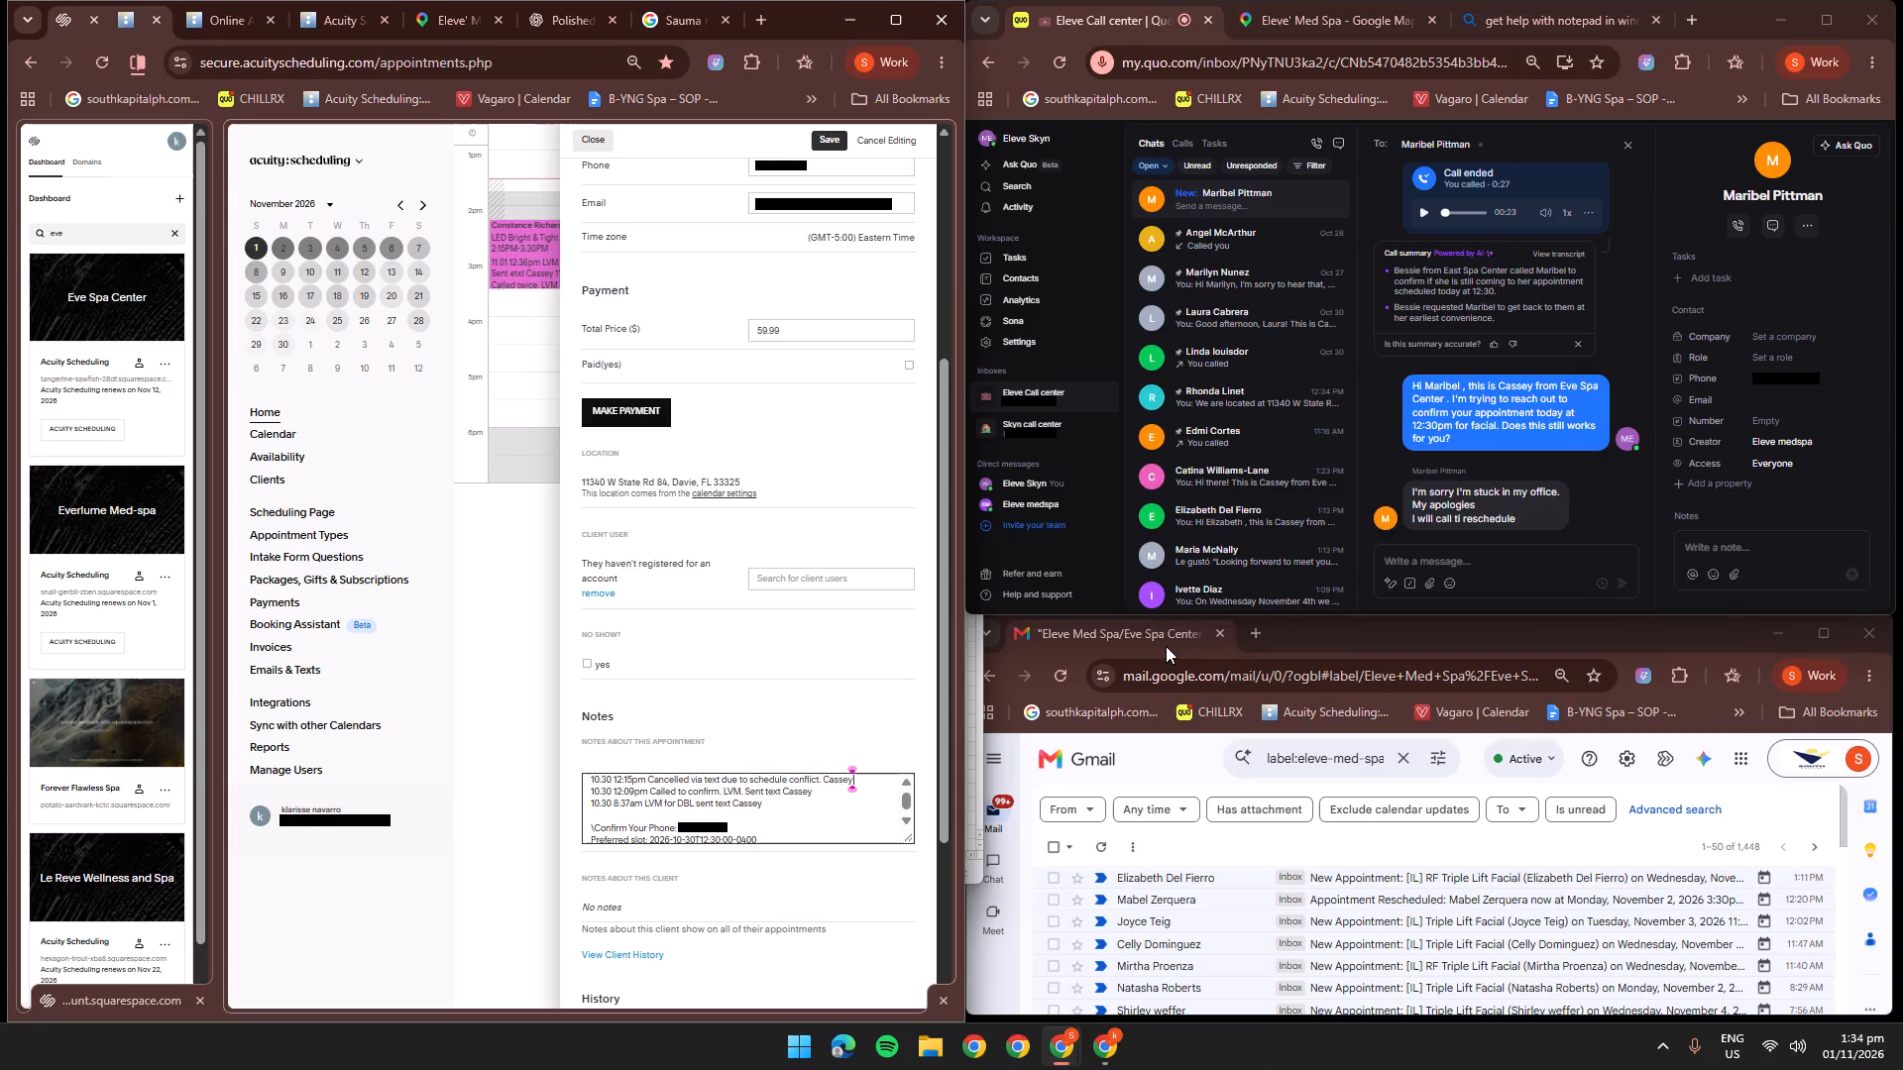
{"action": "scroll", "coordinate": [790, 699], "scroll_direction": "up", "scroll_amount": 1}
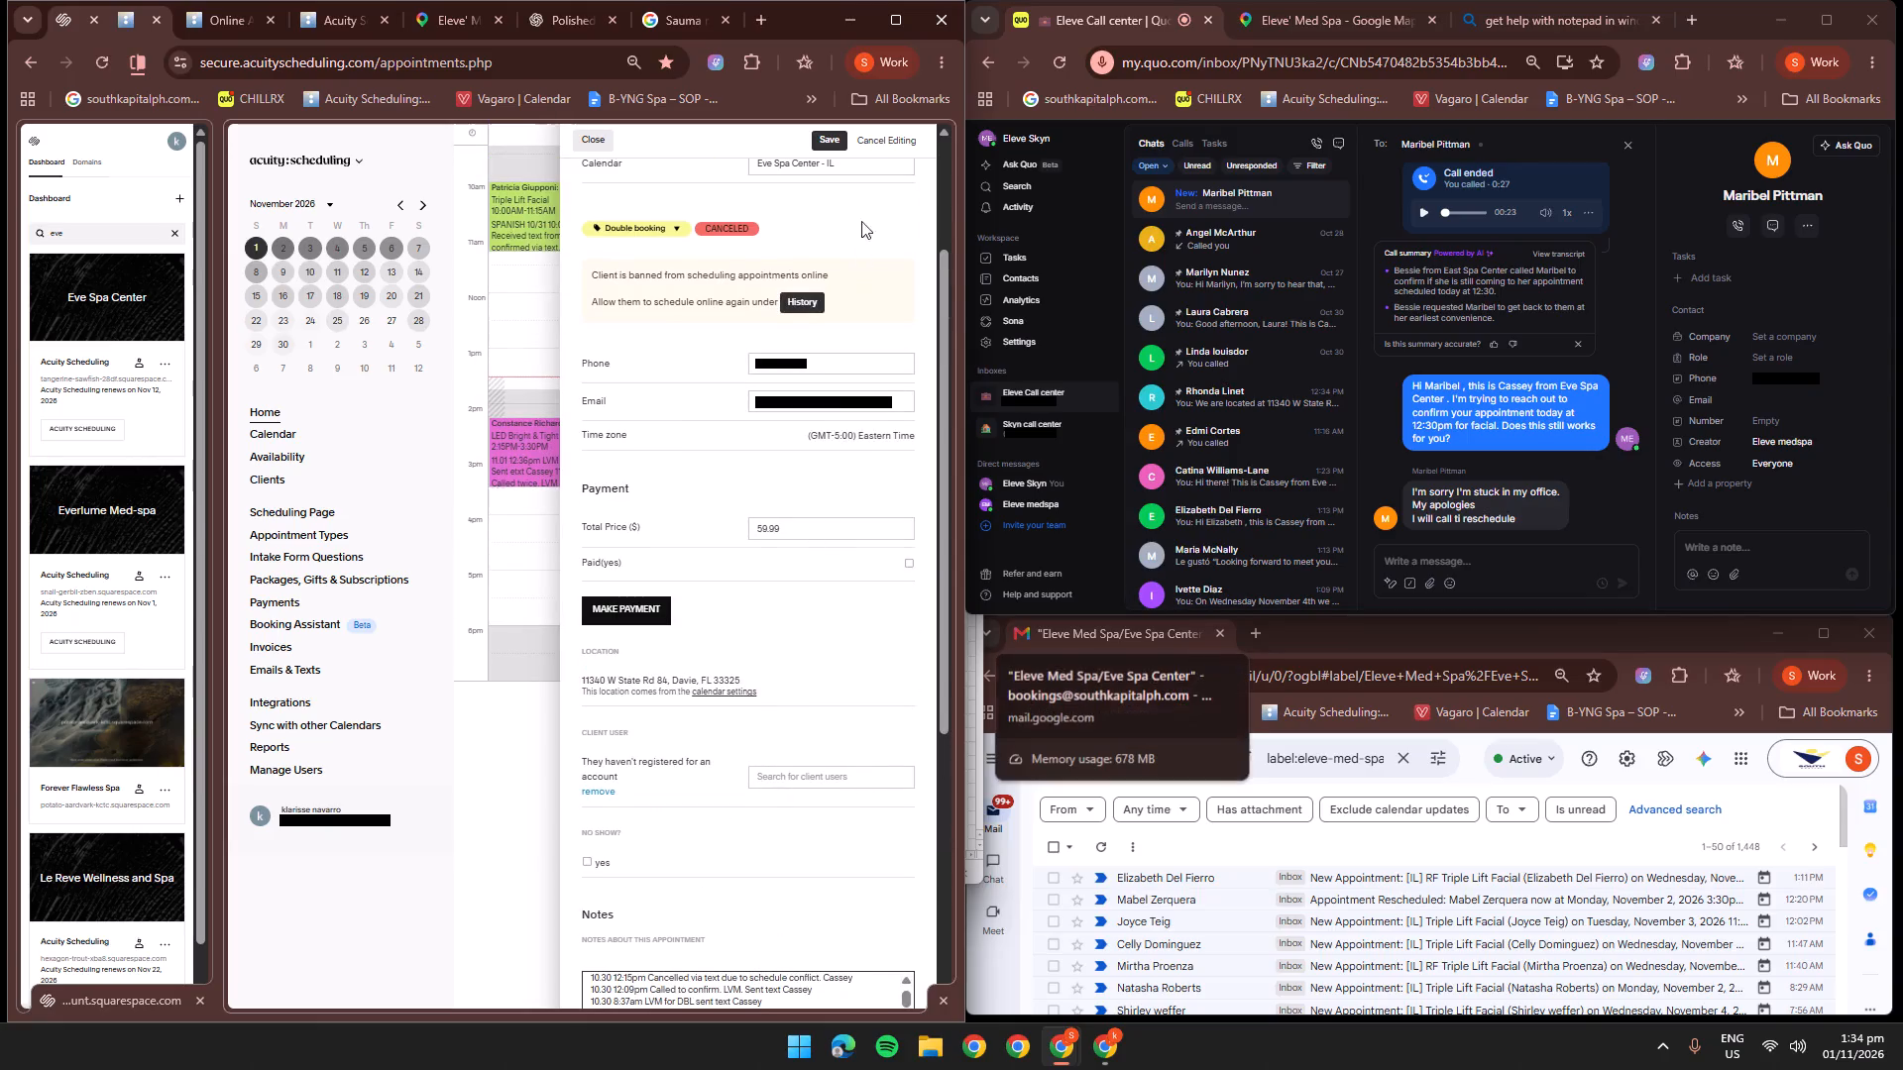
{"action": "left_click", "coordinate": [842, 140]}
{"action": "scroll", "coordinate": [817, 366], "scroll_direction": "down", "scroll_amount": 3}
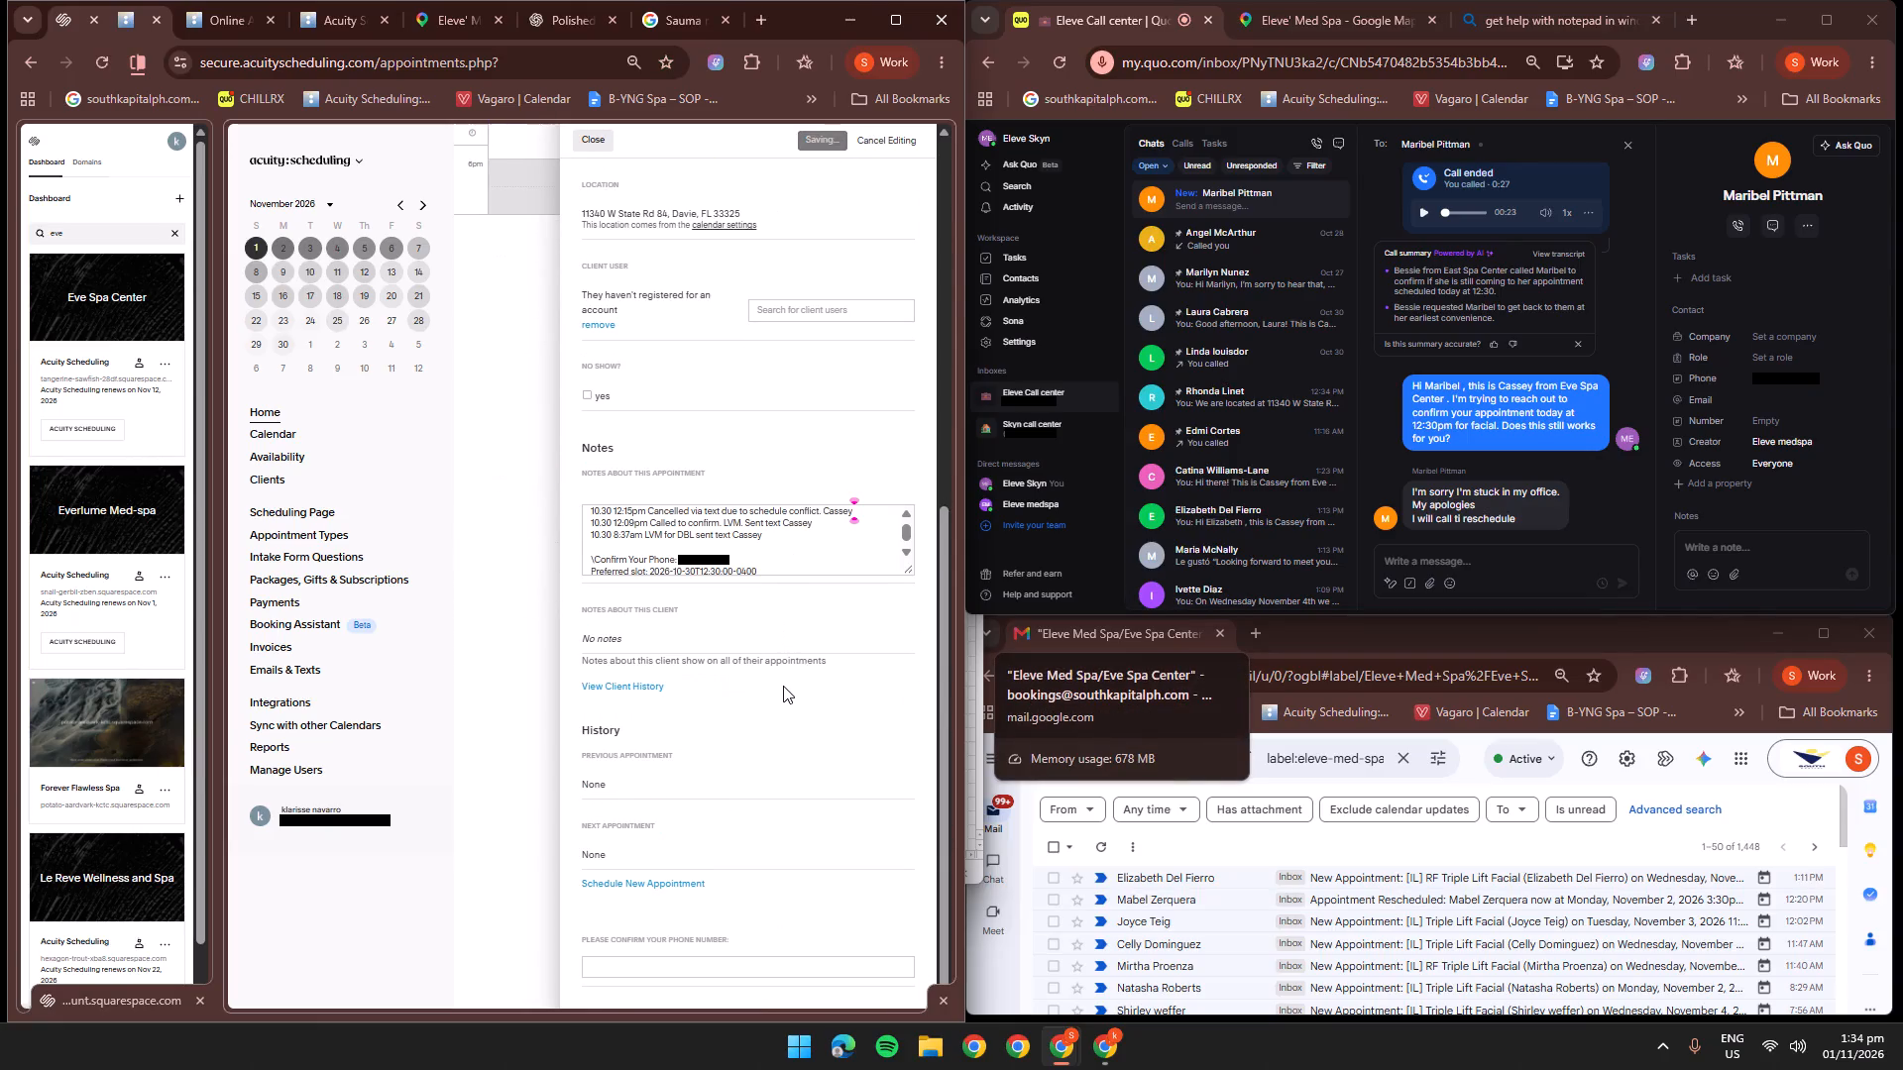
Copy the canceled duplicate appointment's booking timestamp, October 29, 2026 at 11:04pm, into the Quo contact's note draft.
{"action": "key", "text": "alt+Tab"}
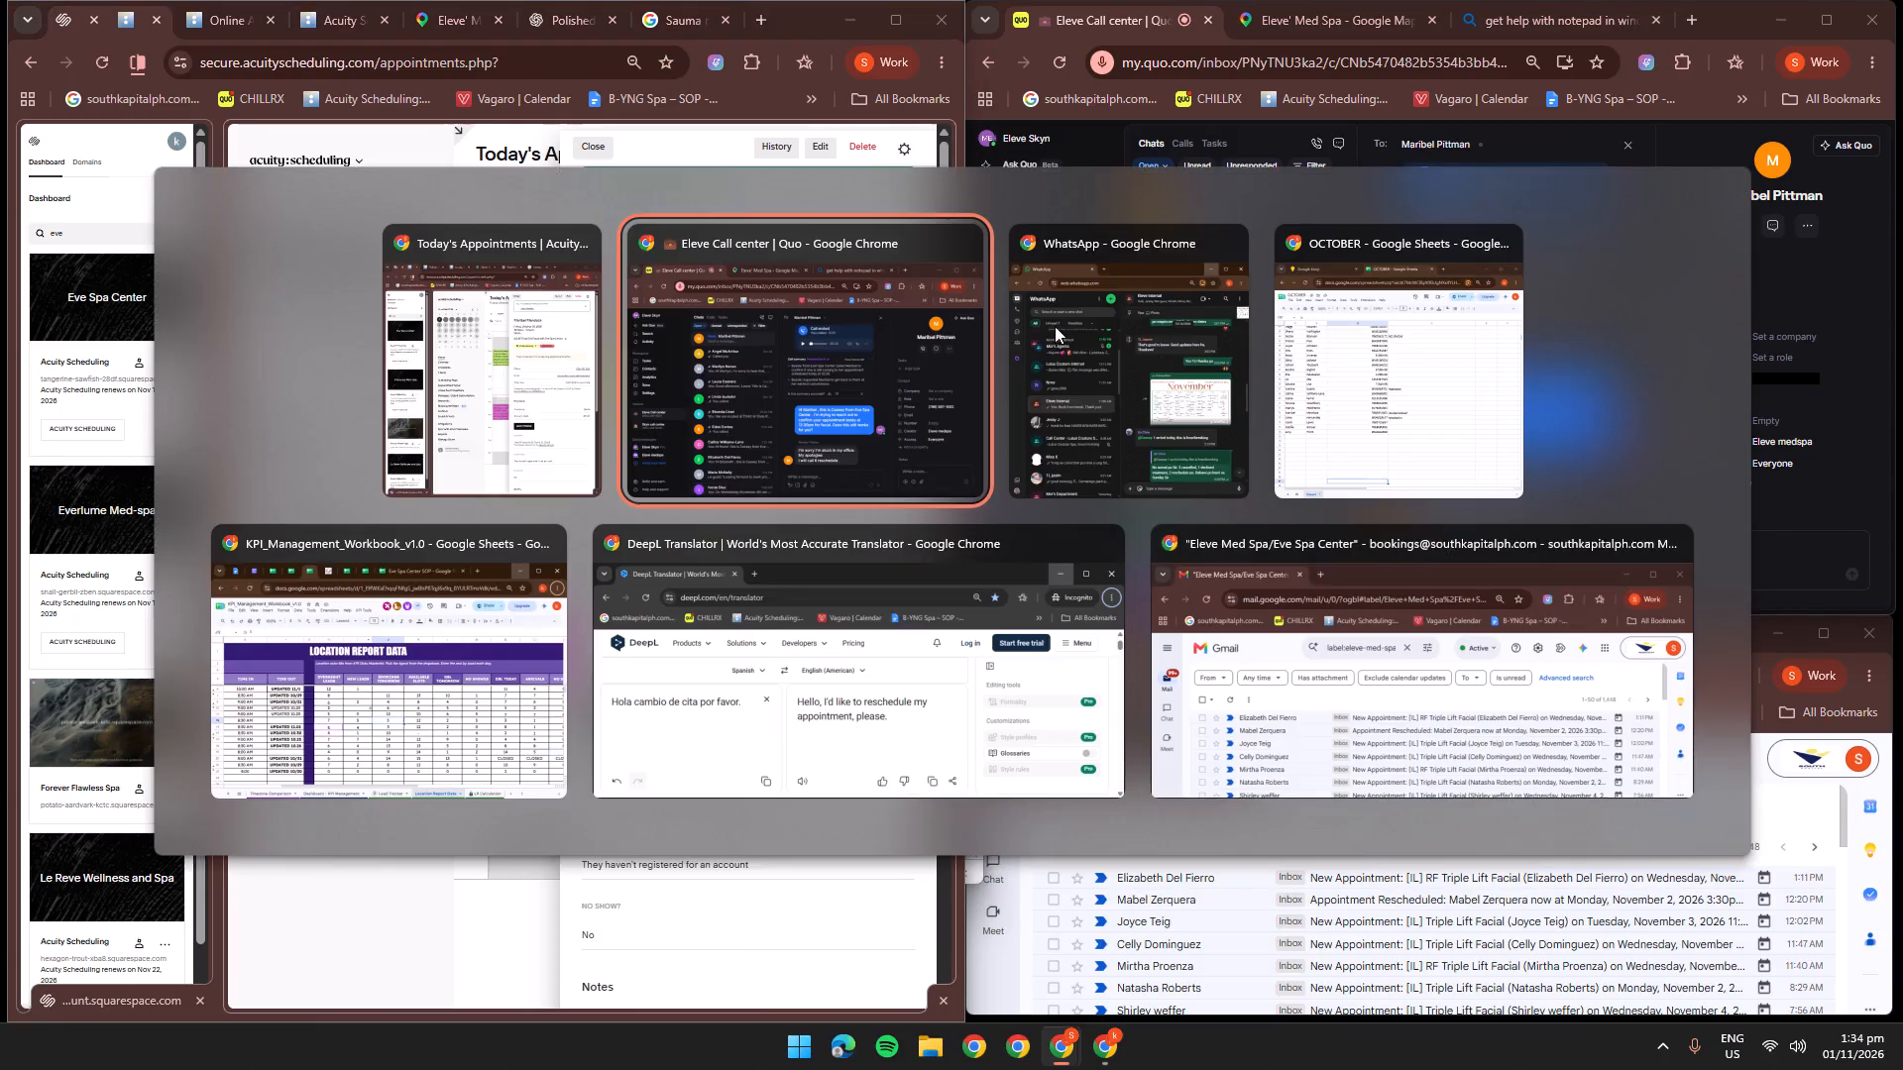
{"action": "left_click", "coordinate": [1154, 103], "text": "alt"}
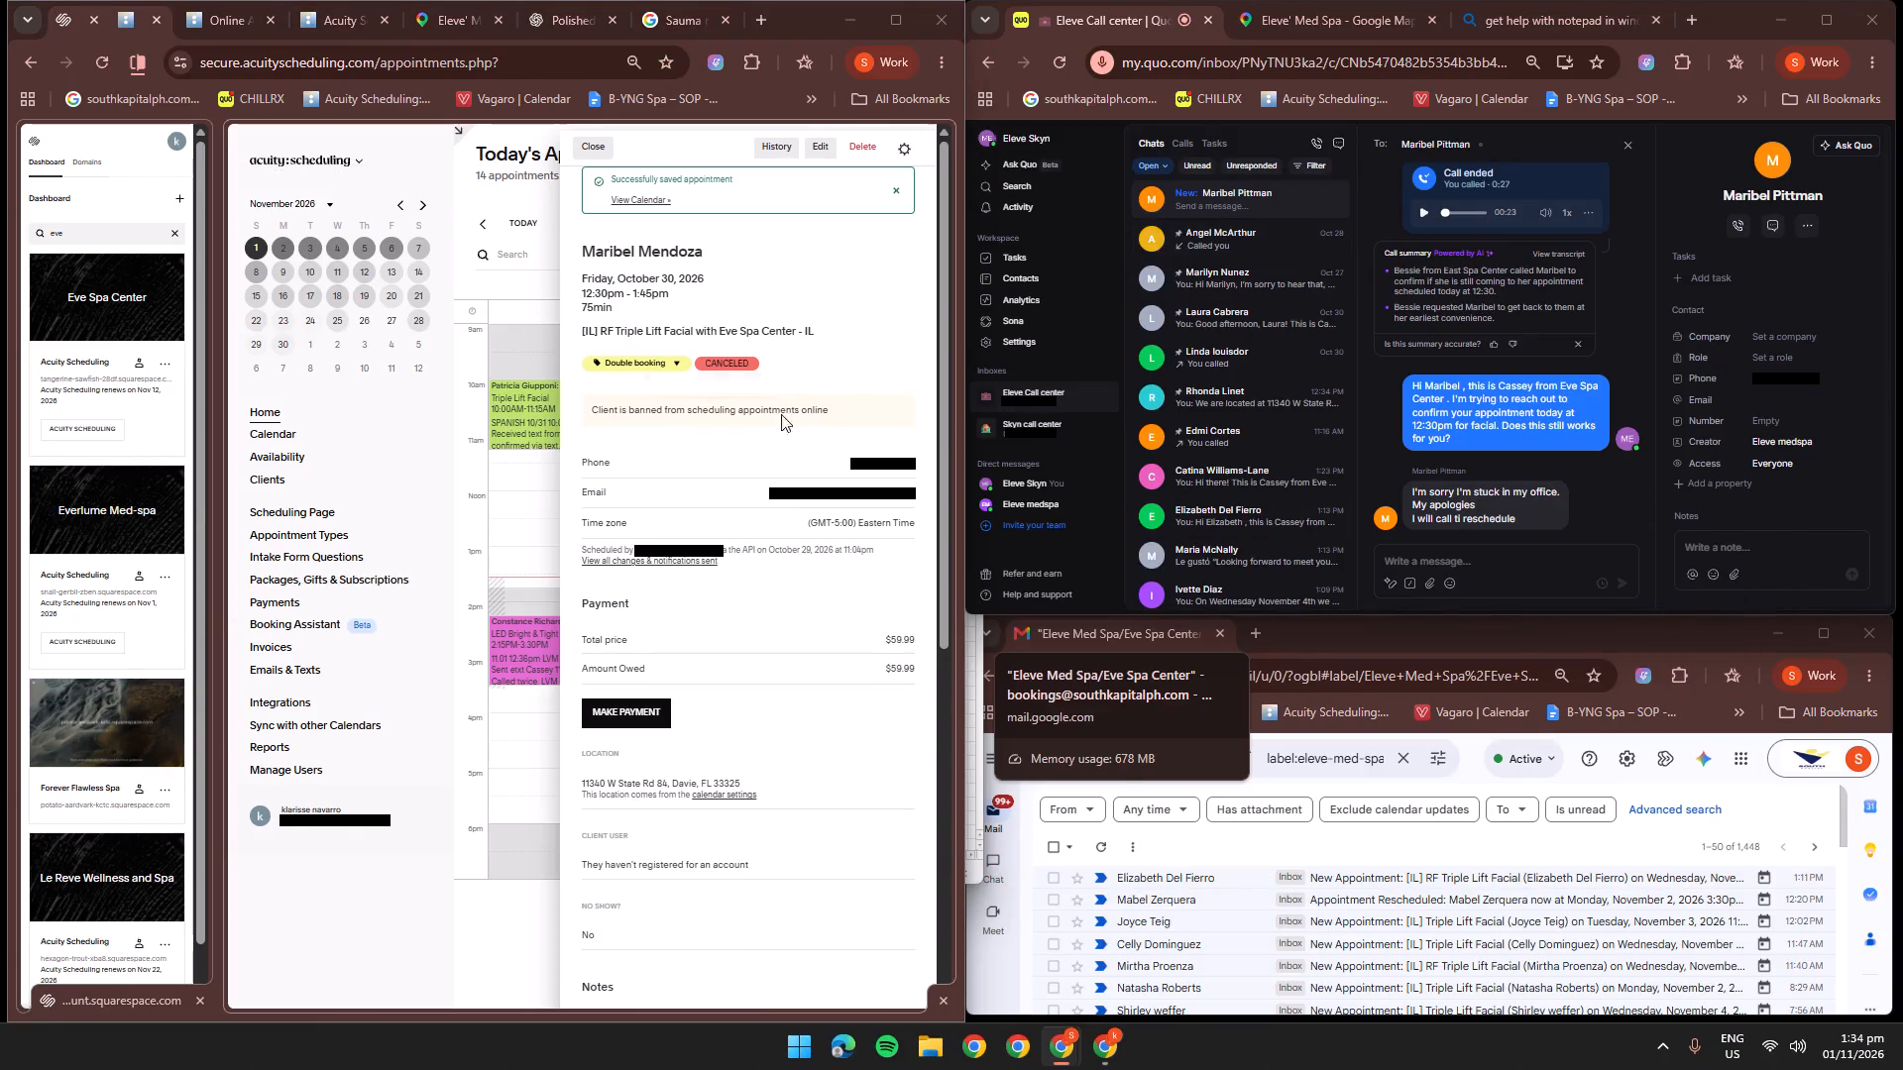
{"action": "left_click_drag", "start_coordinate": [887, 552], "coordinate": [766, 552]}
{"action": "key", "text": "ctrl+c"}
{"action": "key", "text": "ctrl+c"}
{"action": "left_click", "coordinate": [1818, 569], "text": "ctrl"}
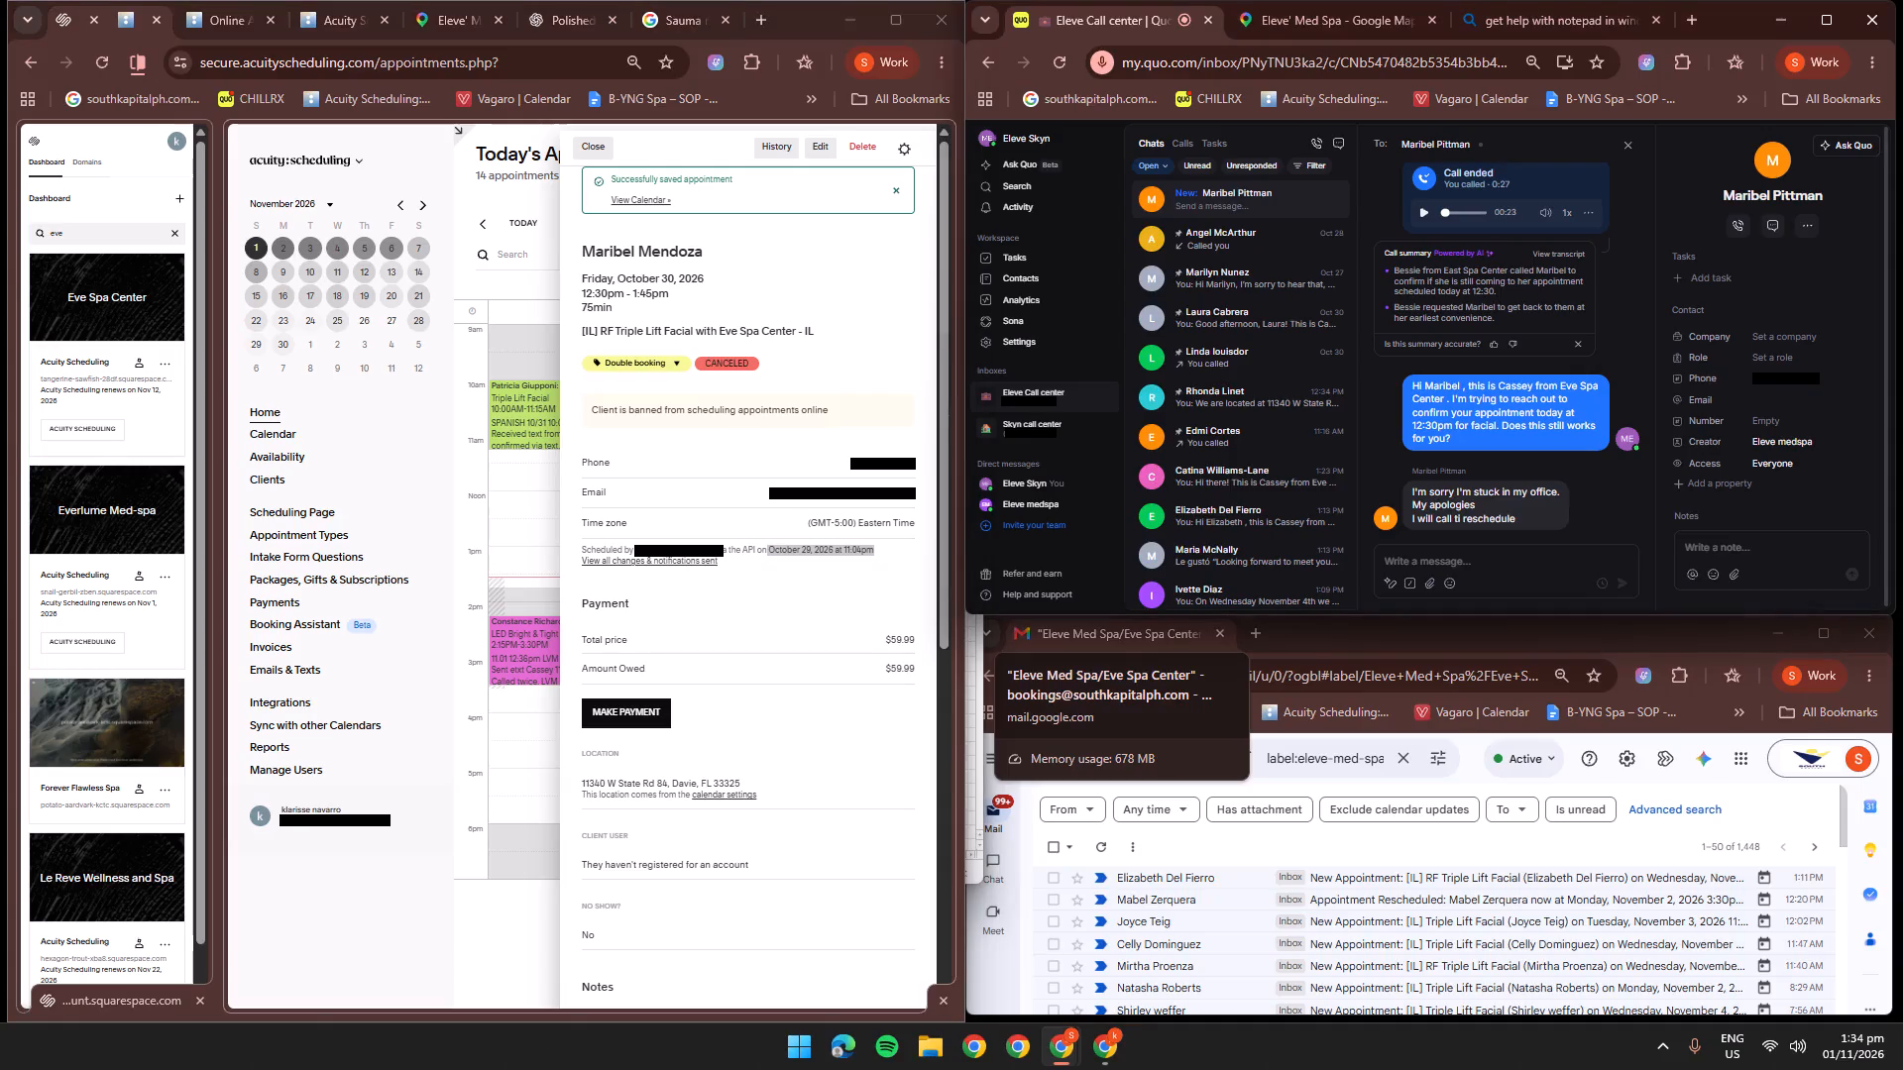
{"action": "key", "text": "ctrl+v"}
Close the duplicate's appointment, search the calendar for the client's checked-in record by name, and open her October 30, 2026 2:15pm appointment.
{"action": "left_click", "coordinate": [474, 180]}
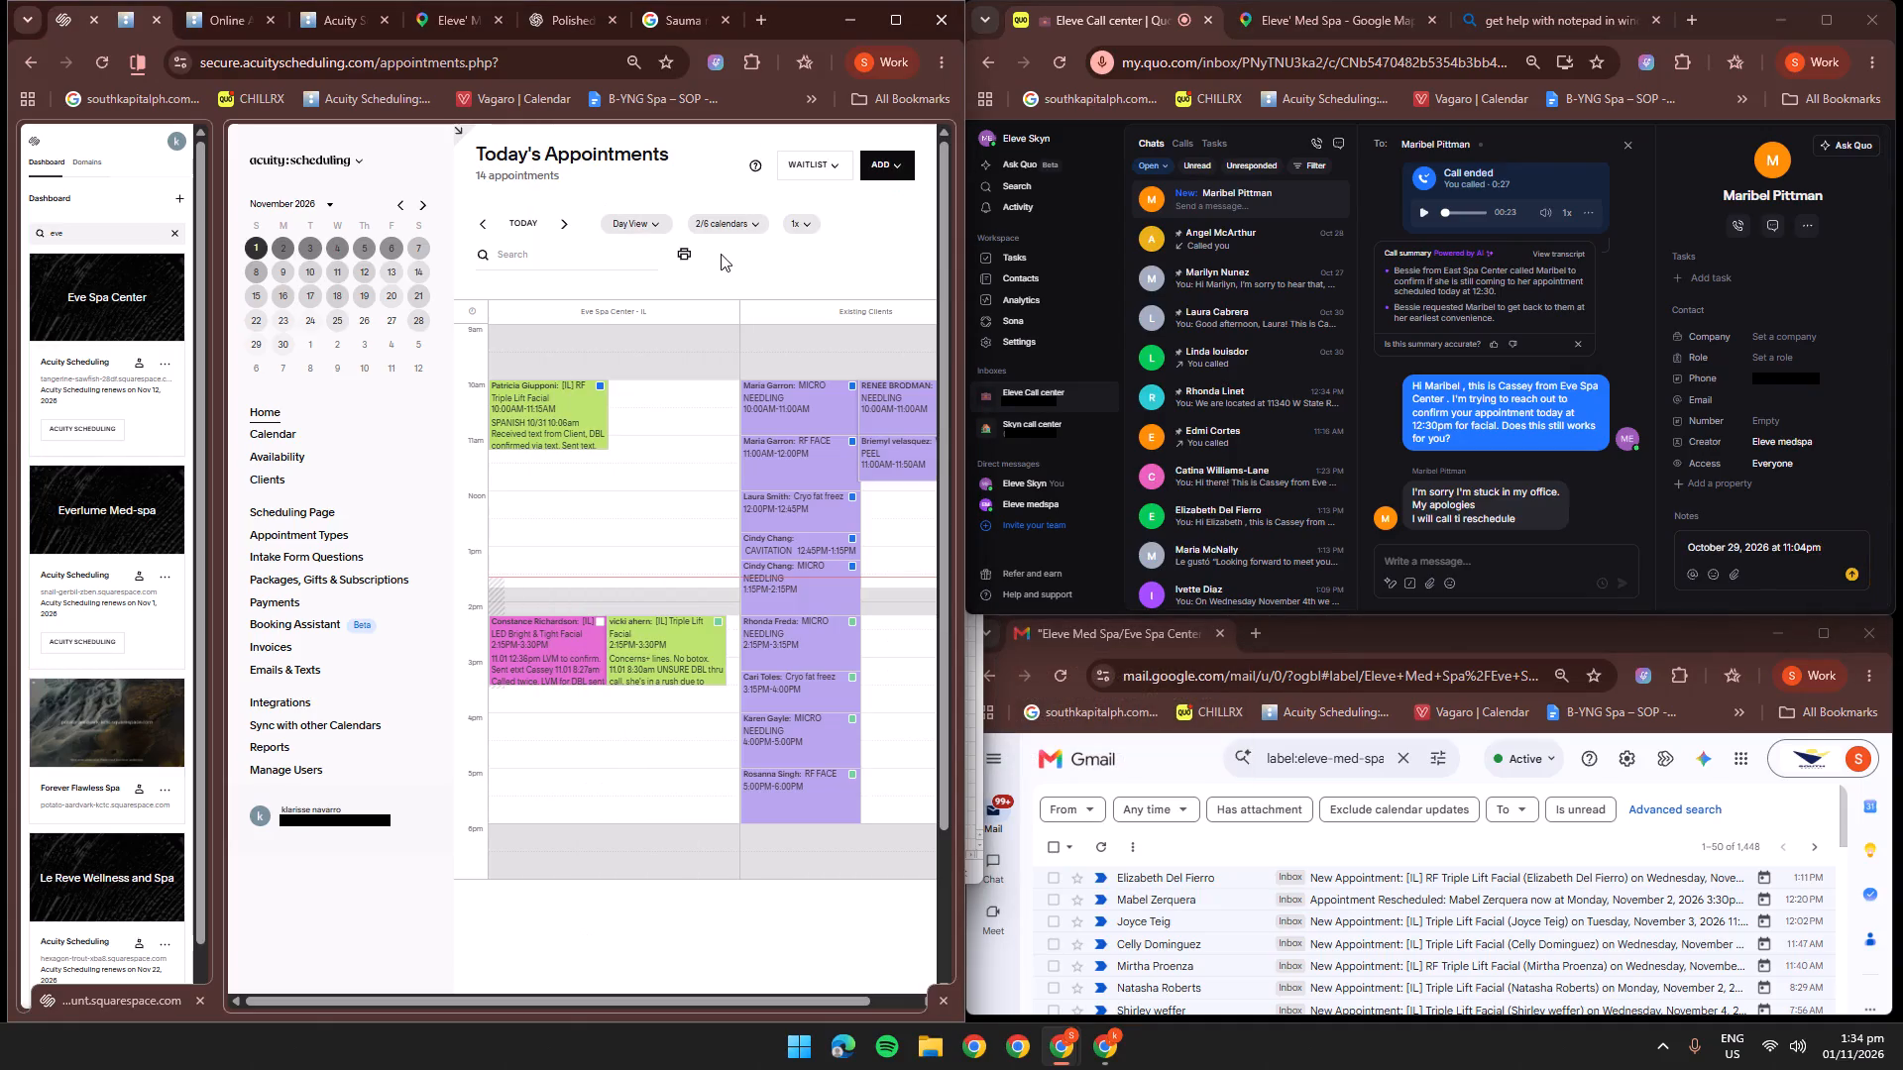
{"action": "left_click", "coordinate": [601, 277]}
{"action": "left_click", "coordinate": [617, 247]}
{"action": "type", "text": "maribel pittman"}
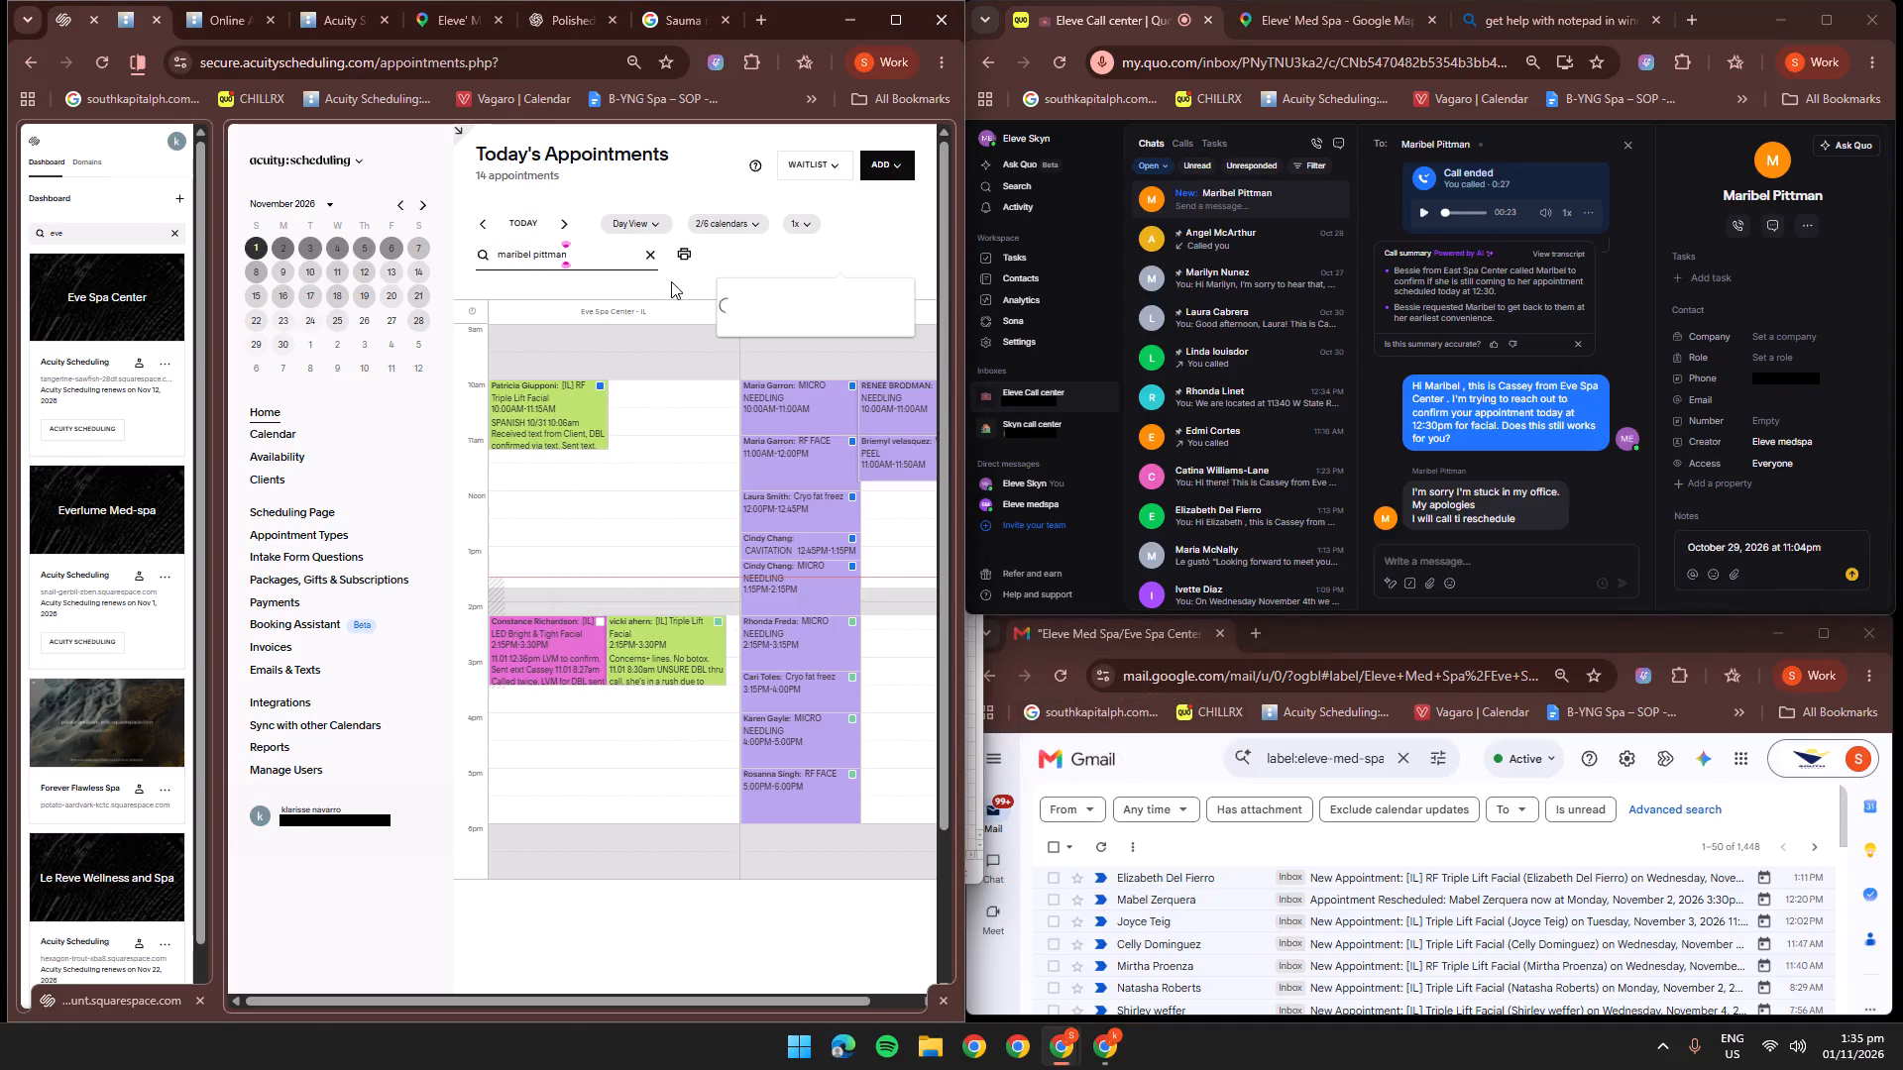
{"action": "left_click", "coordinate": [766, 308]}
{"action": "left_click", "coordinate": [717, 691]}
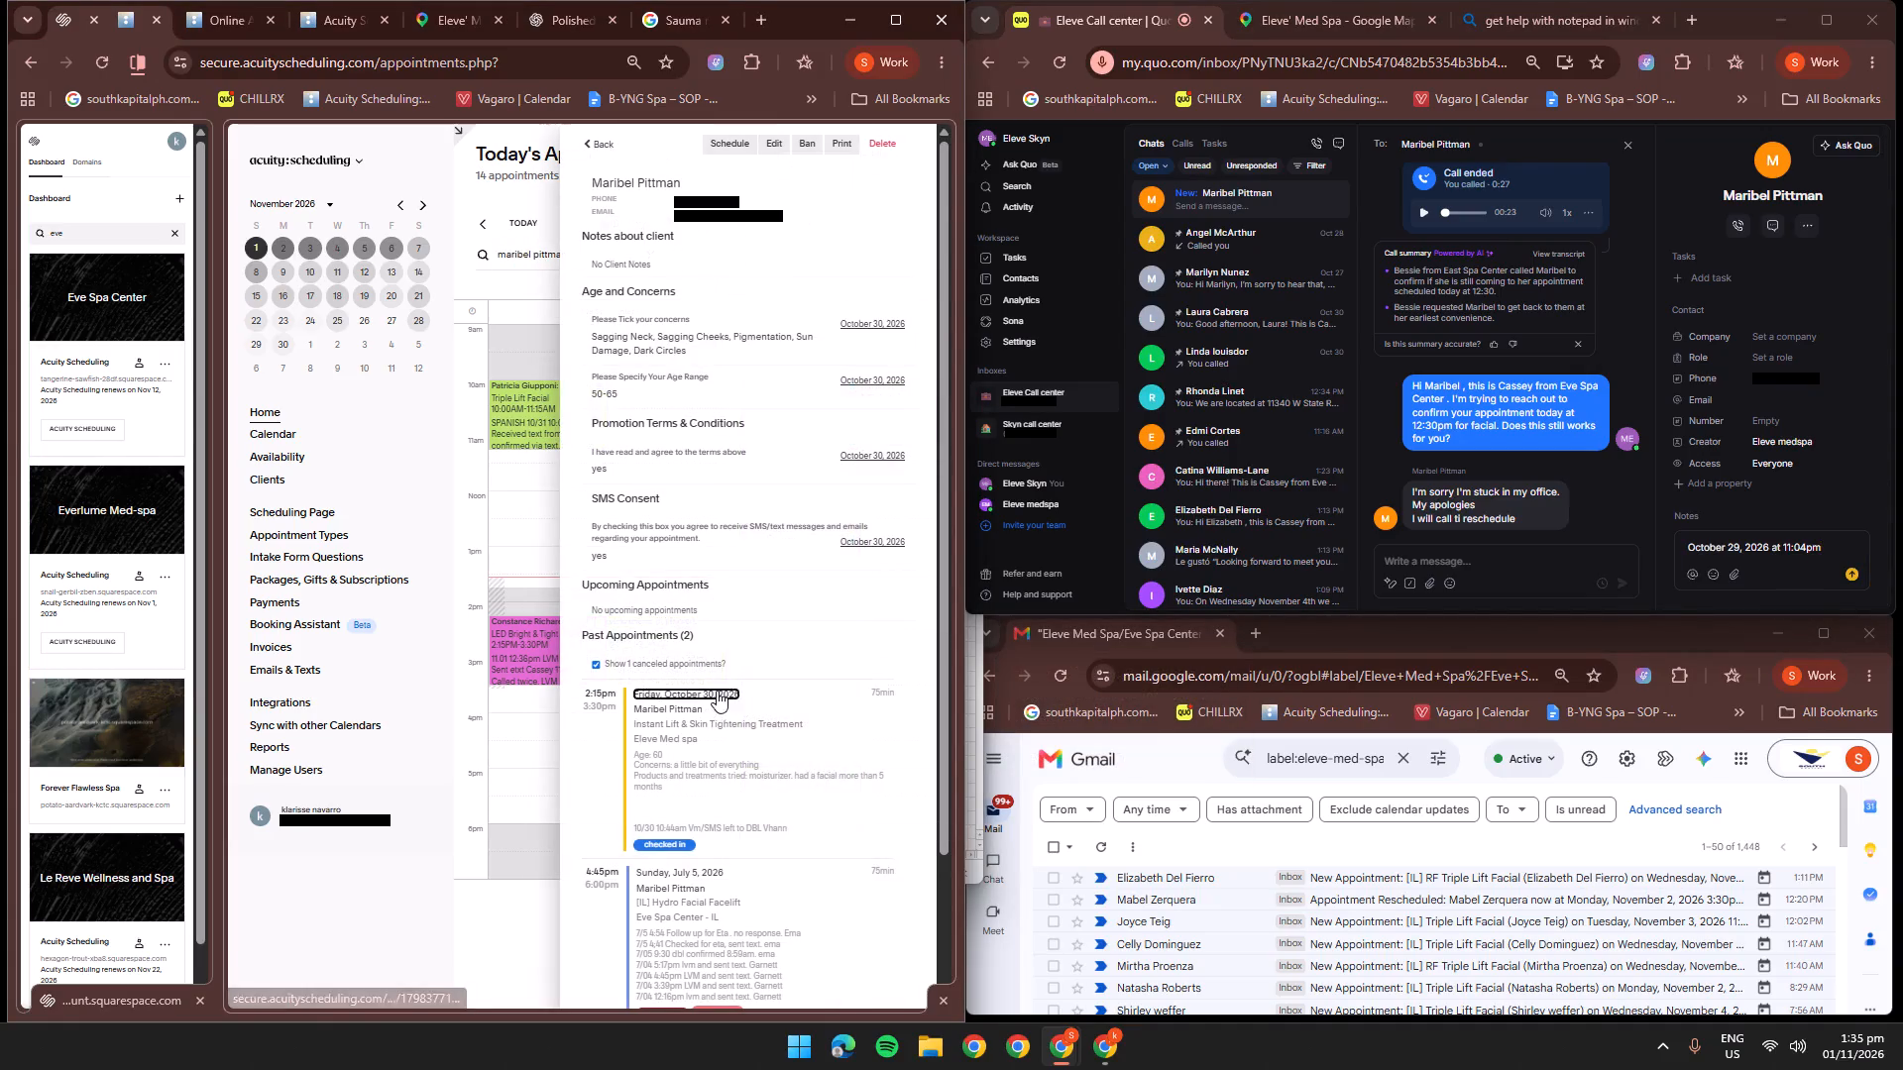
{"action": "left_click_drag", "start_coordinate": [855, 413], "coordinate": [759, 423]}
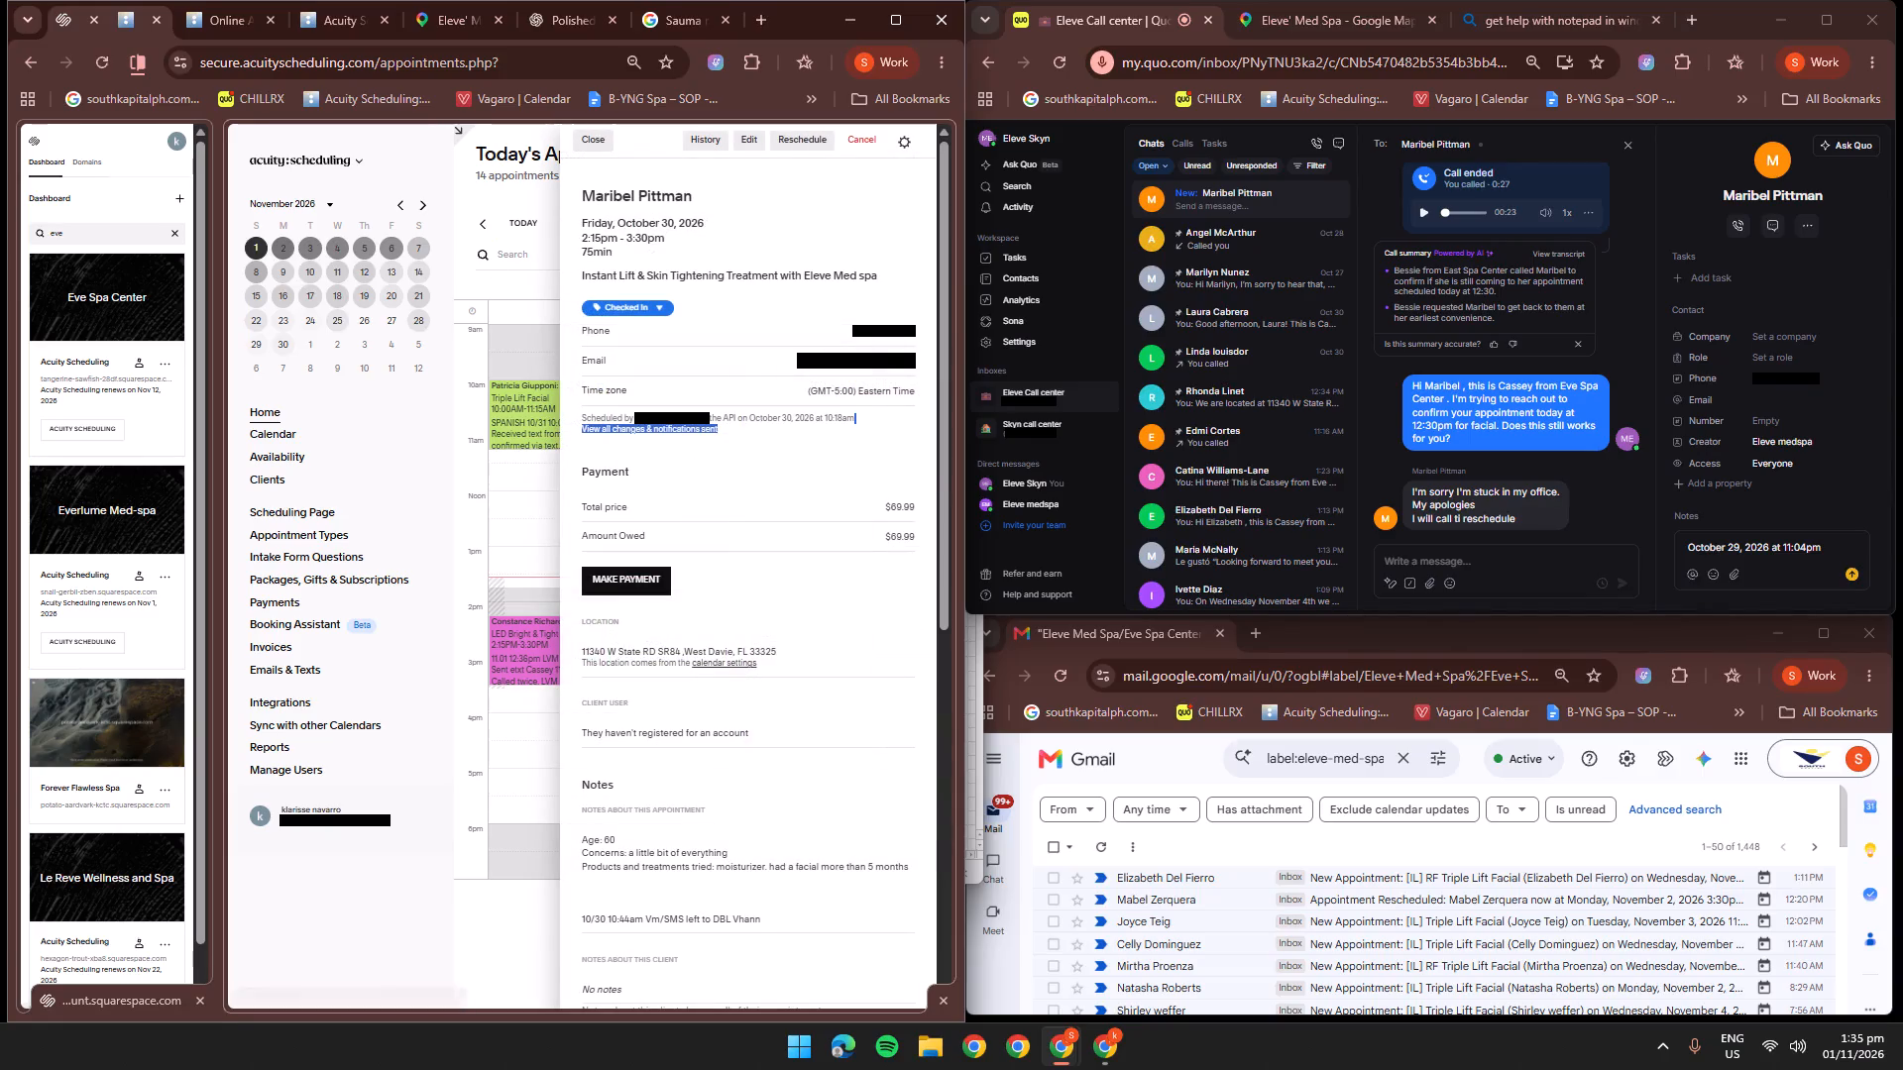
{"action": "left_click_drag", "start_coordinate": [759, 423], "coordinate": [750, 410]}
{"action": "key", "text": "ctrl+c"}
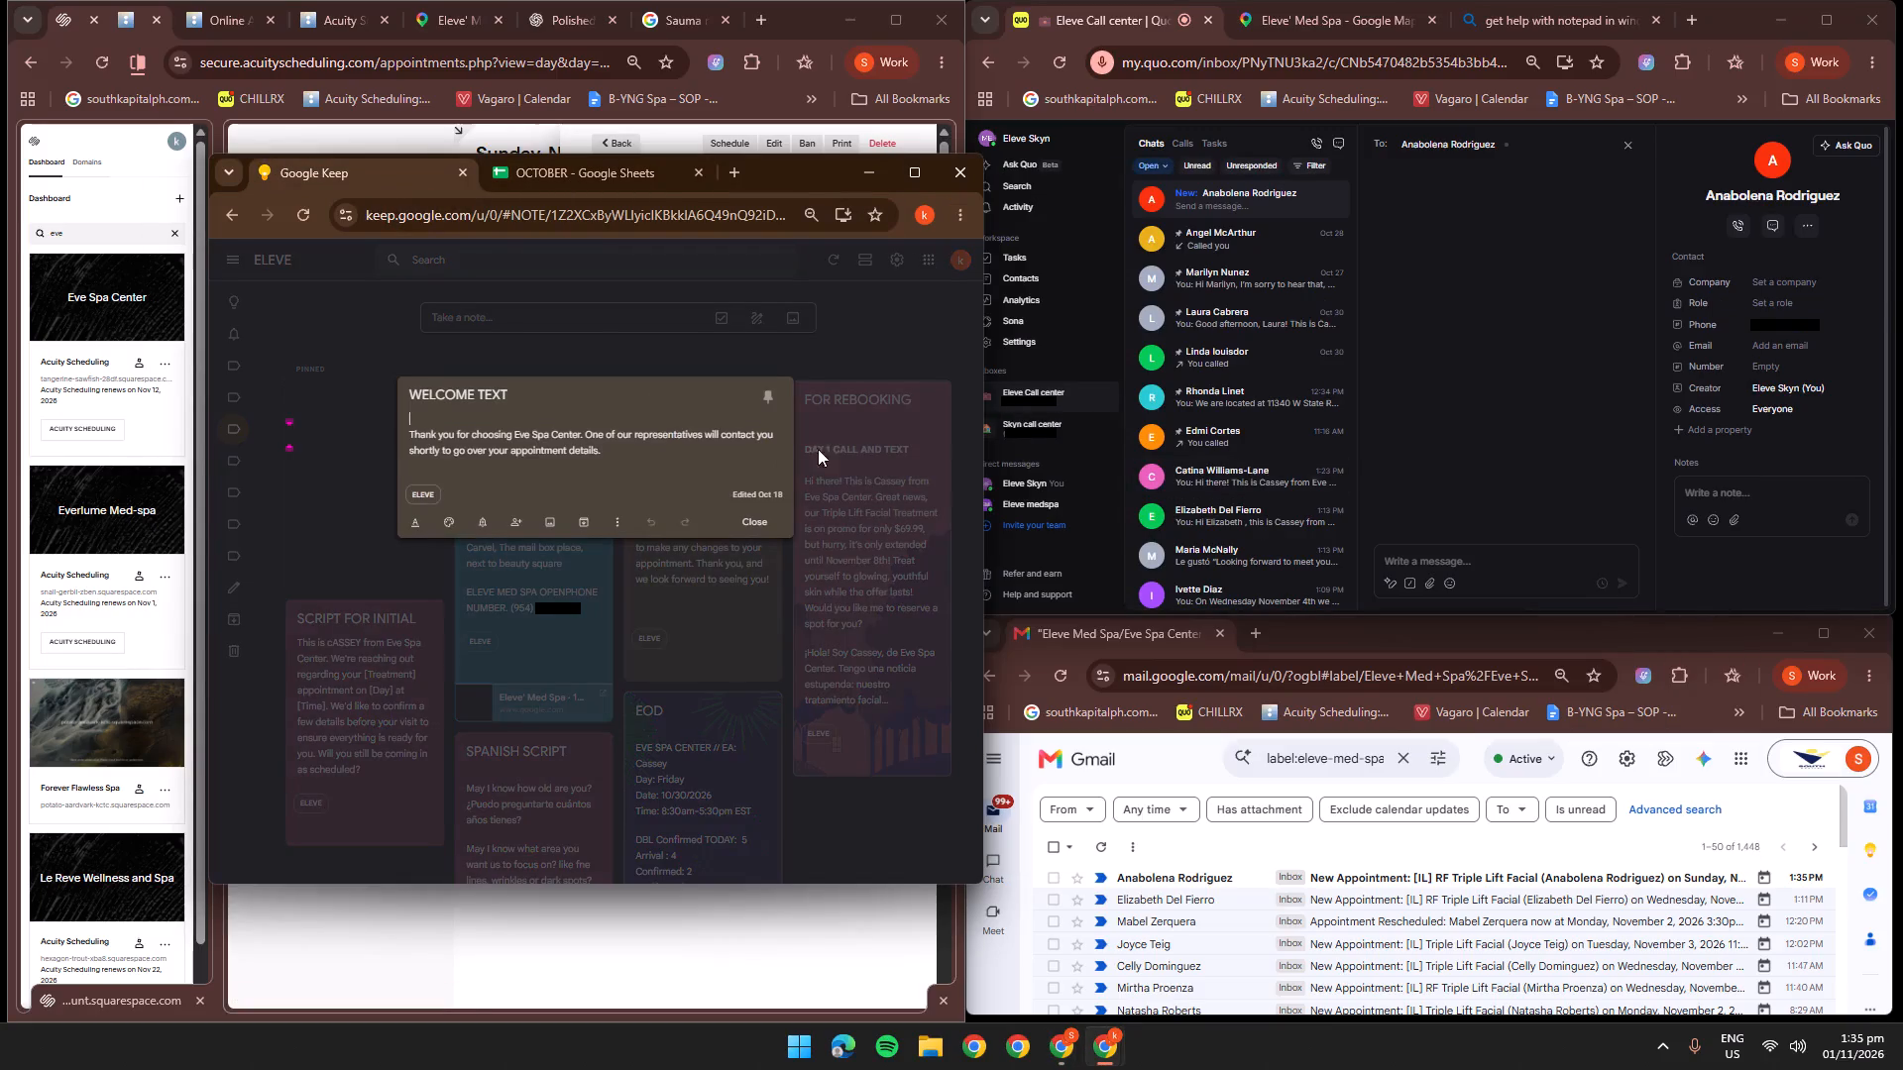
{"action": "key", "text": "ctrl+c"}
{"action": "left_click", "coordinate": [1579, 571], "text": "ctrl"}
{"action": "key", "text": "ctrl+v"}
{"action": "key", "text": "Return"}
Reopen the November 1 4:45pm appointment, add "11.01 1:35pm Sent welcome text Cassey" above its existing notes, and save.
{"action": "left_click", "coordinate": [809, 922]}
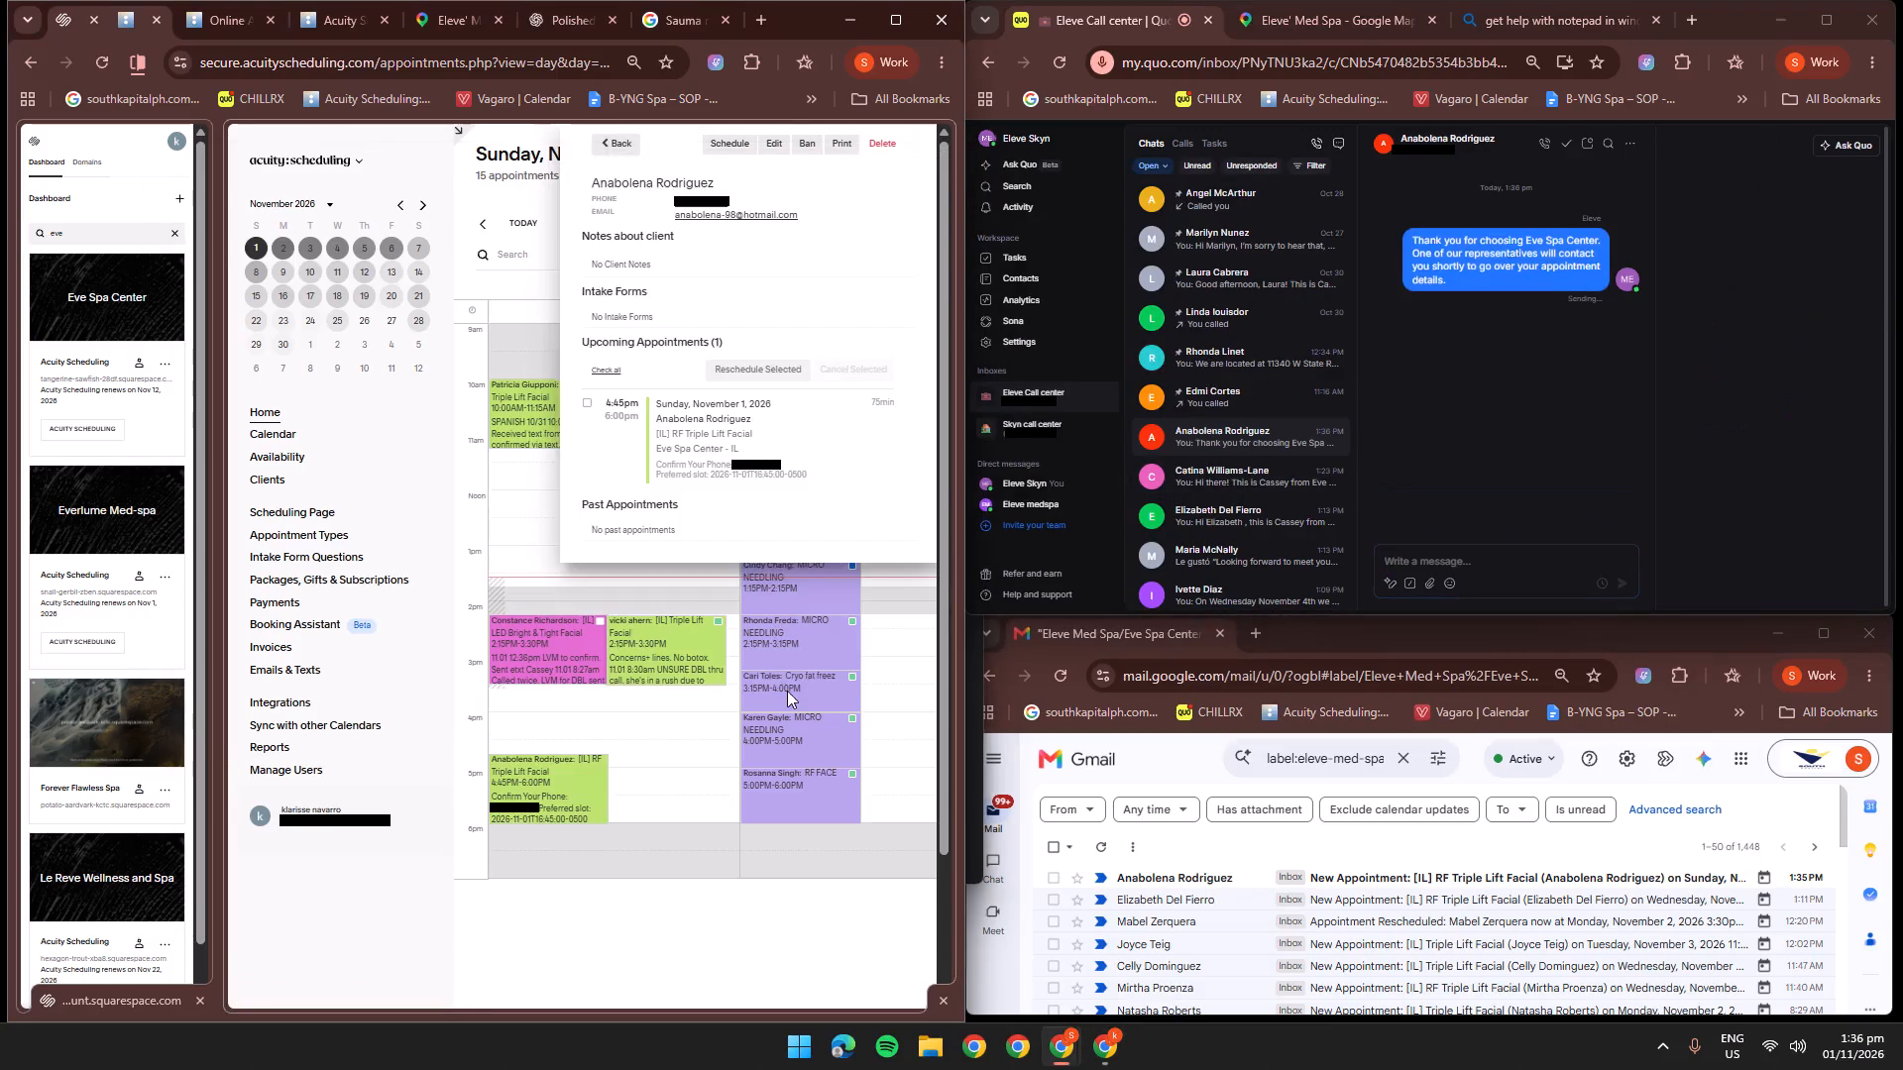
{"action": "left_click", "coordinate": [541, 807]}
{"action": "scroll", "coordinate": [698, 537], "scroll_direction": "down", "scroll_amount": 2}
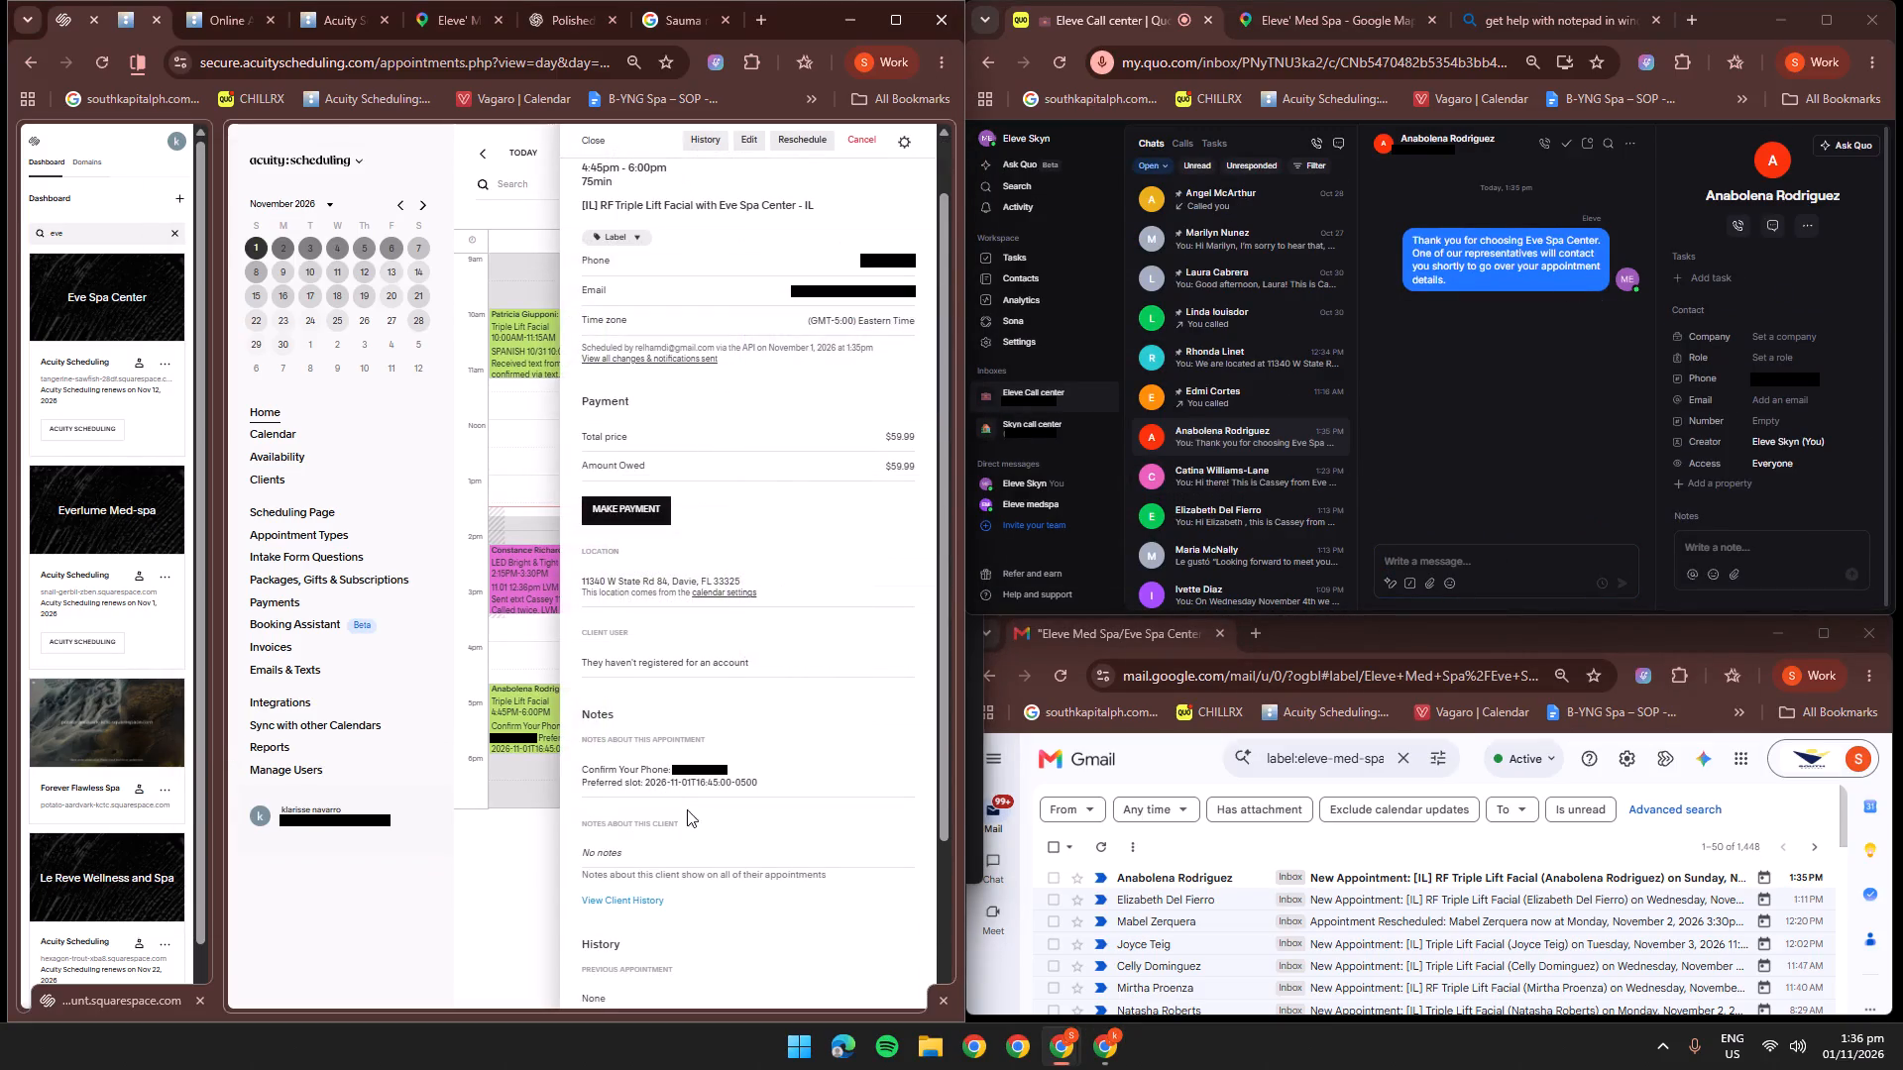
{"action": "left_click", "coordinate": [754, 786]}
{"action": "key", "text": "Return"}
{"action": "key", "text": "Return"}
{"action": "key", "text": "Up"}
{"action": "key", "text": "Up"}
{"action": "key", "text": "Up"}
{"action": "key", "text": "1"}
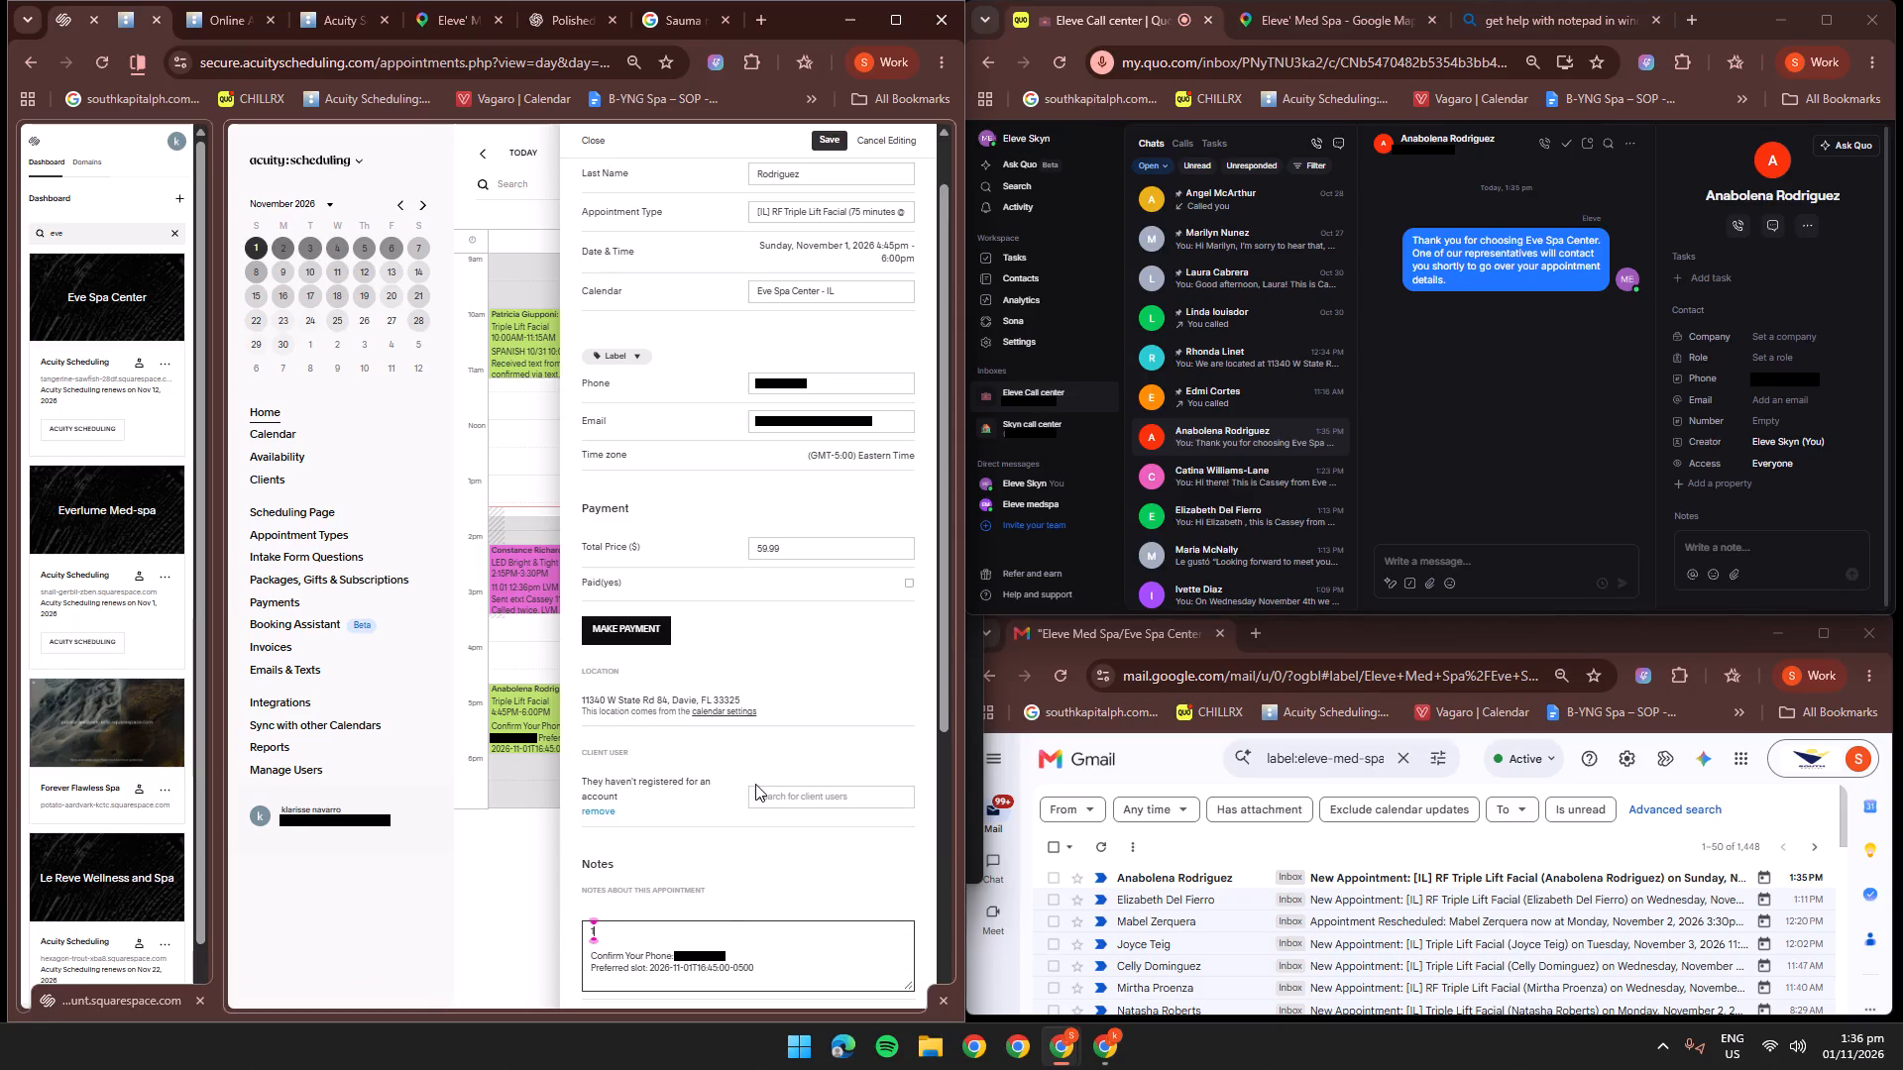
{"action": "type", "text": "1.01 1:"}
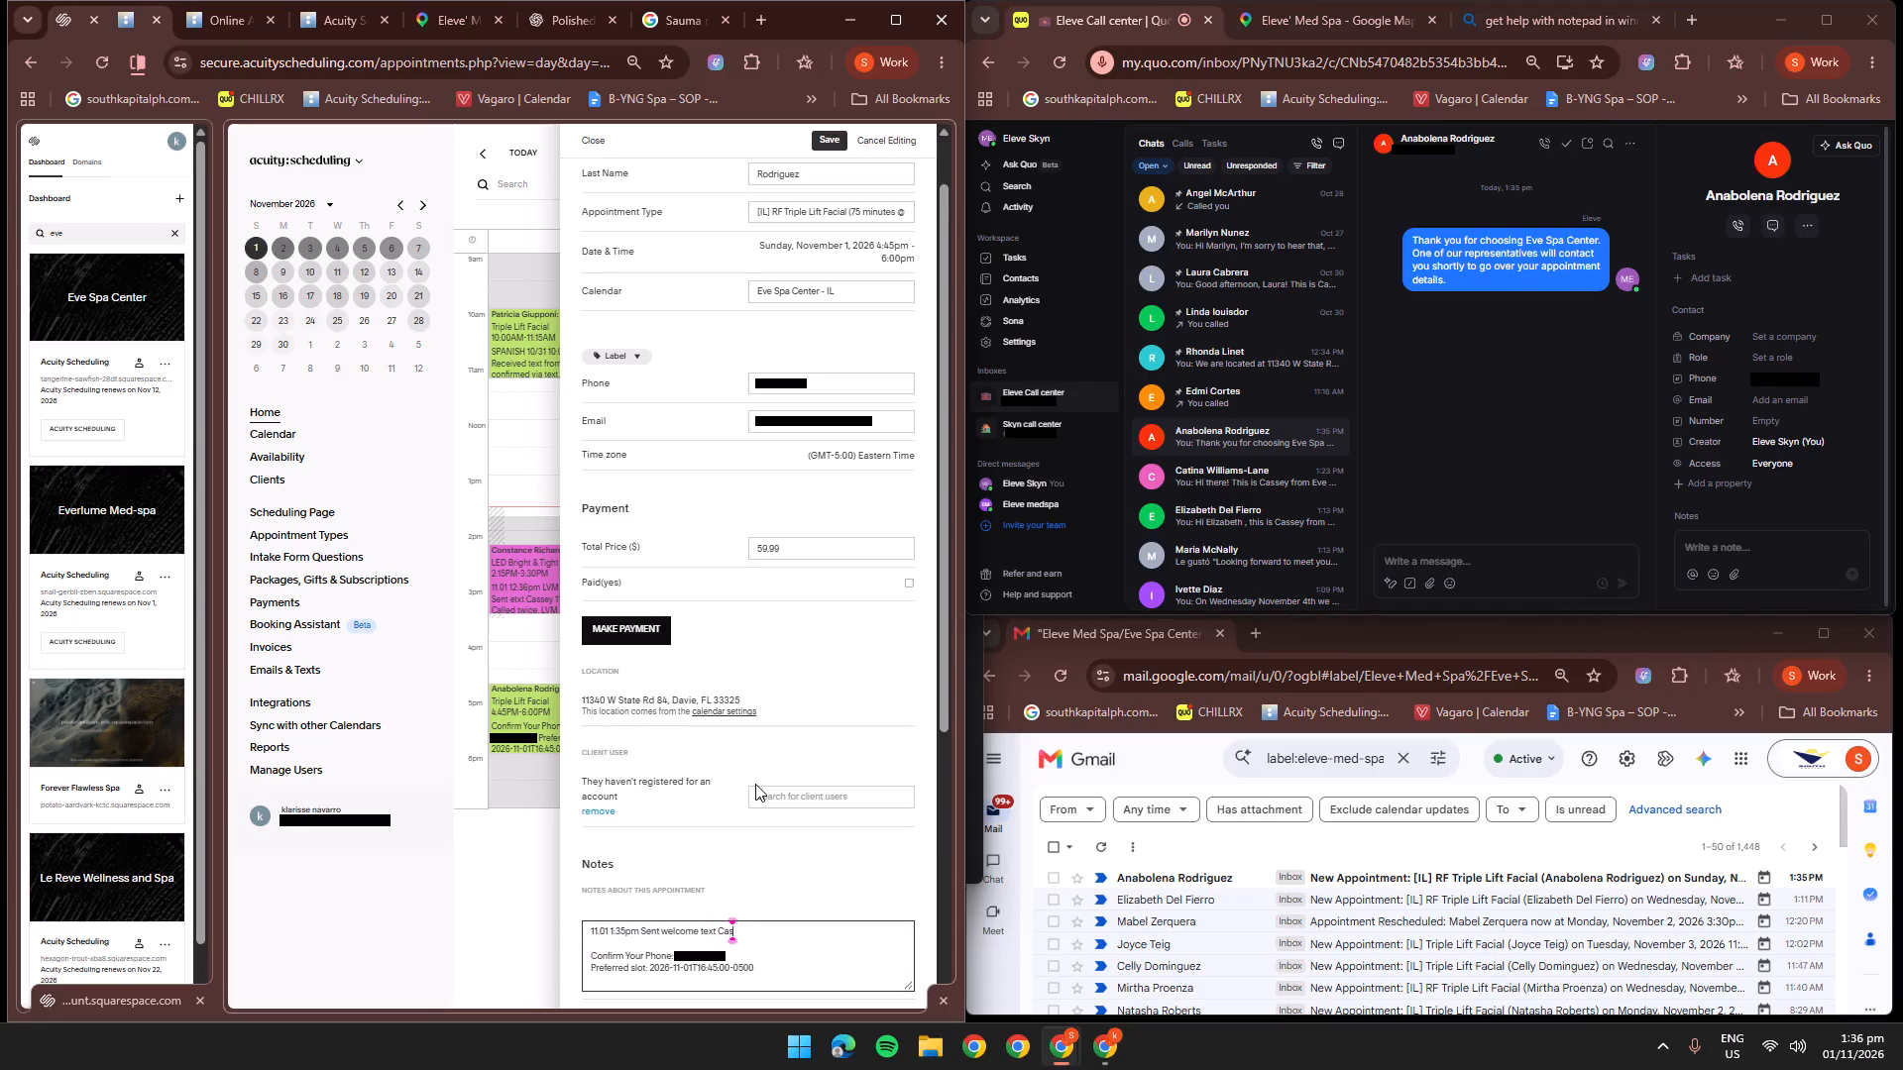
{"action": "left_click", "coordinate": [834, 140]}
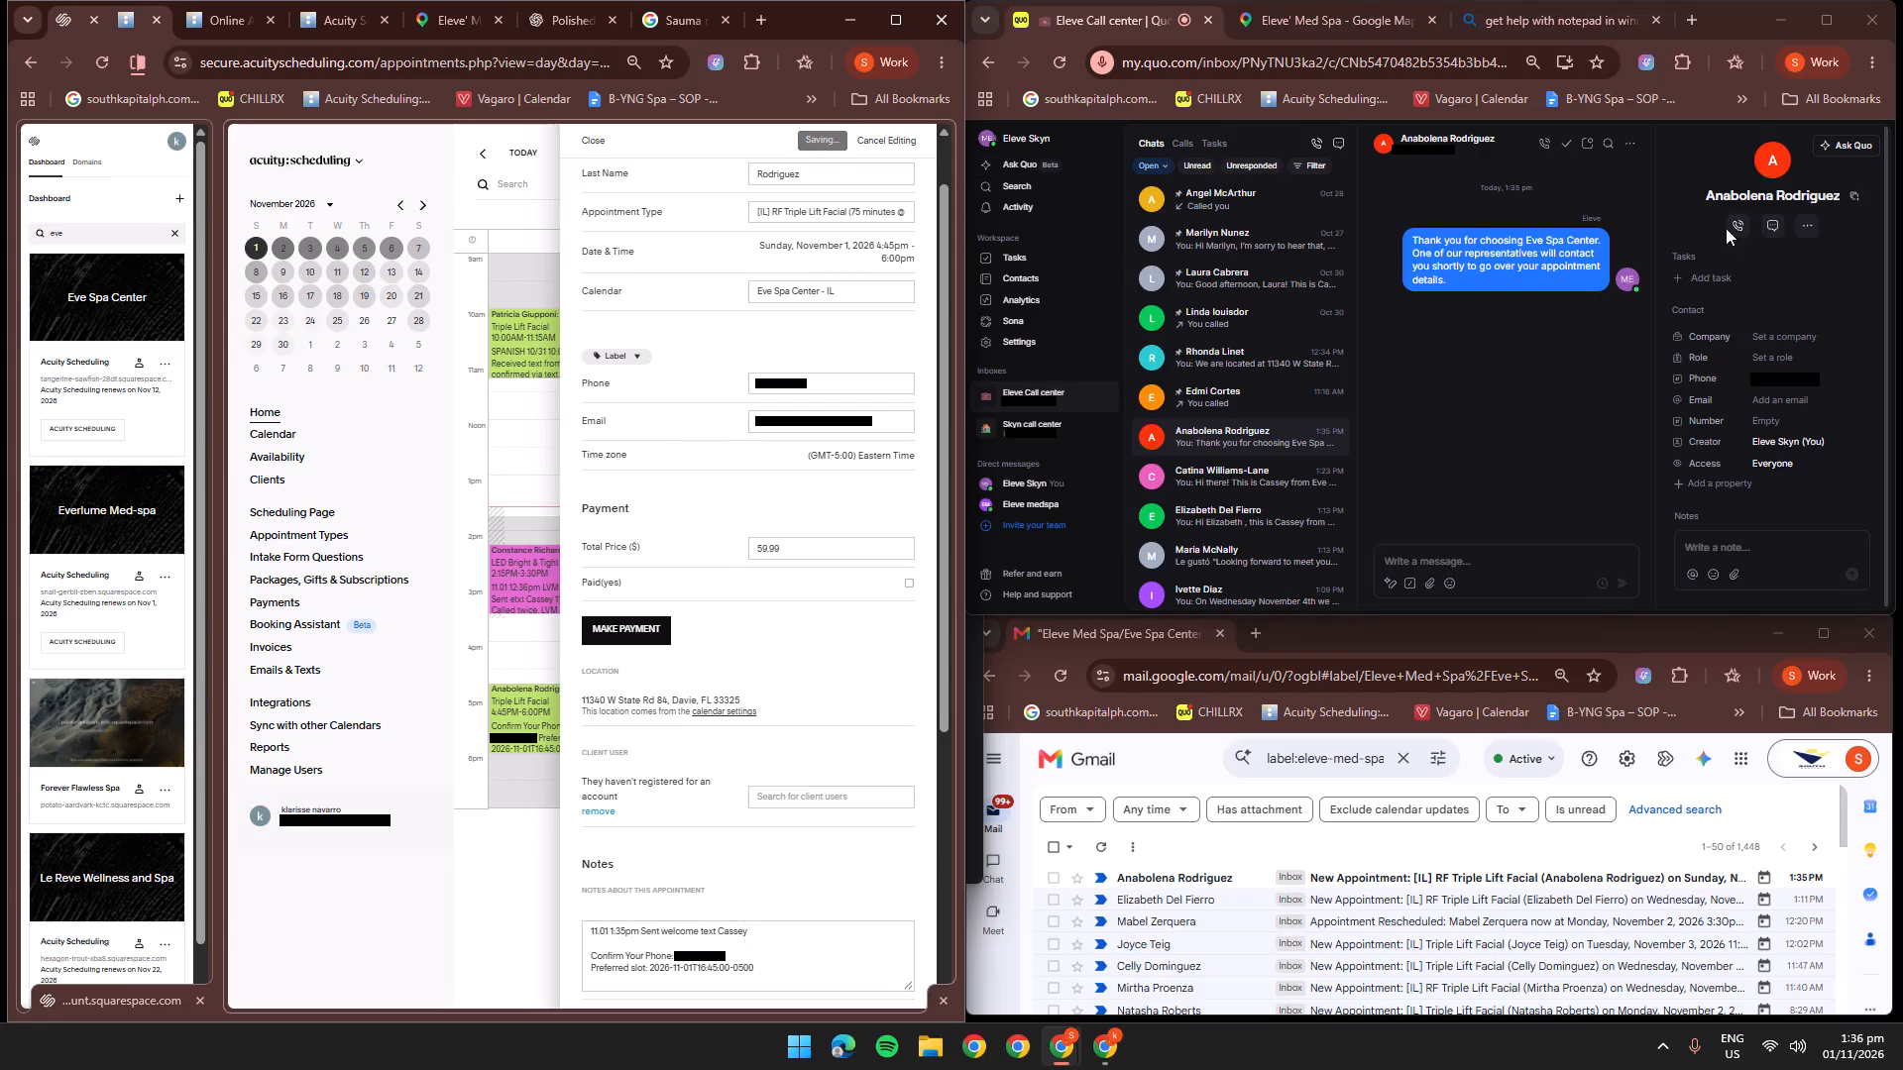
Start a call to the new client from the open Quo conversation and dismiss the noise-cancelling app's pop-up.
{"action": "left_click", "coordinate": [1745, 228]}
{"action": "left_click", "coordinate": [1582, 614]}
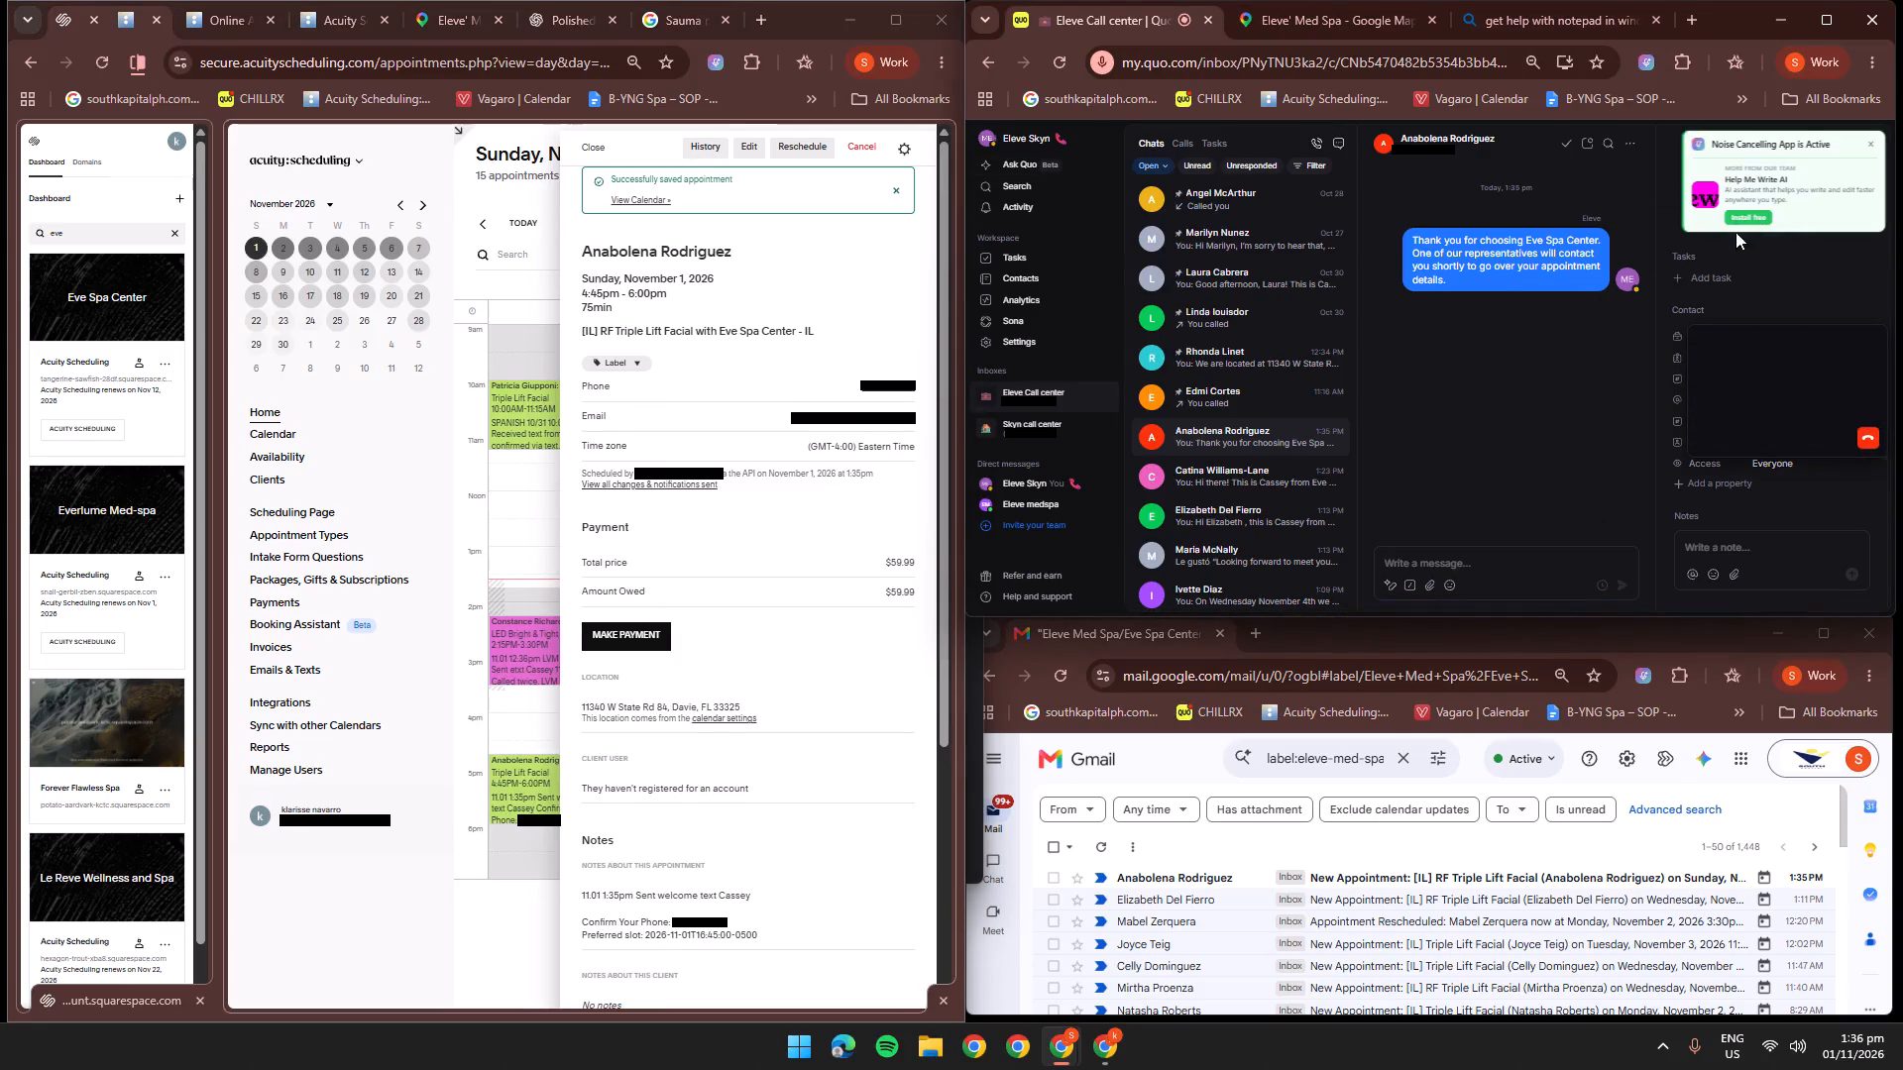
{"action": "left_click", "coordinate": [1860, 139]}
{"action": "left_click", "coordinate": [1873, 150]}
{"action": "left_click", "coordinate": [1513, 387]}
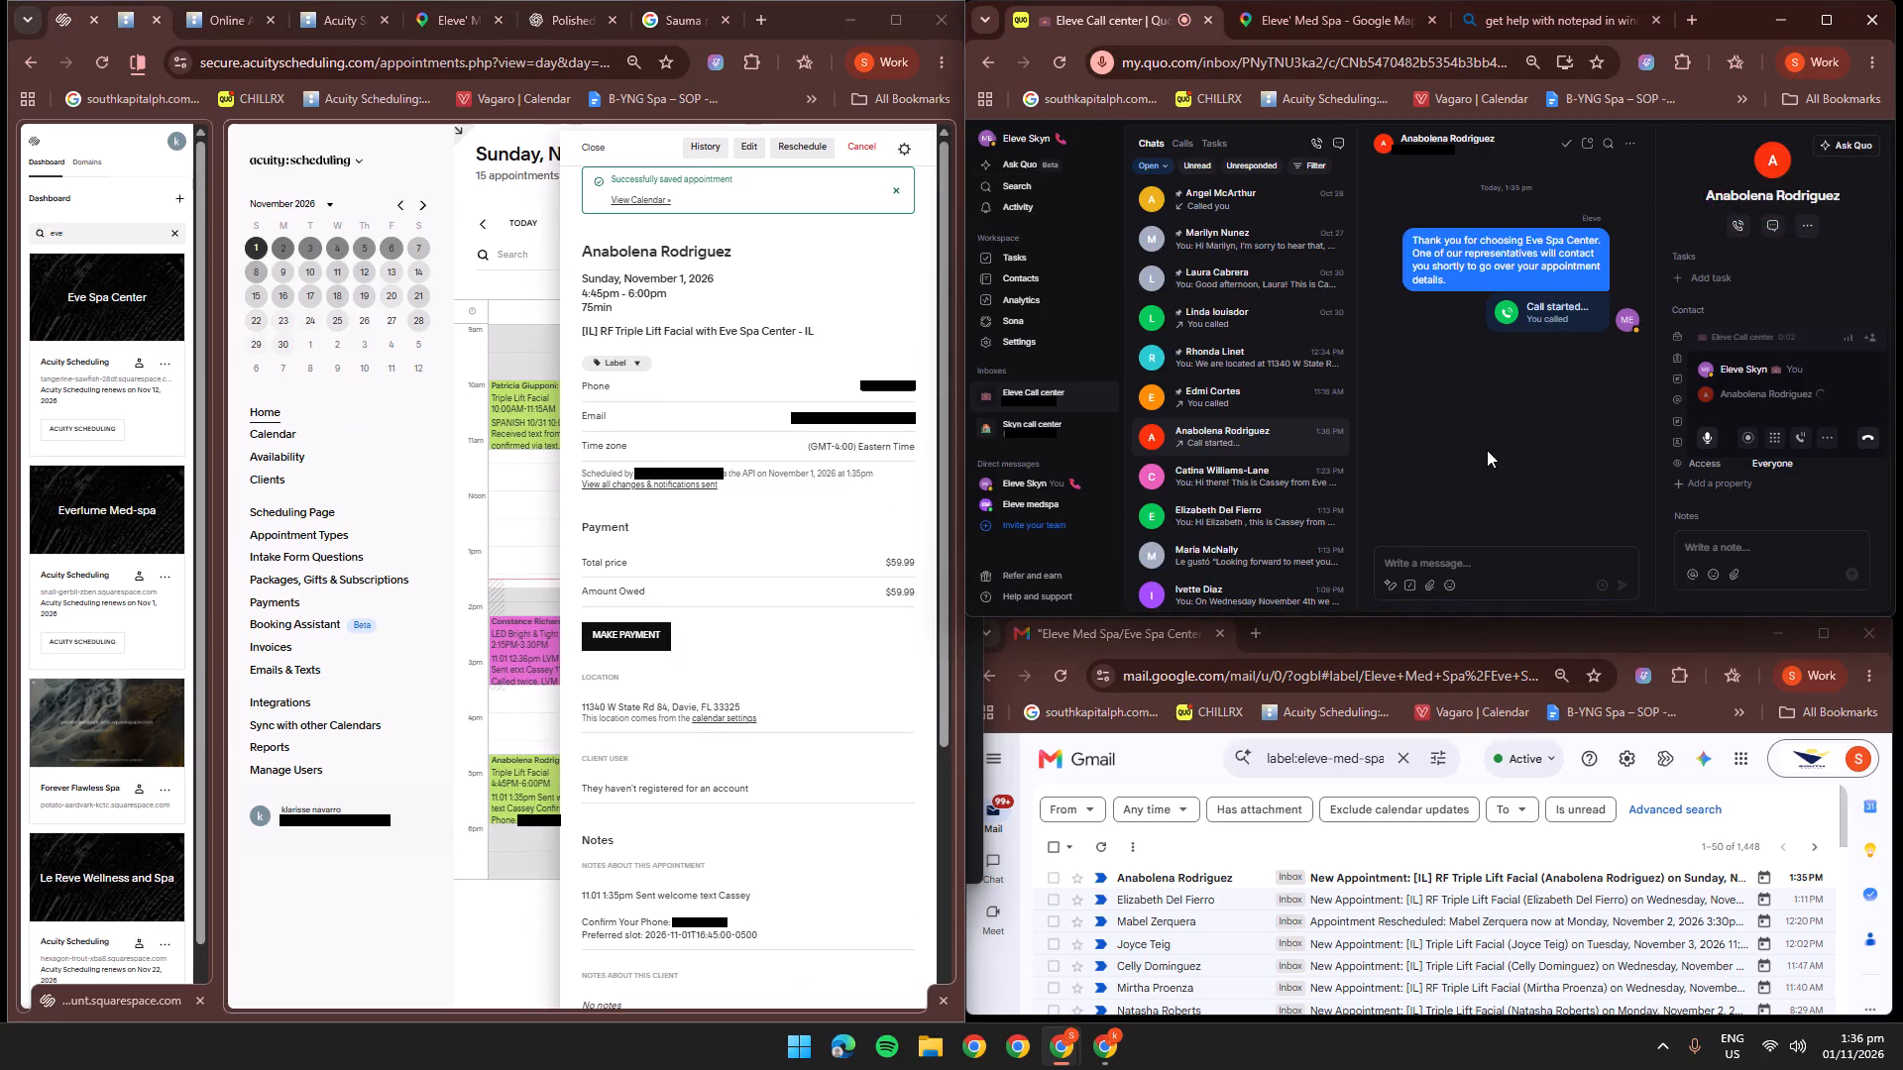
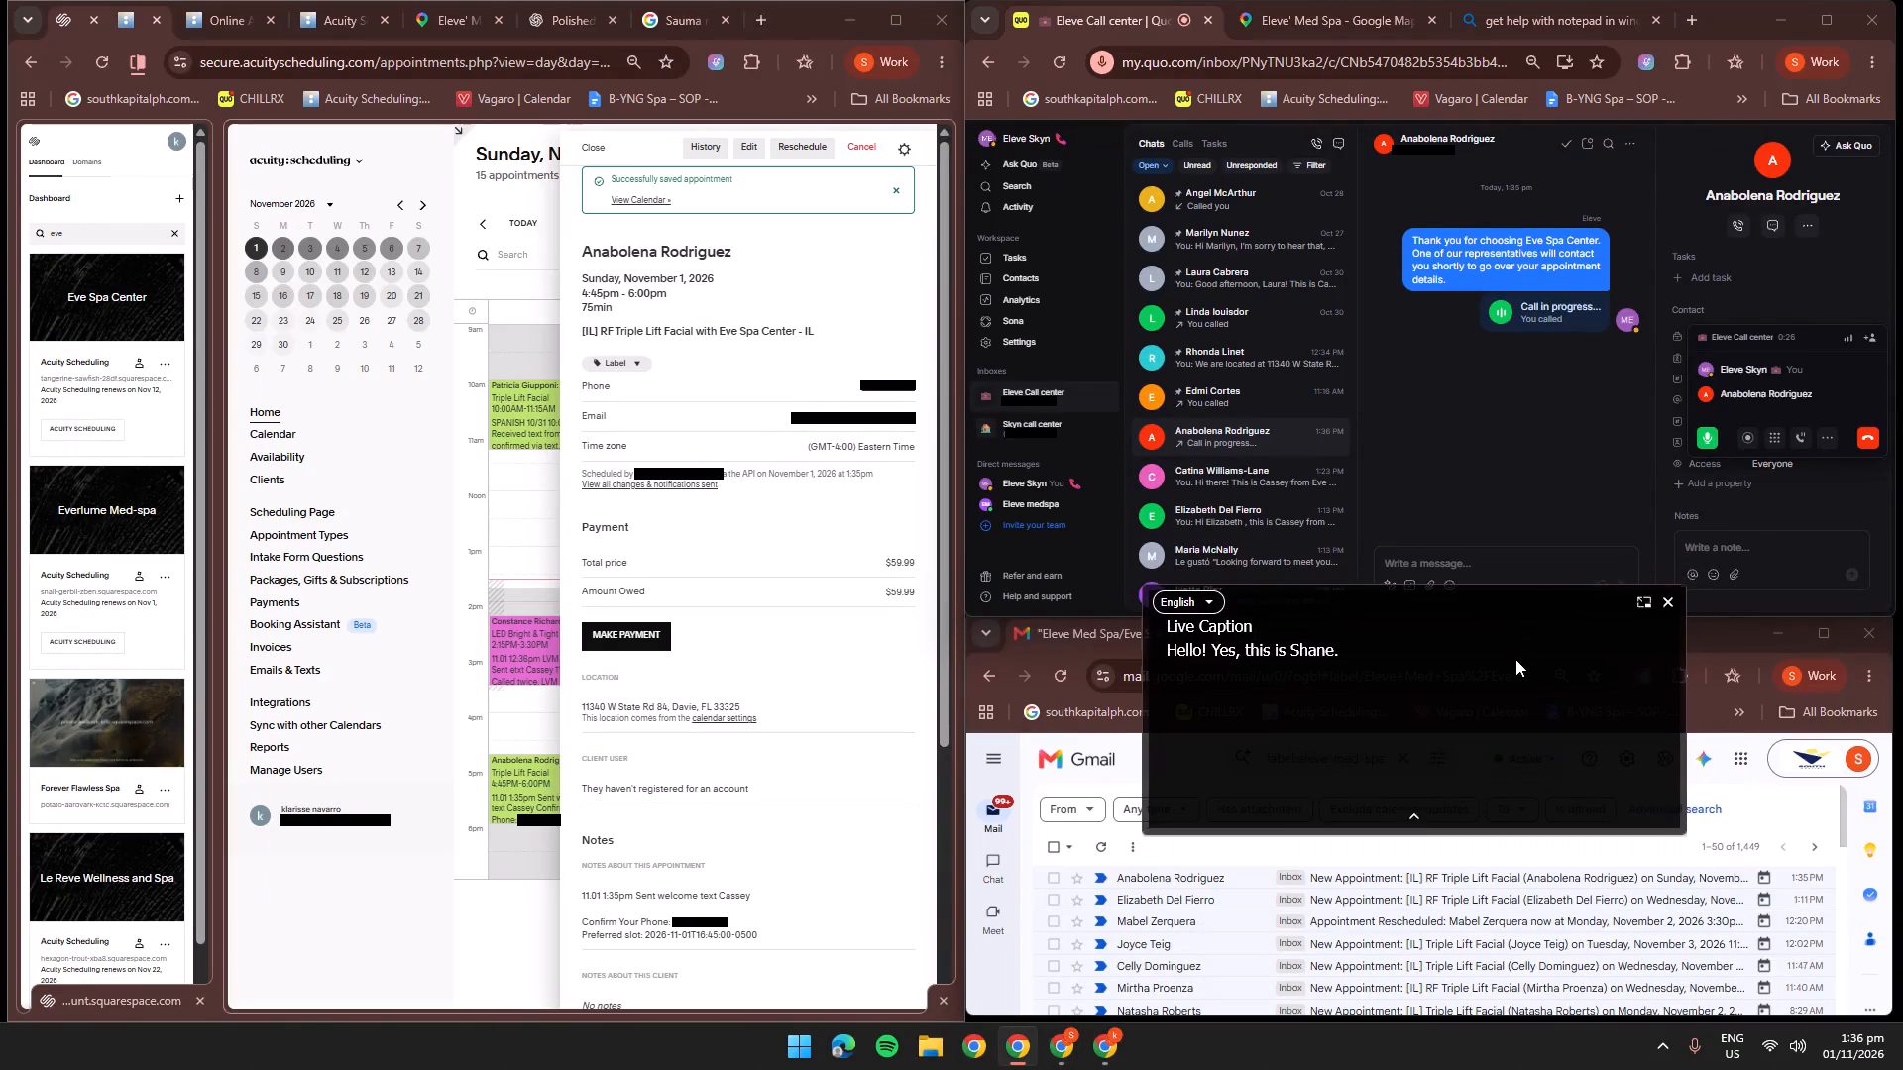
Toggle the microphone mute as needed during the ongoing call with the new client in Quo.
{"action": "left_click_drag", "start_coordinate": [1515, 659], "coordinate": [1524, 683]}
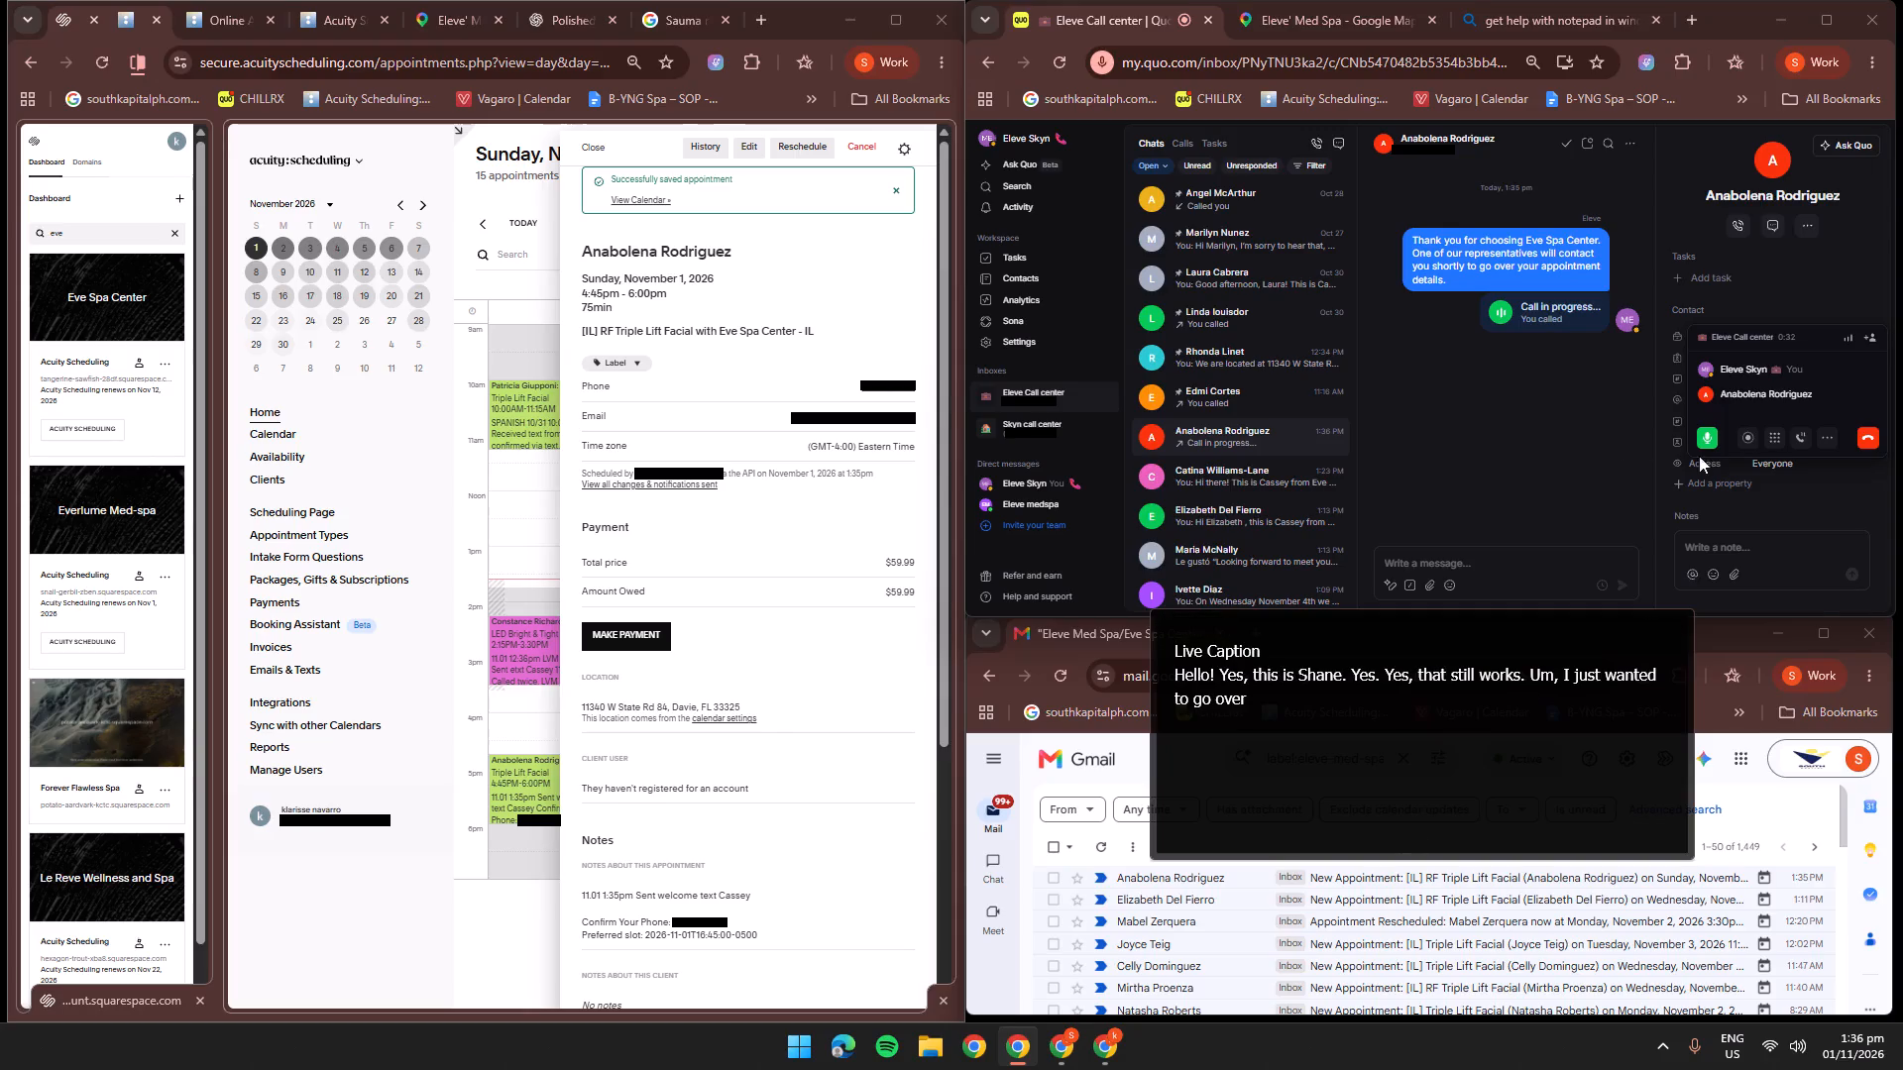
{"action": "left_click", "coordinate": [1708, 430]}
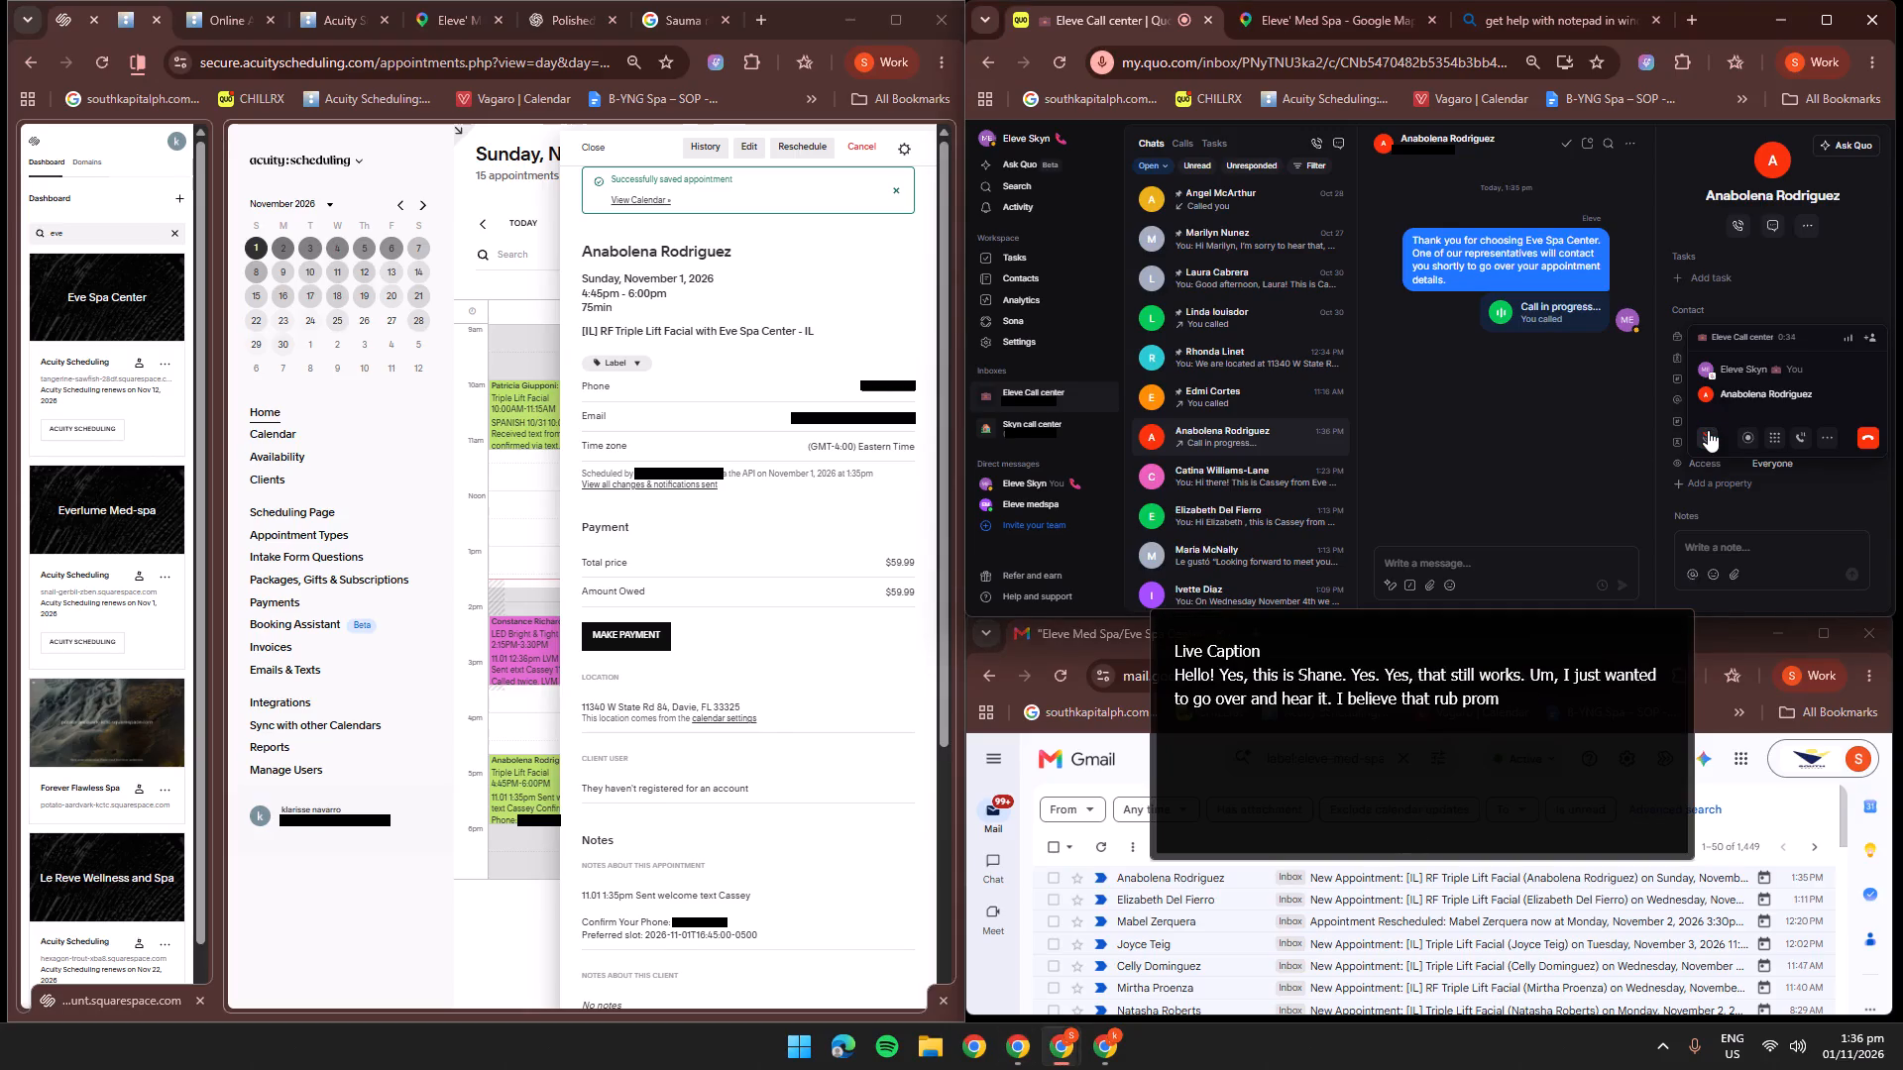
{"action": "left_click", "coordinate": [1708, 430]}
{"action": "left_click", "coordinate": [1783, 345]}
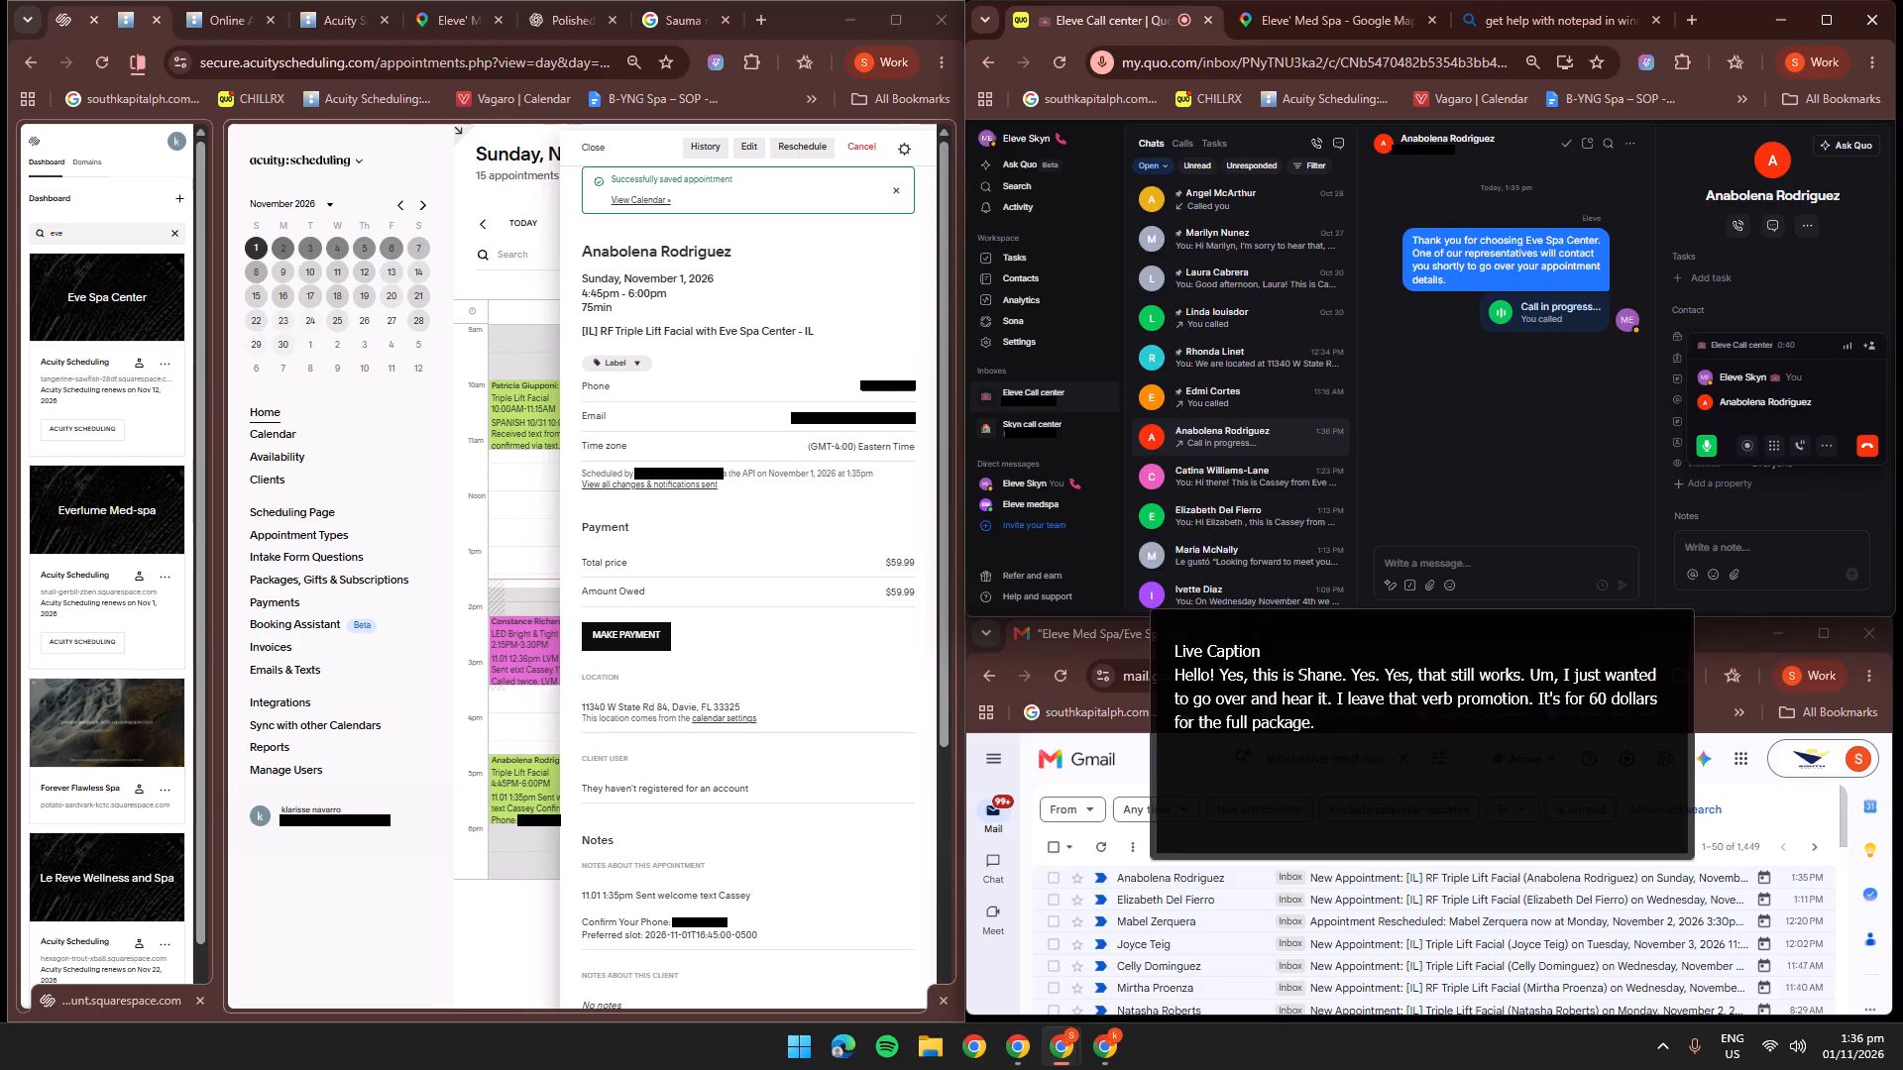
{"action": "left_click", "coordinate": [1700, 446]}
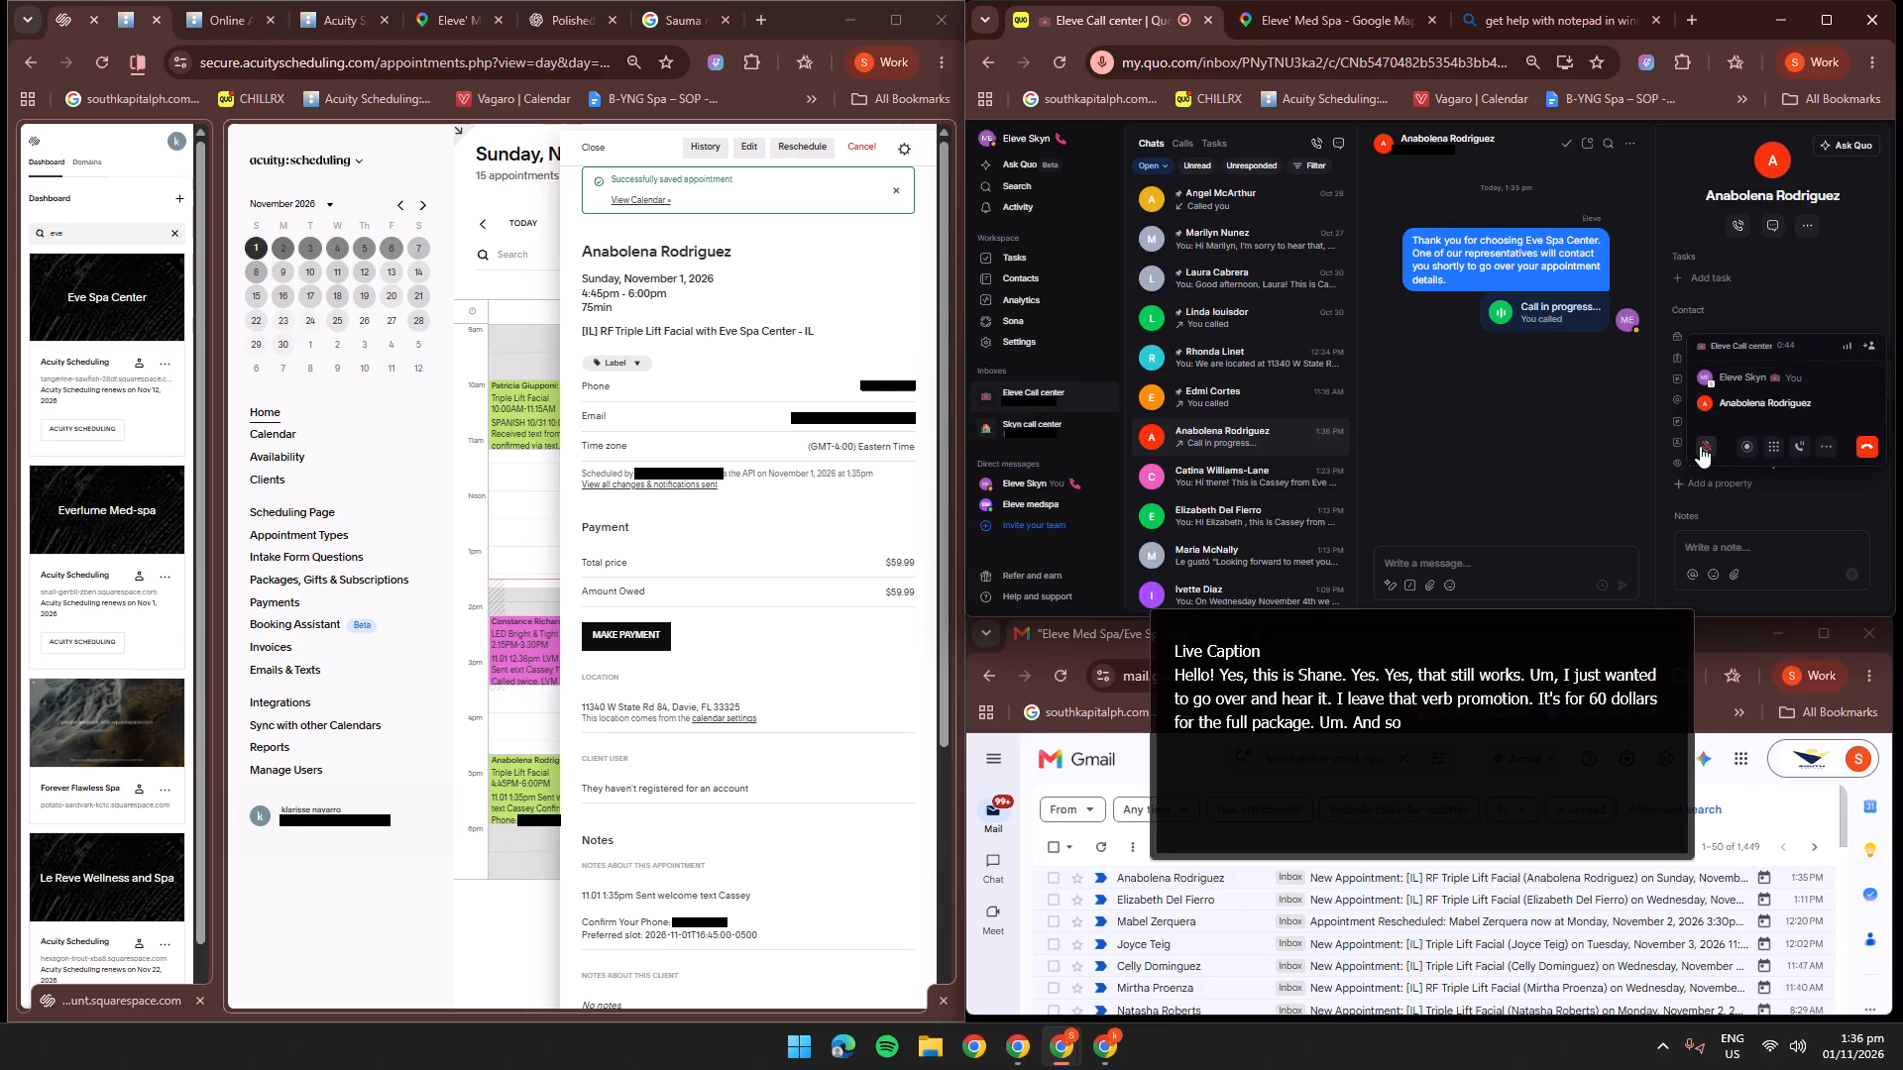
{"action": "left_click", "coordinate": [1700, 446]}
{"action": "left_click", "coordinate": [1732, 545]}
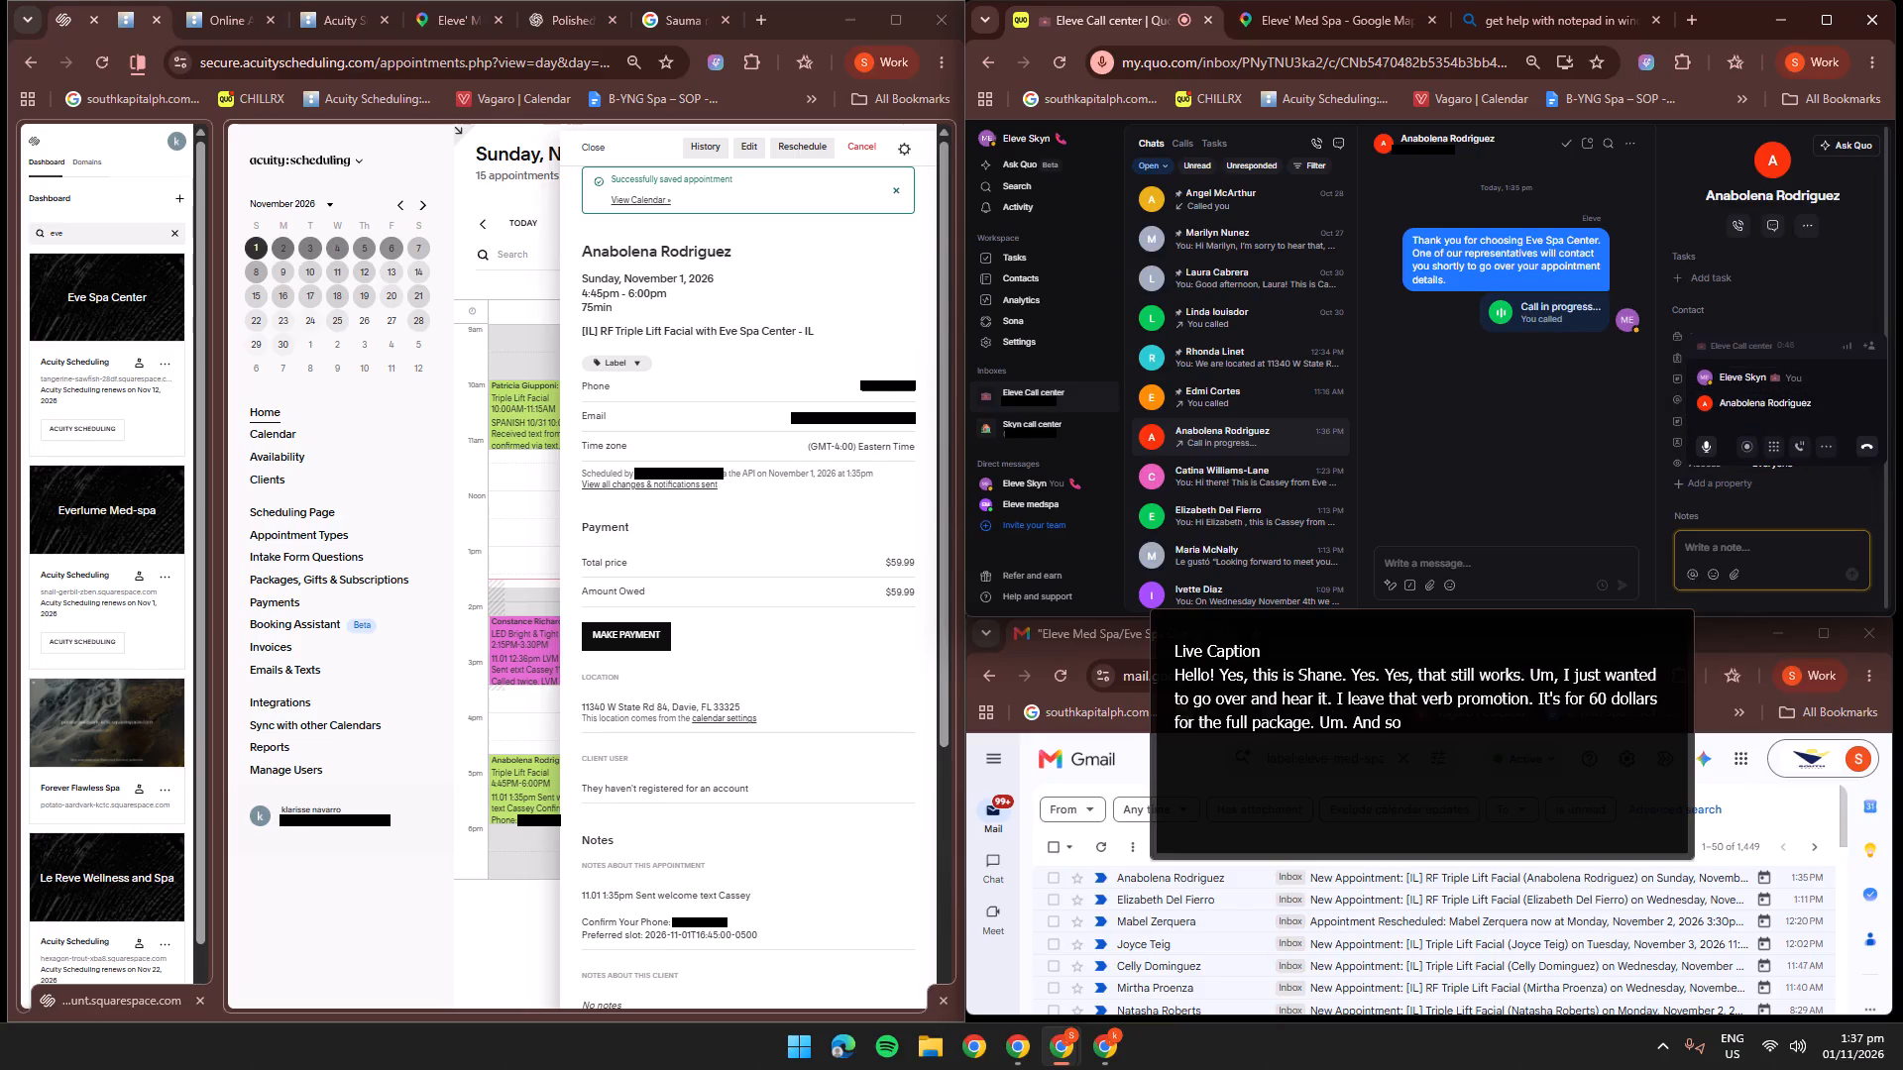
{"action": "left_click", "coordinate": [964, 542]}
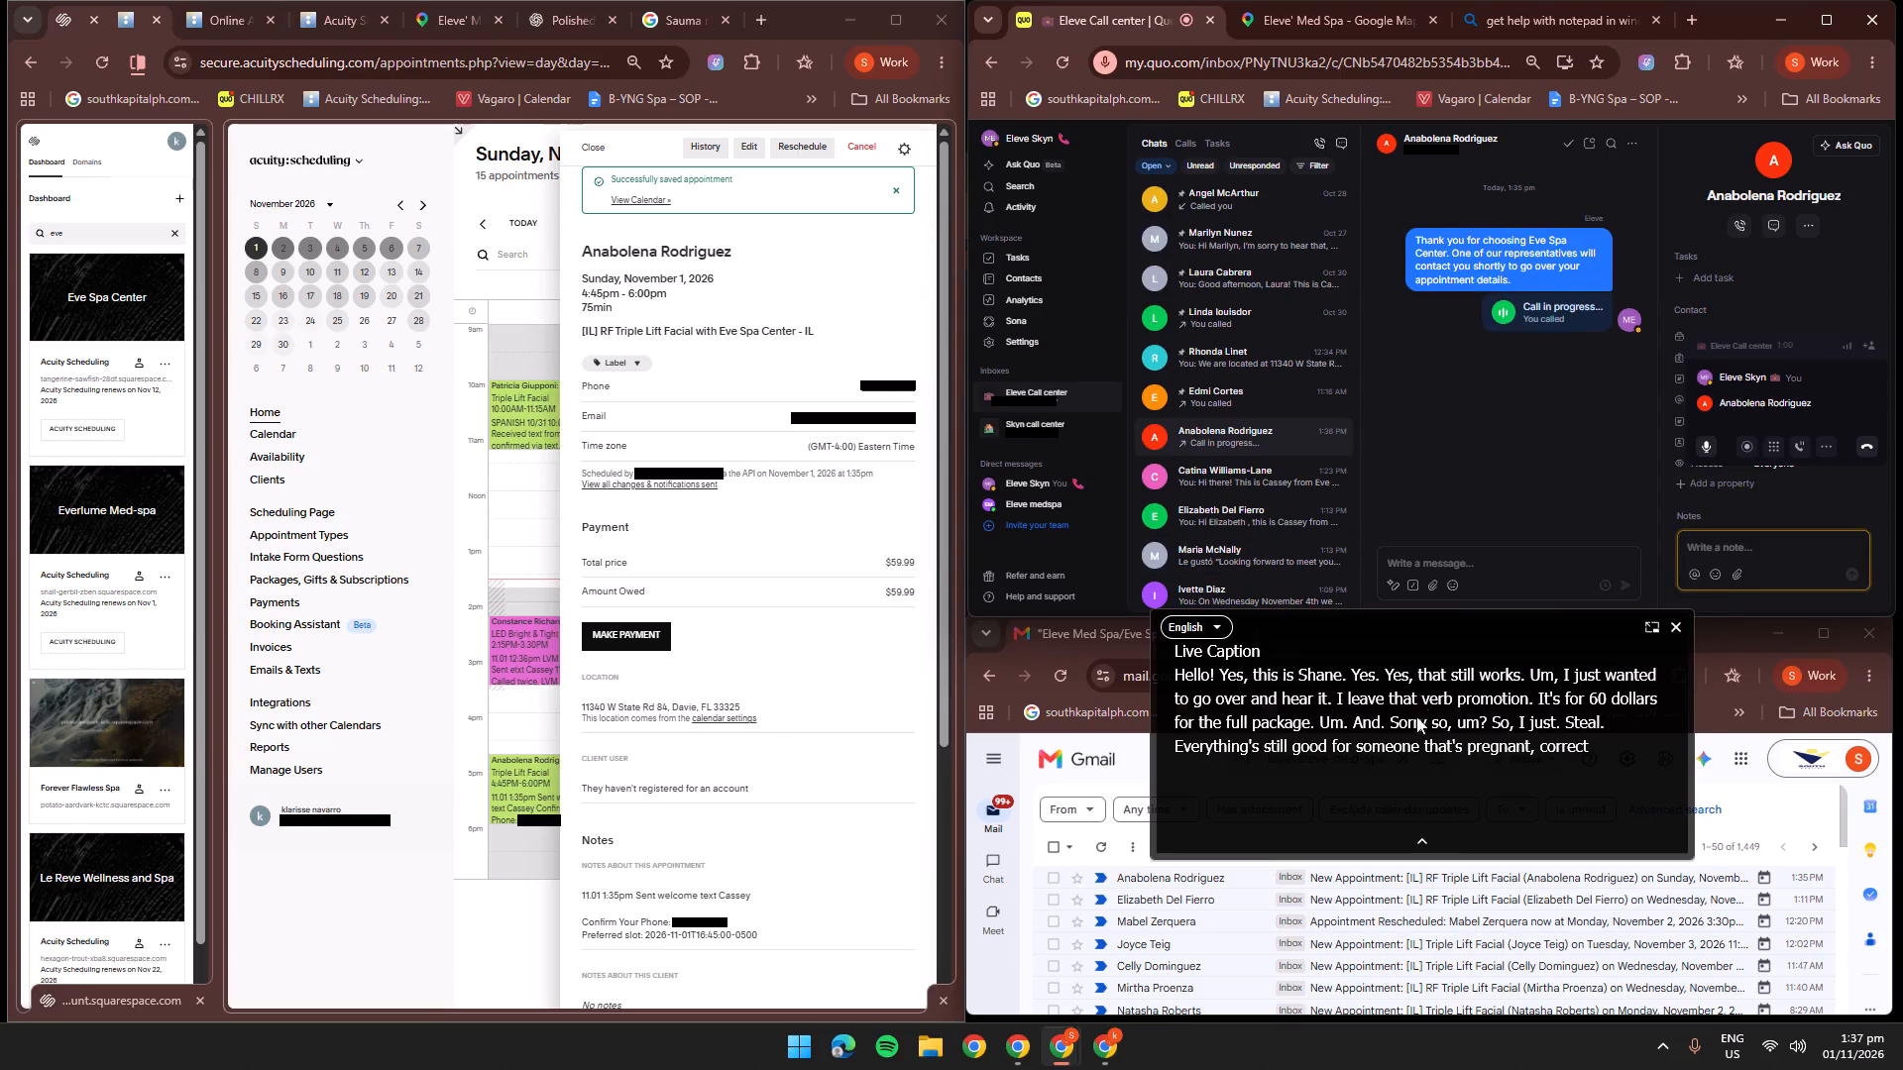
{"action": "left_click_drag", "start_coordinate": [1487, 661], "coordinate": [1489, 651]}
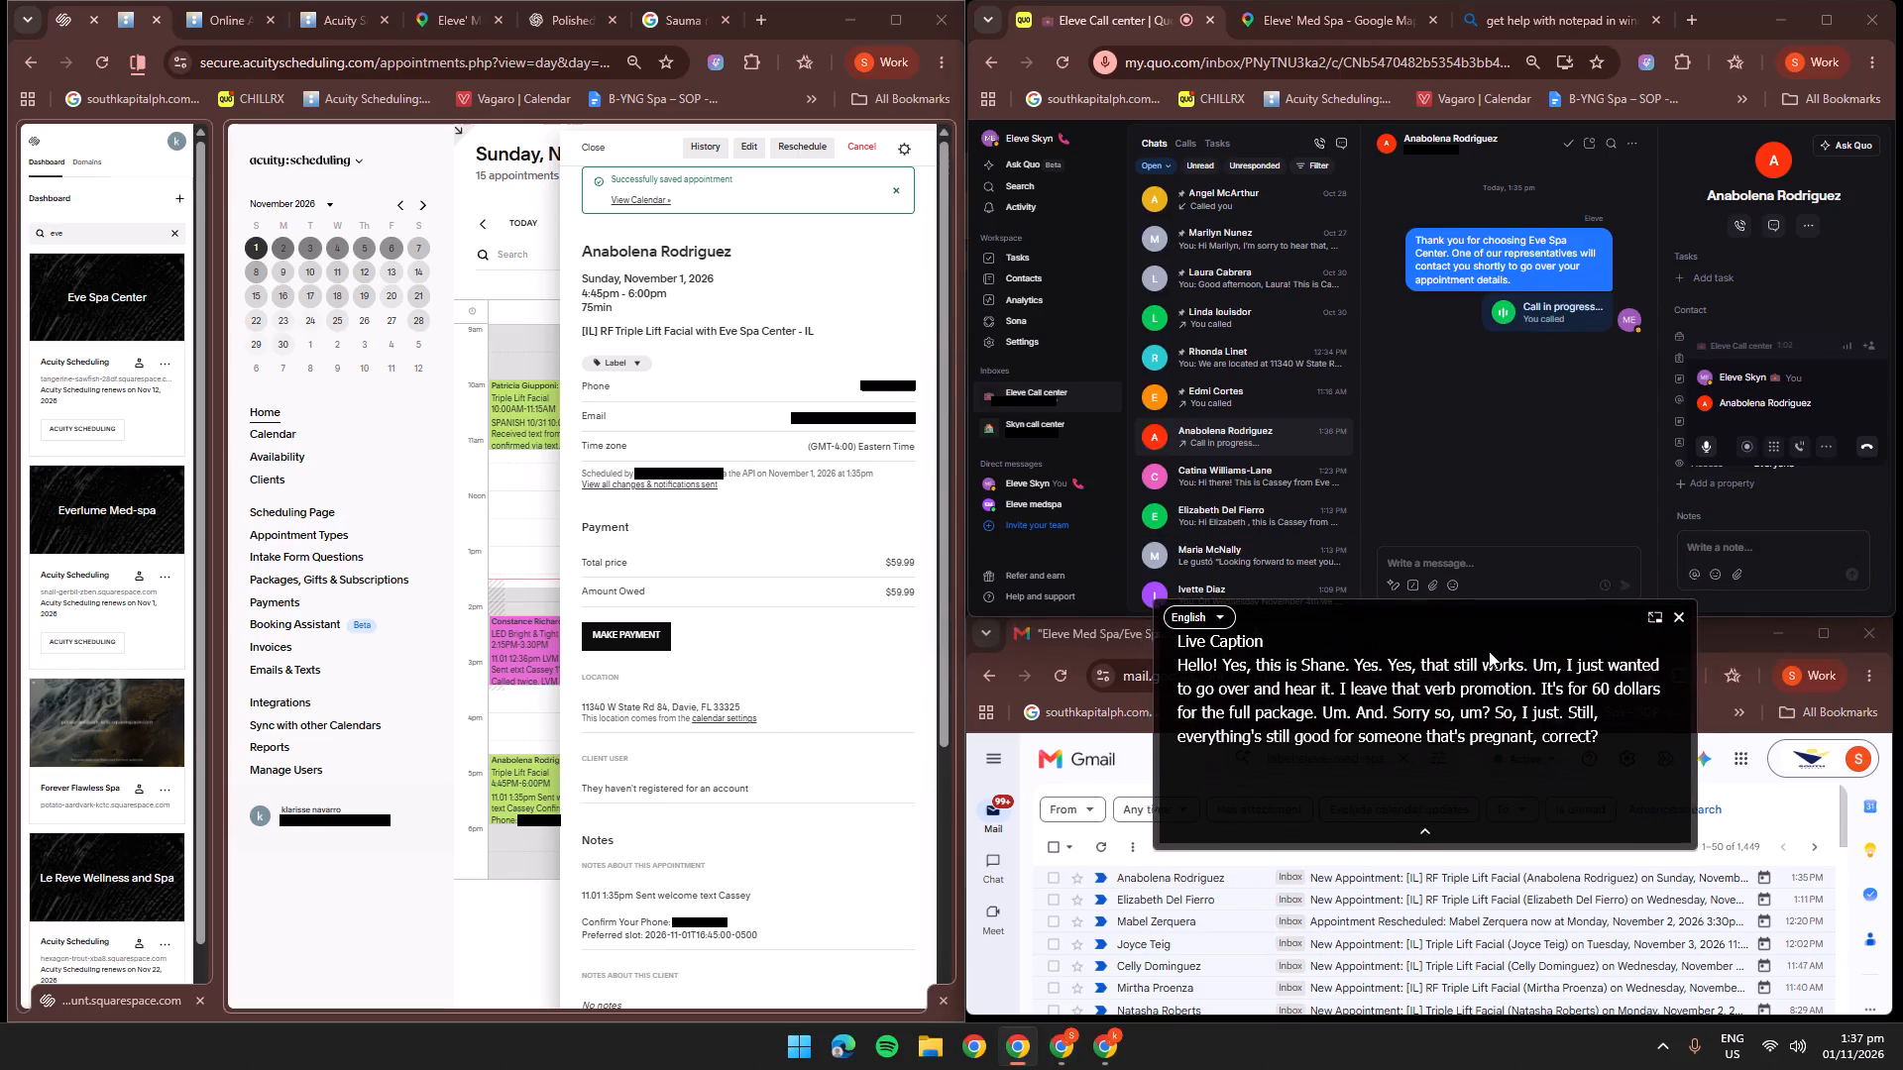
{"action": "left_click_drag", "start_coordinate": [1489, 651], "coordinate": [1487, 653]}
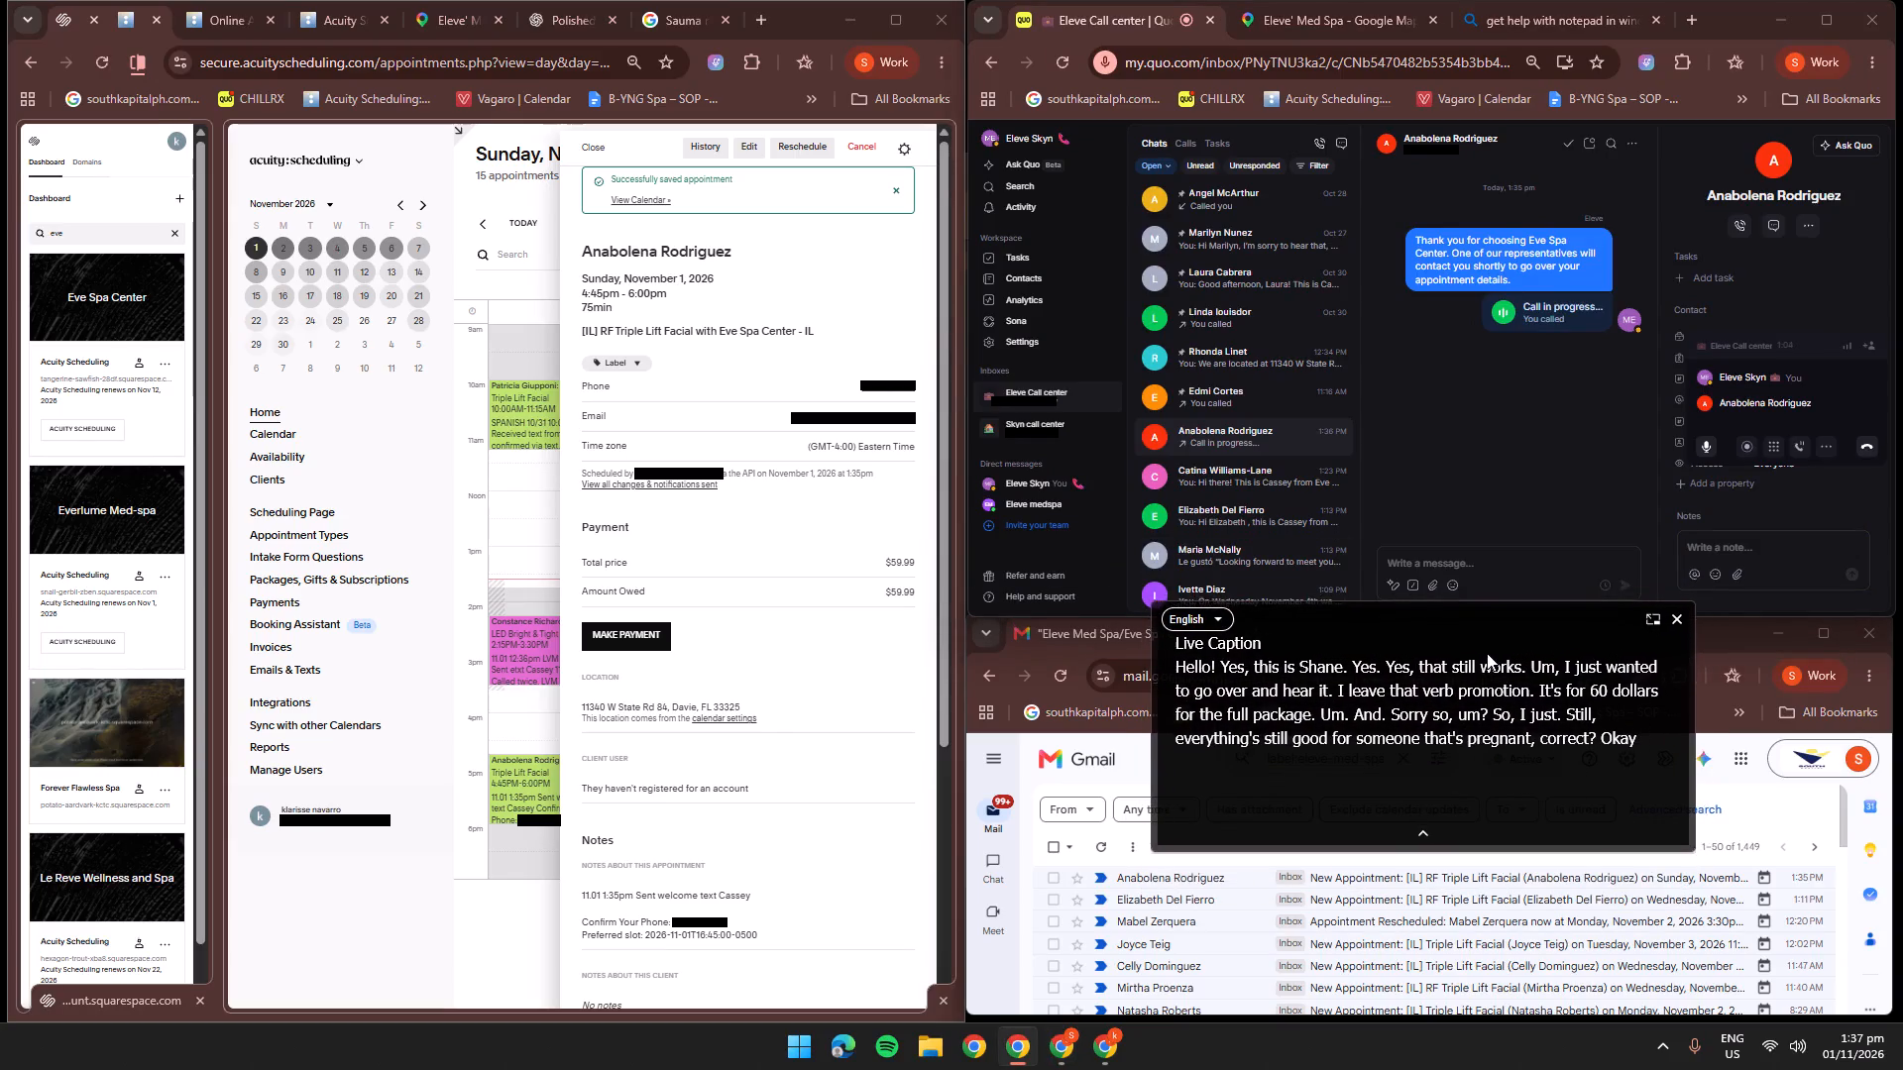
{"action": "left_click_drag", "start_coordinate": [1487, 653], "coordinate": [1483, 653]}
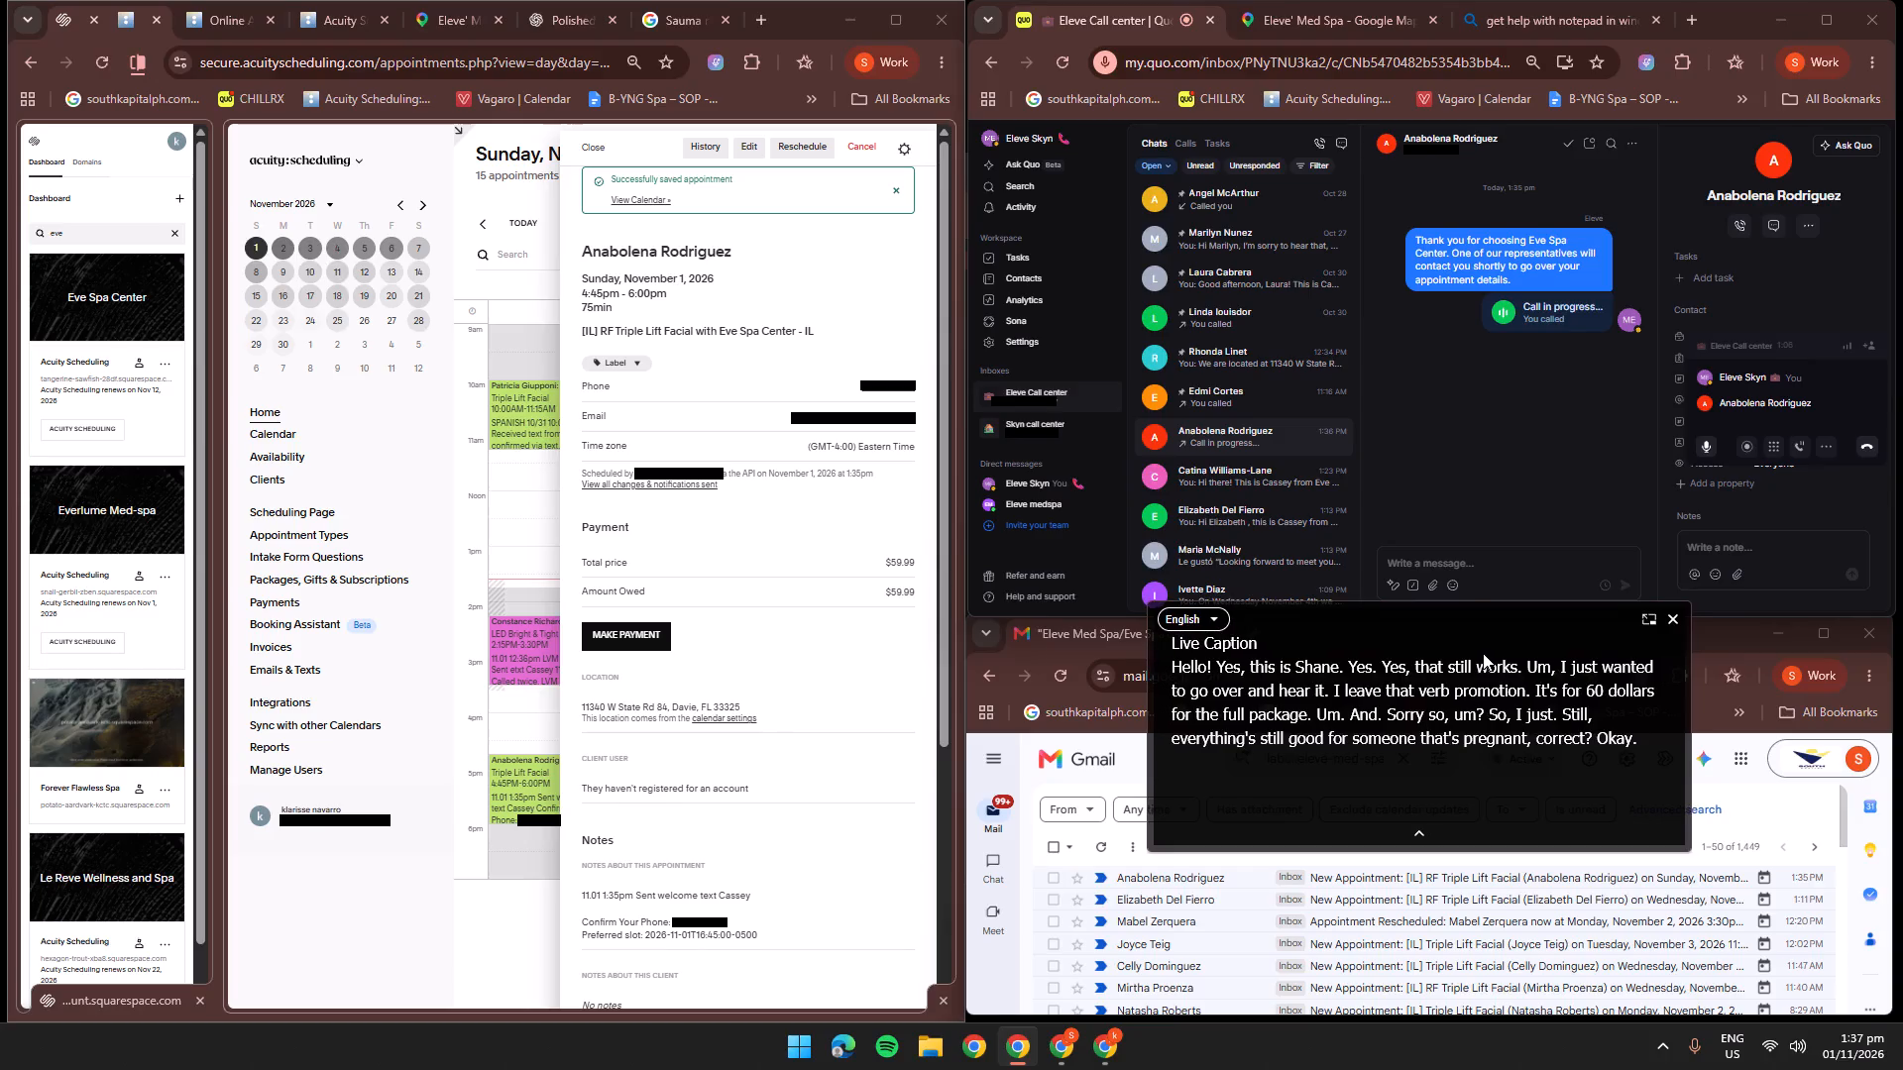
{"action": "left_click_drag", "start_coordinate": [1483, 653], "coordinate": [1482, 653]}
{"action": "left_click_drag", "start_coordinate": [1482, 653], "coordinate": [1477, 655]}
Toggle the microphone mute again on the new client's ongoing call.
{"action": "left_click", "coordinate": [1707, 446]}
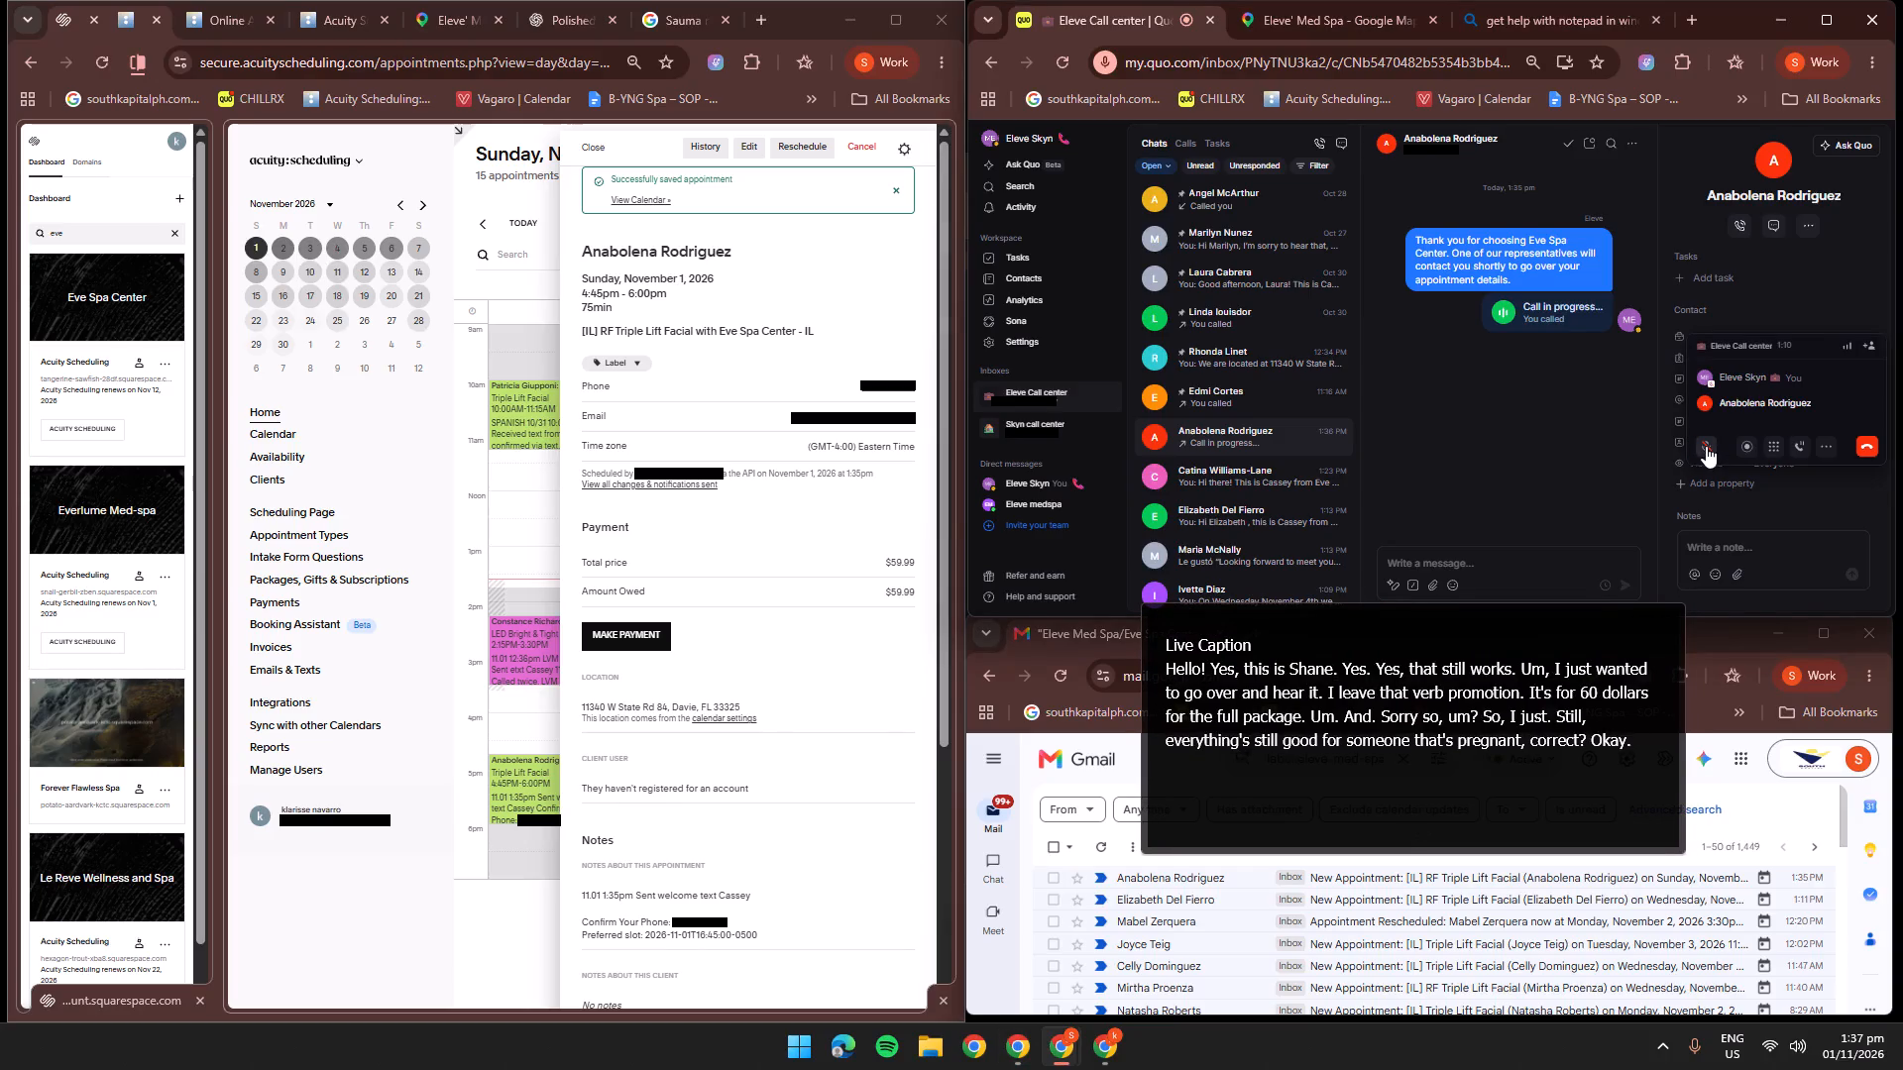
{"action": "left_click", "coordinate": [1706, 446]}
Start a note on the new client's contact with the text "Concerns+".
{"action": "left_click", "coordinate": [1748, 532]}
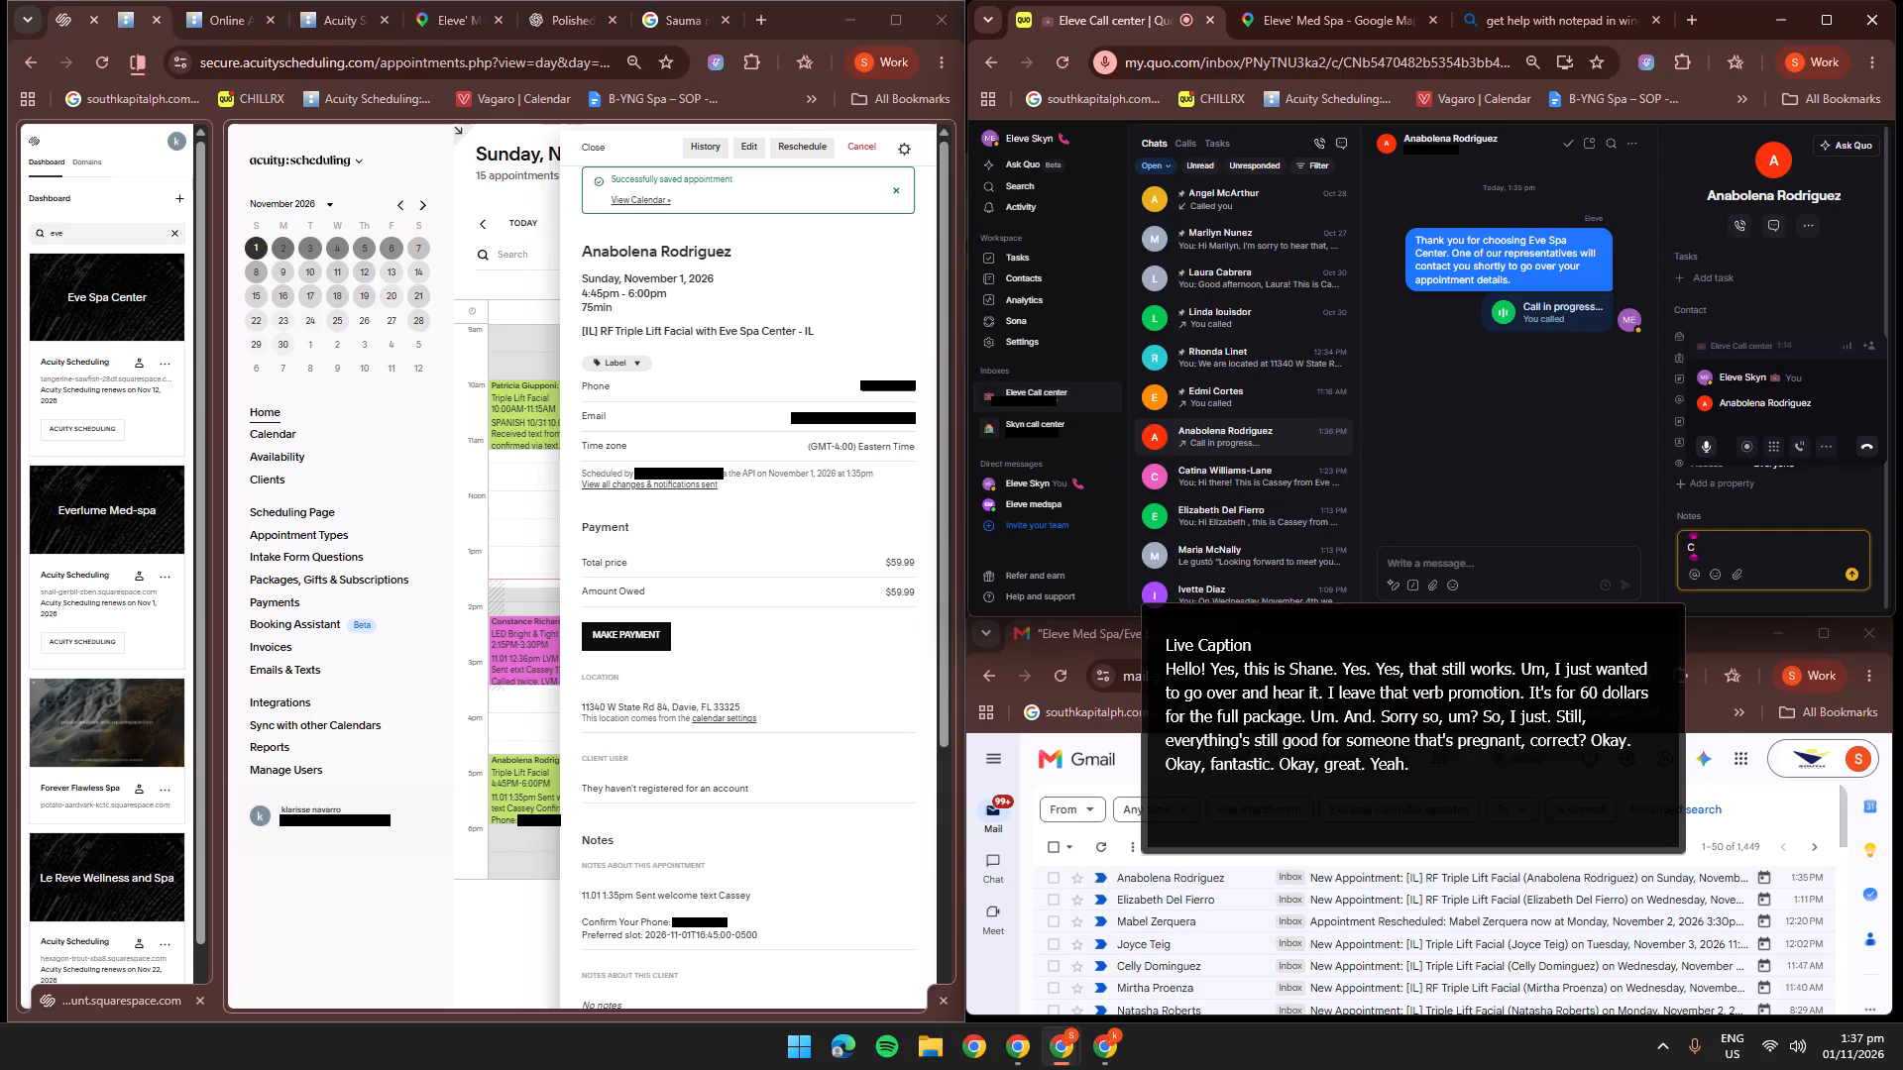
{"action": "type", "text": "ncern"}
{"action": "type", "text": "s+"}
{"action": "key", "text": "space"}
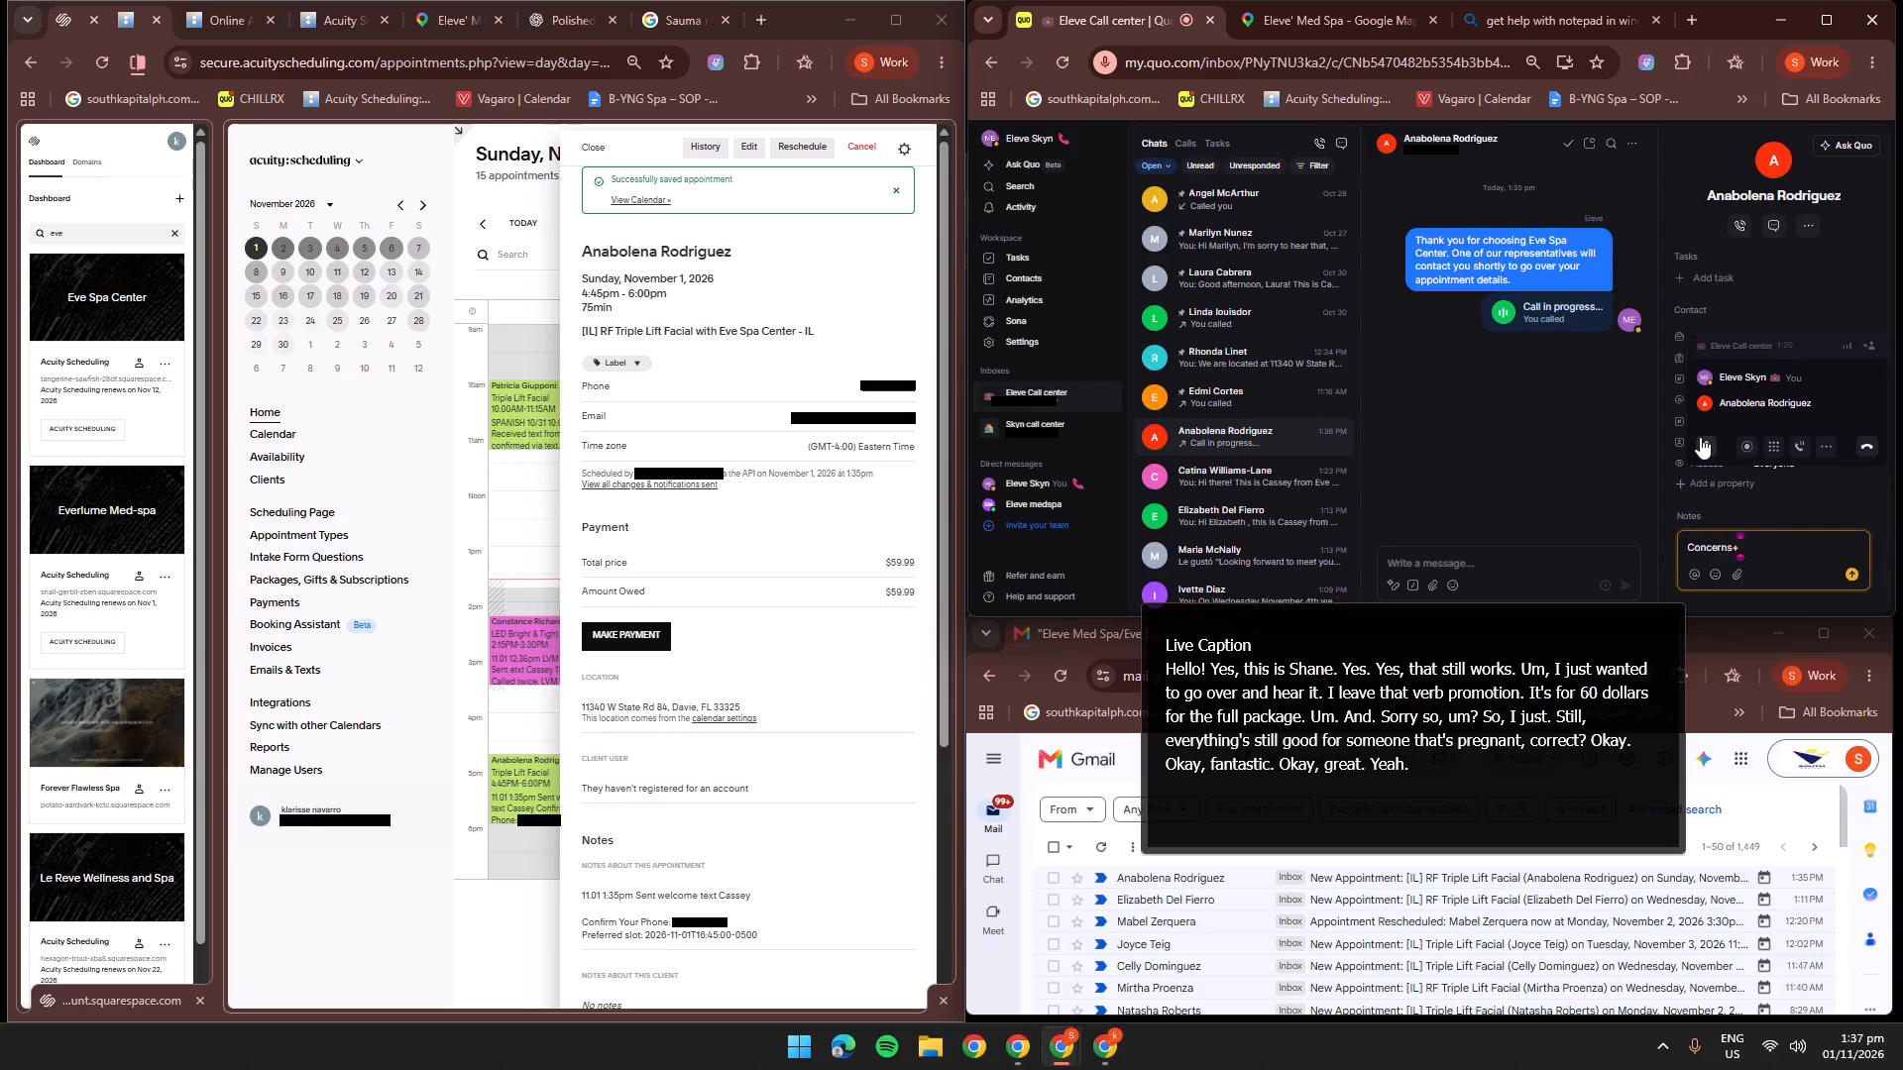
Extend the contact's "Concerns+" note in Quo with "jowls, smile lines. dry skin." during the call.
{"action": "left_click", "coordinate": [1700, 437]}
{"action": "left_click", "coordinate": [1704, 449]}
{"action": "left_click", "coordinate": [1779, 568]}
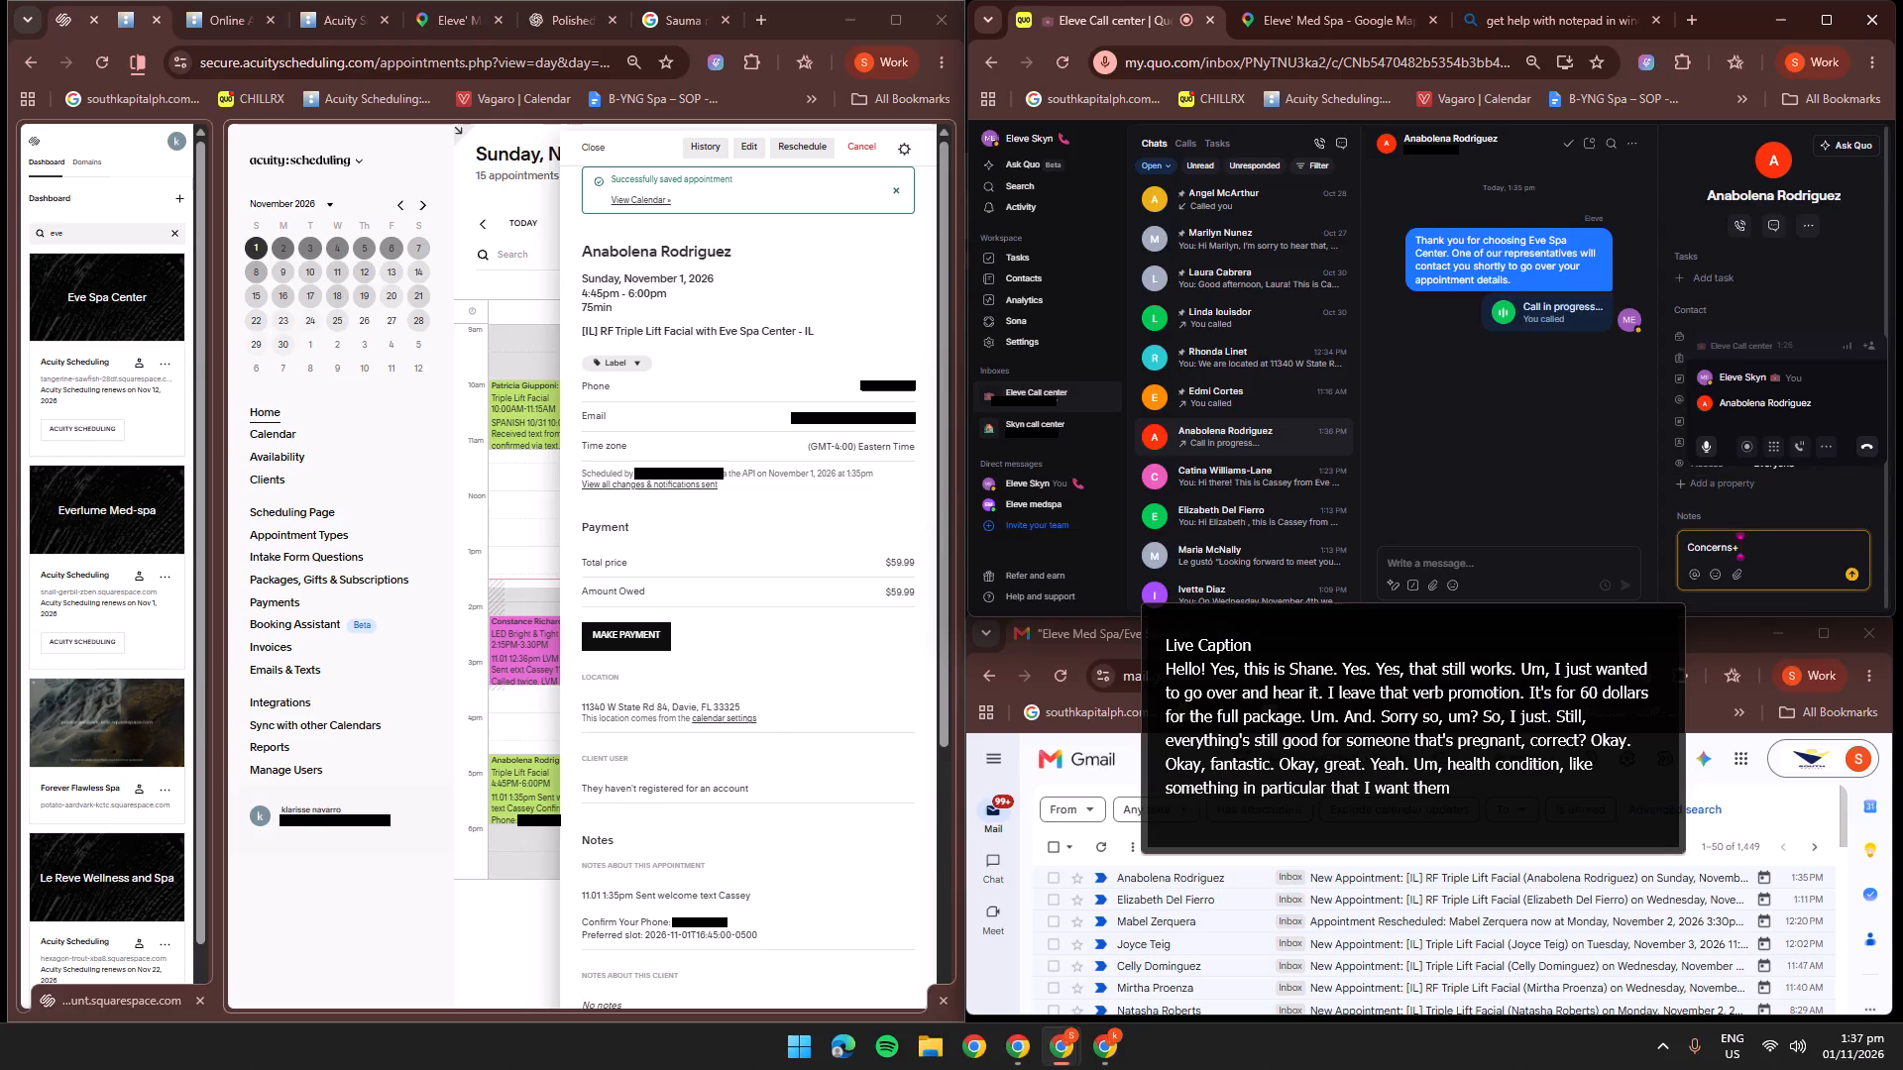
{"action": "left_click", "coordinate": [1788, 548]}
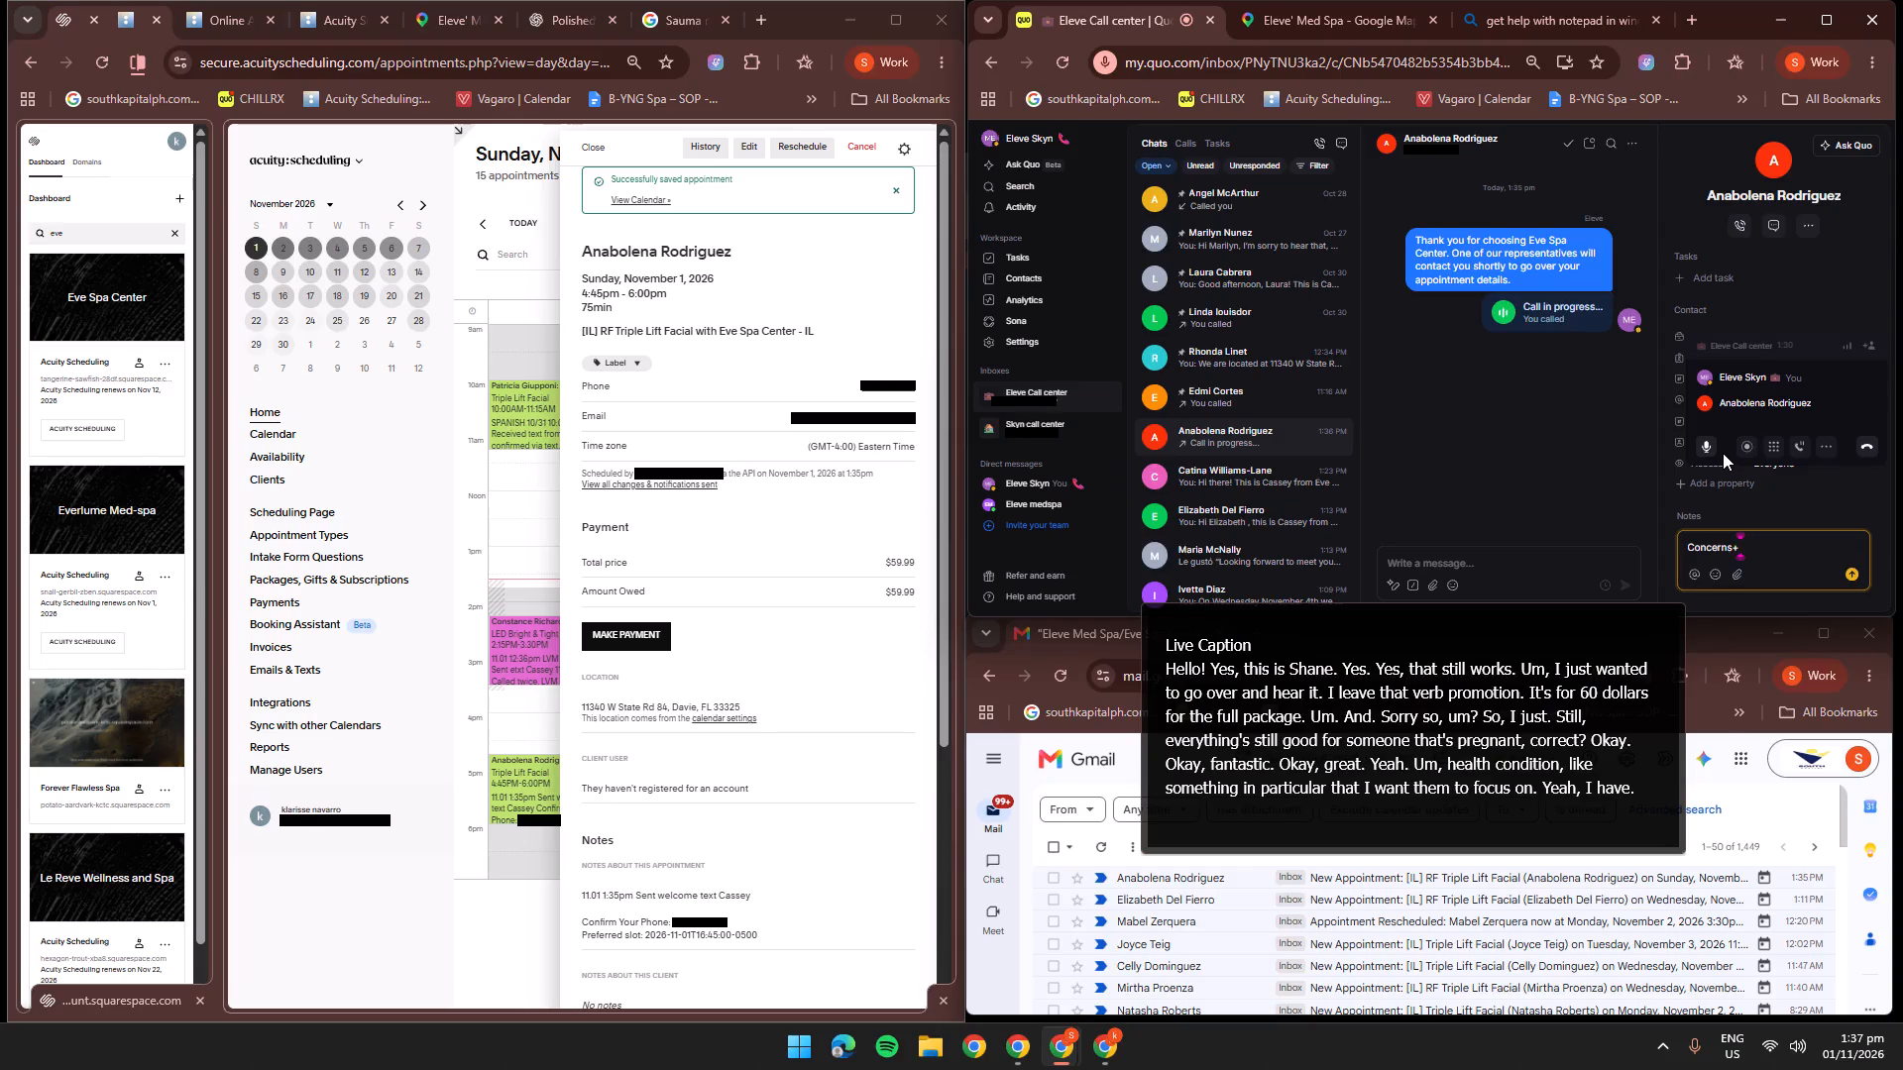
{"action": "type", "text": "jowlsm,"}
{"action": "key", "text": "space"}
{"action": "key", "text": "BackSpace"}
{"action": "key", "text": "BackSpace"}
{"action": "key", "text": "BackSpace"}
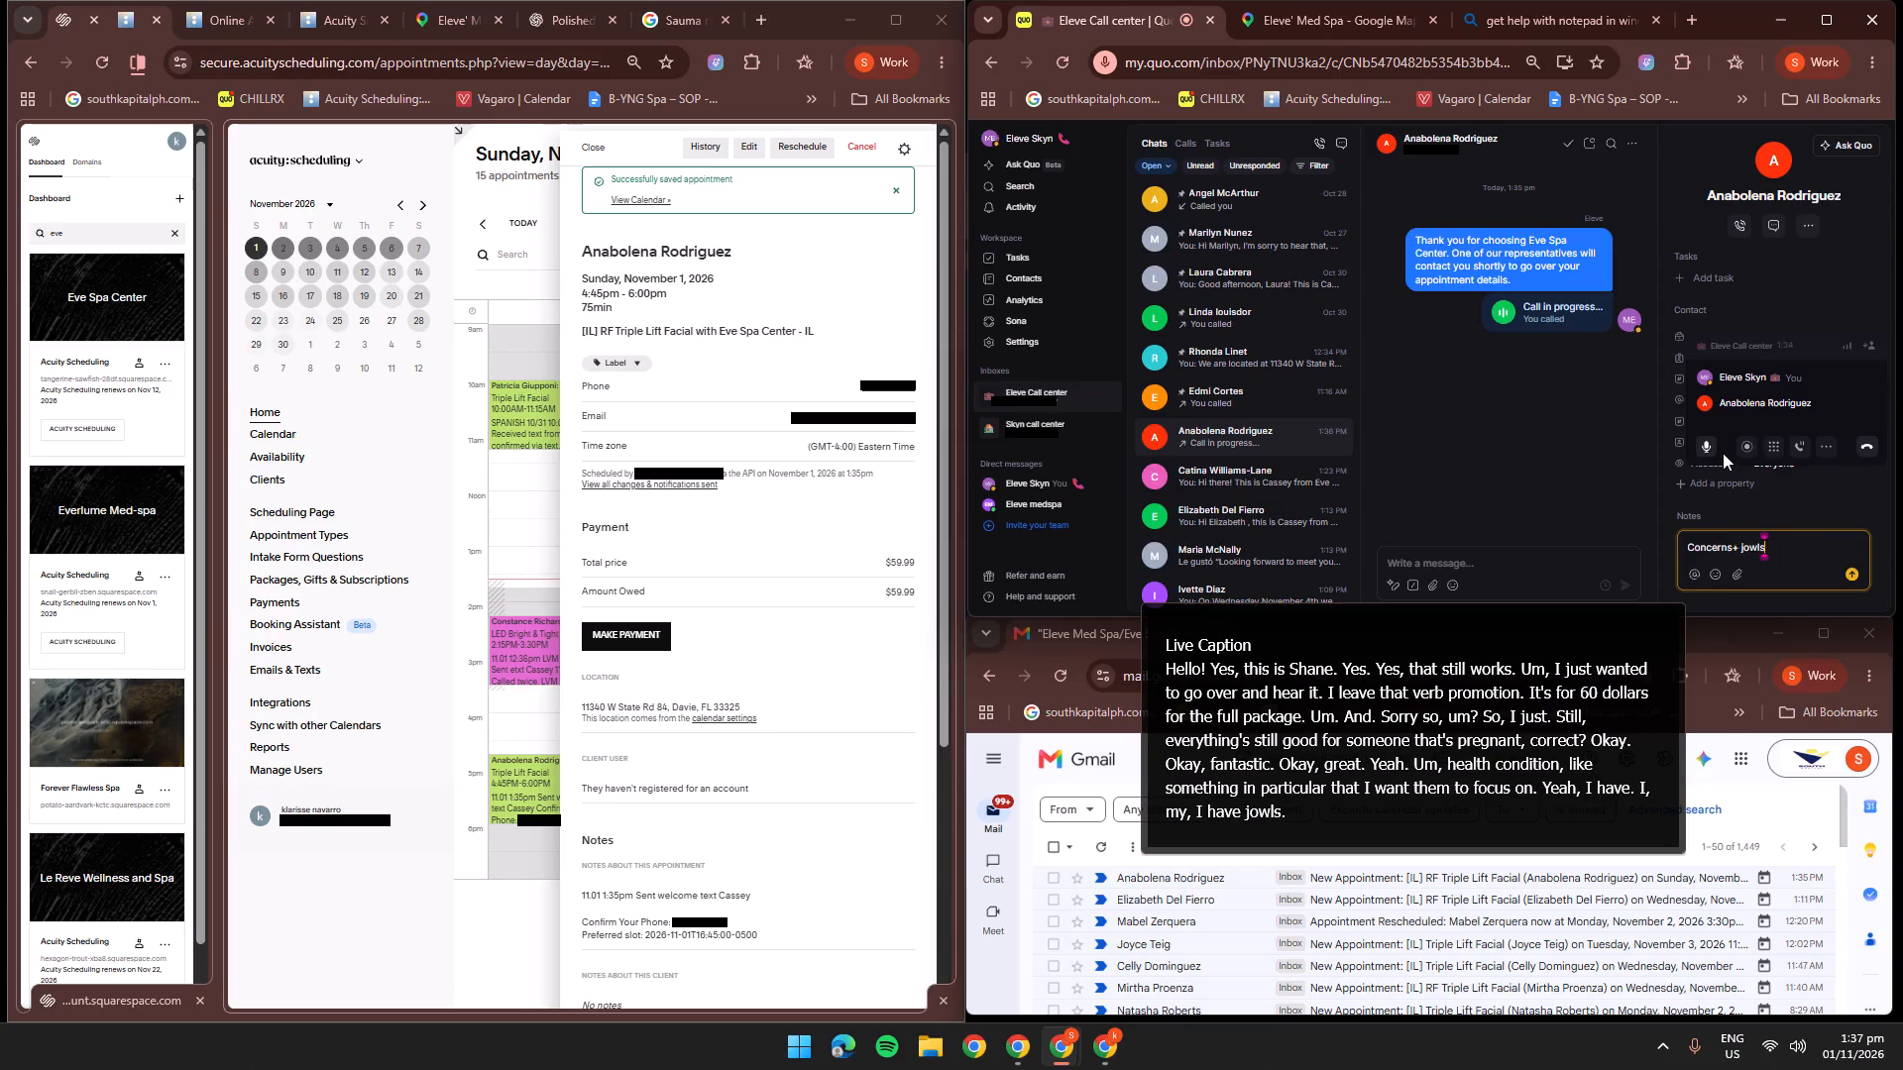
{"action": "type", "text": ","}
{"action": "key", "text": "space"}
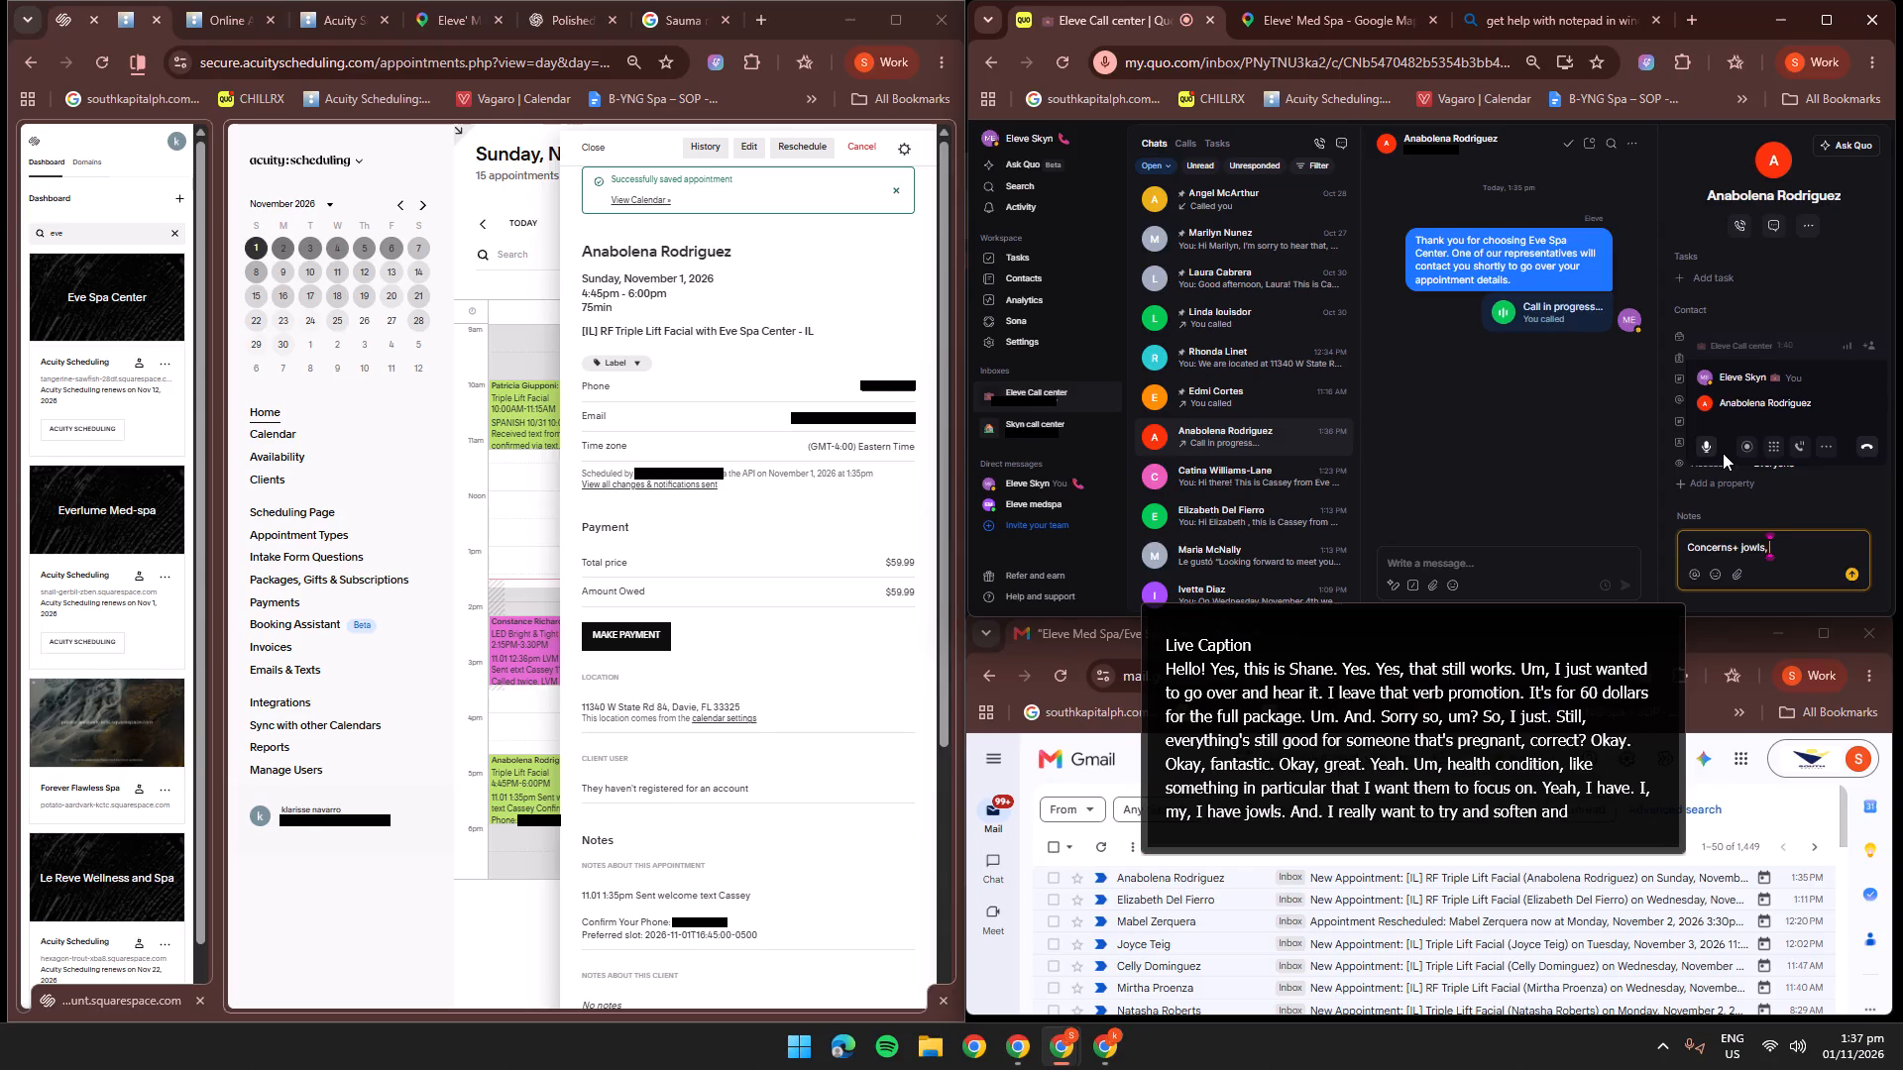
{"action": "type", "text": "smile lines,"}
{"action": "key", "text": "space"}
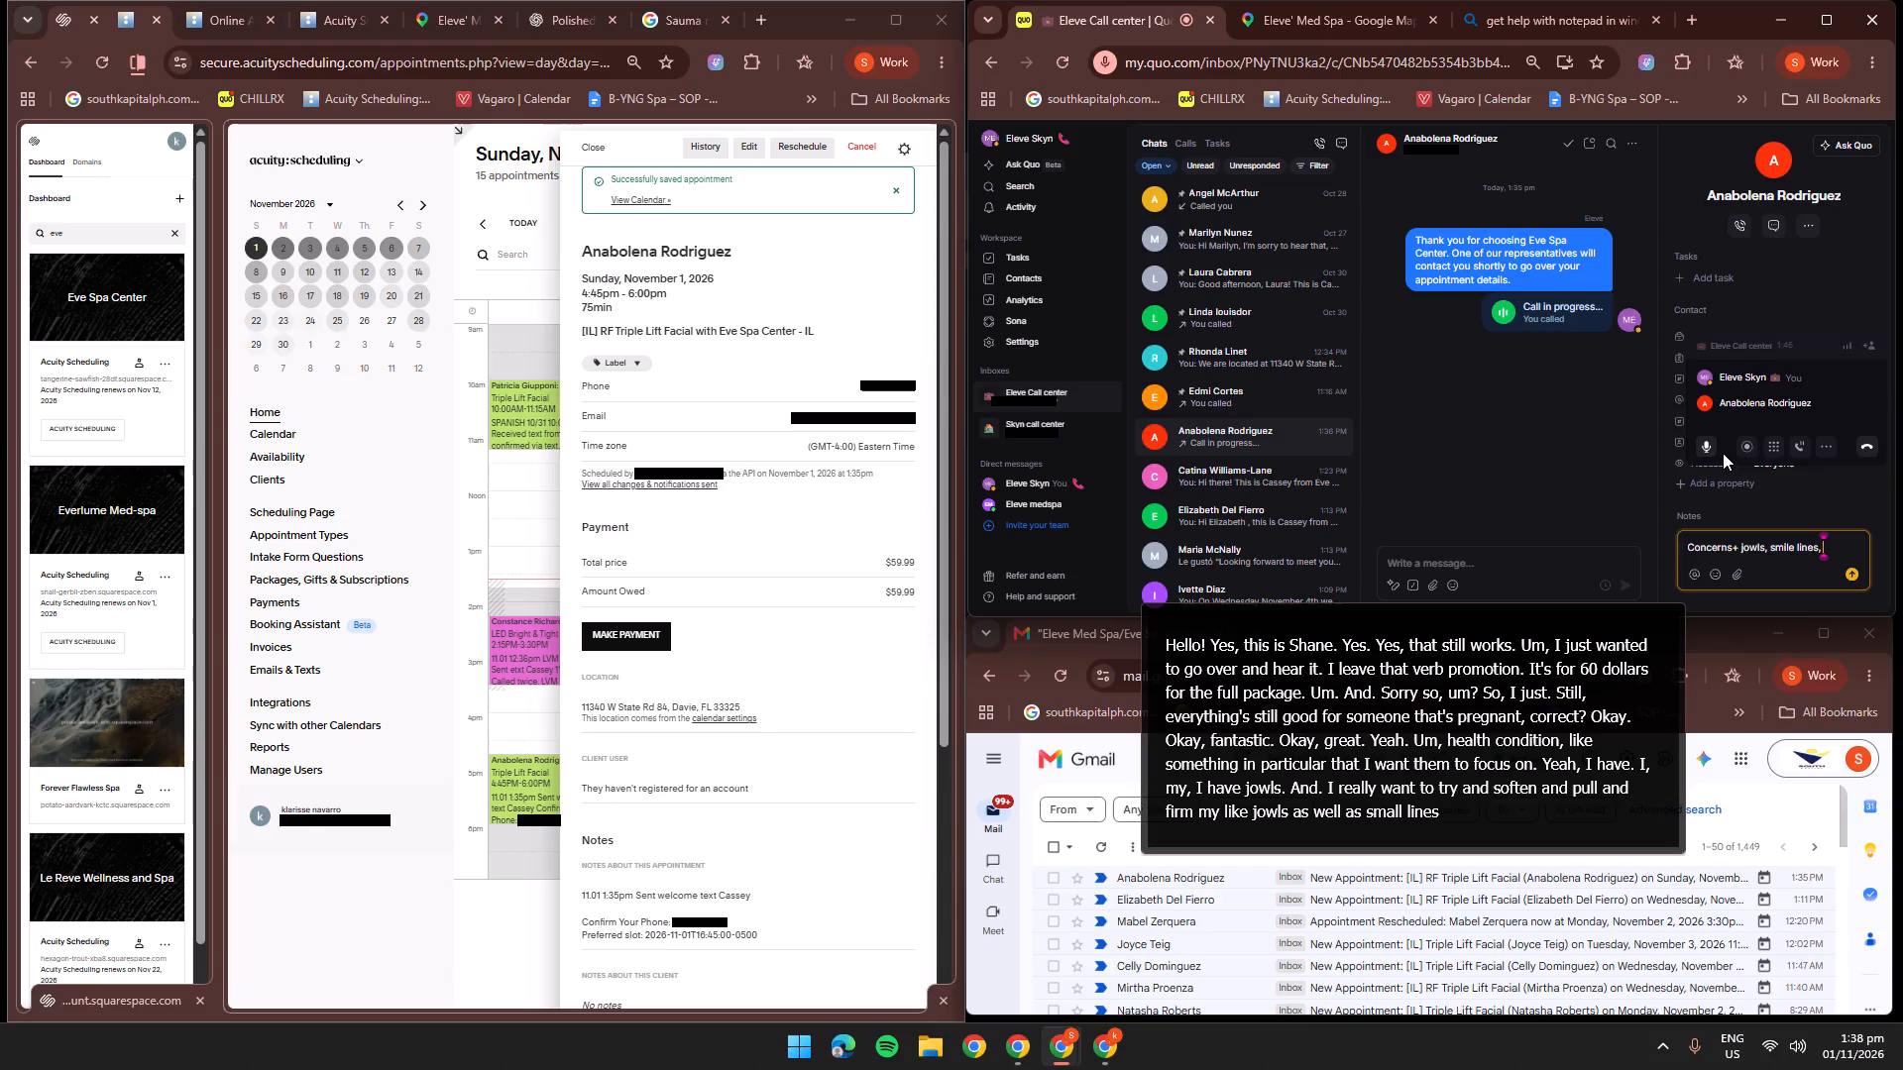
{"action": "key", "text": "BackSpace"}
{"action": "key", "text": "BackSpace"}
{"action": "type", "text": "."}
{"action": "key", "text": "space"}
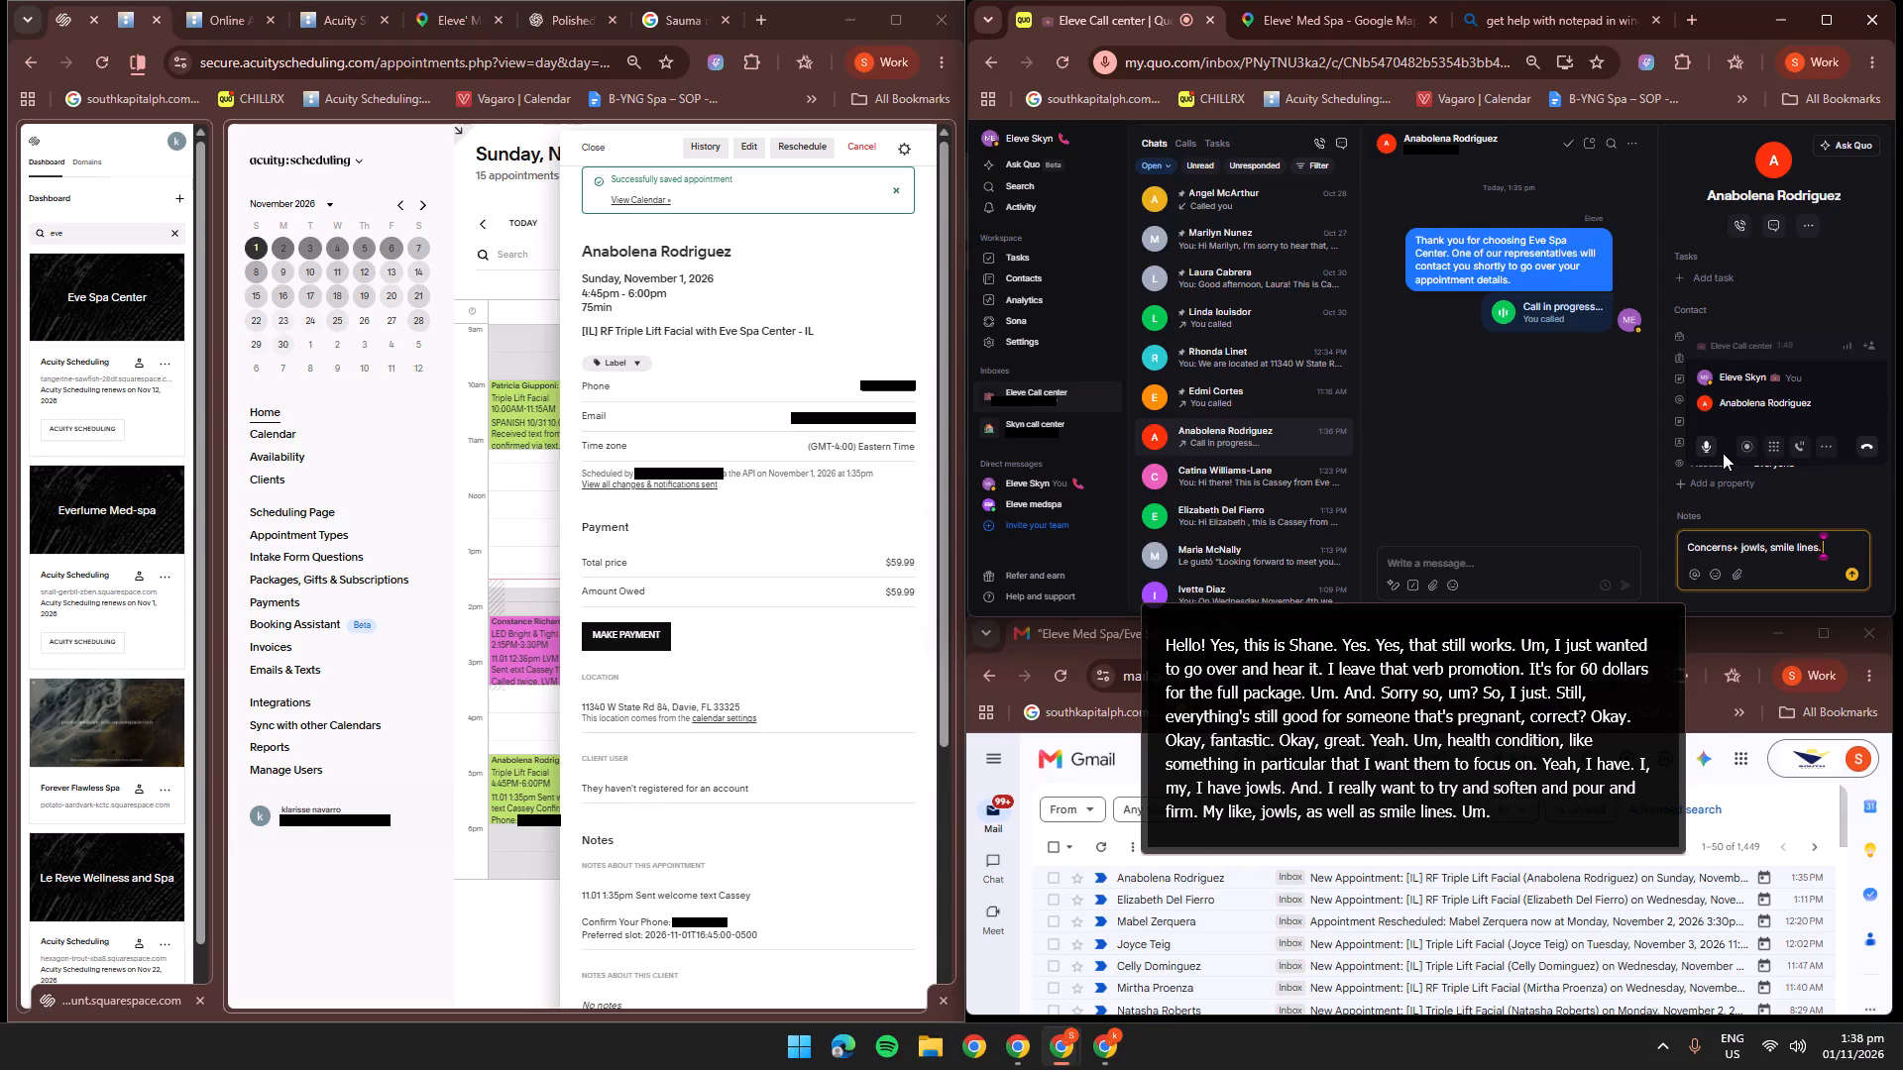
{"action": "type", "text": "dru"}
{"action": "key", "text": "BackSpace"}
{"action": "type", "text": "y skin."}
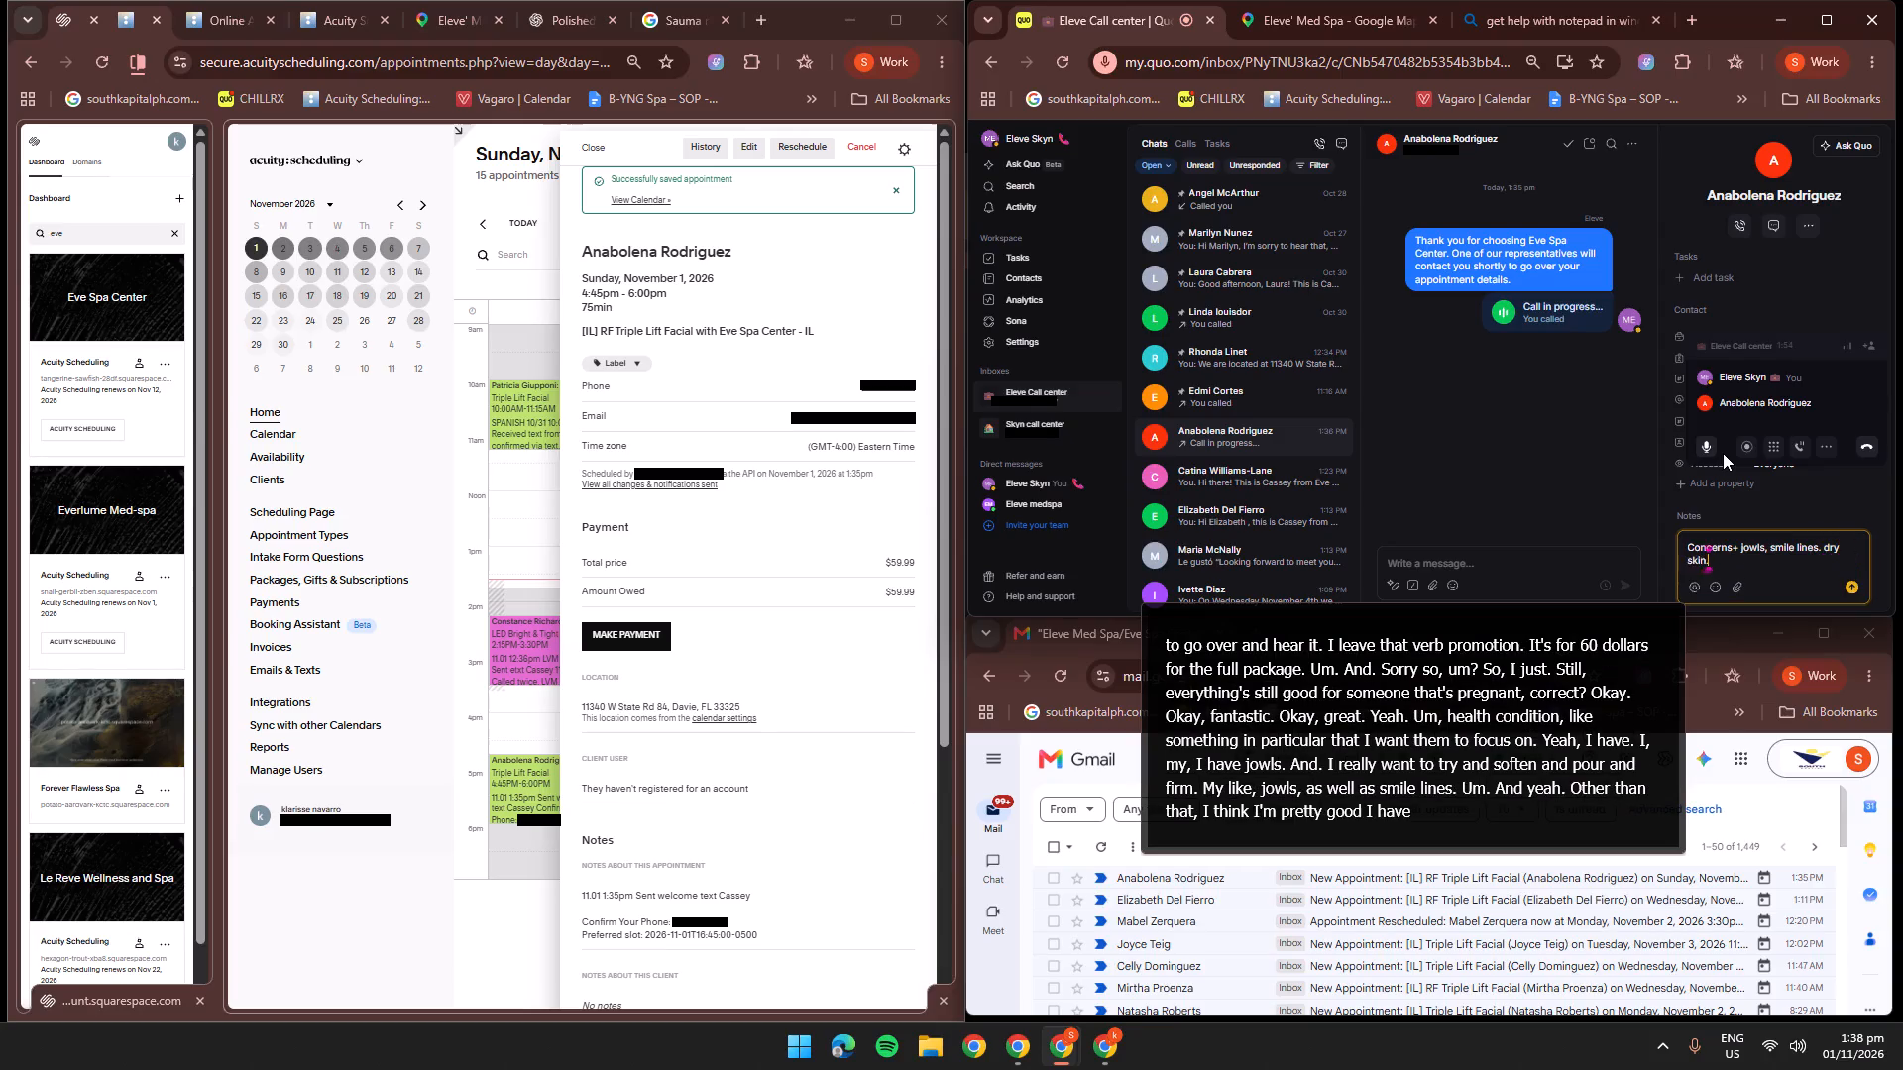
{"action": "key", "text": "space"}
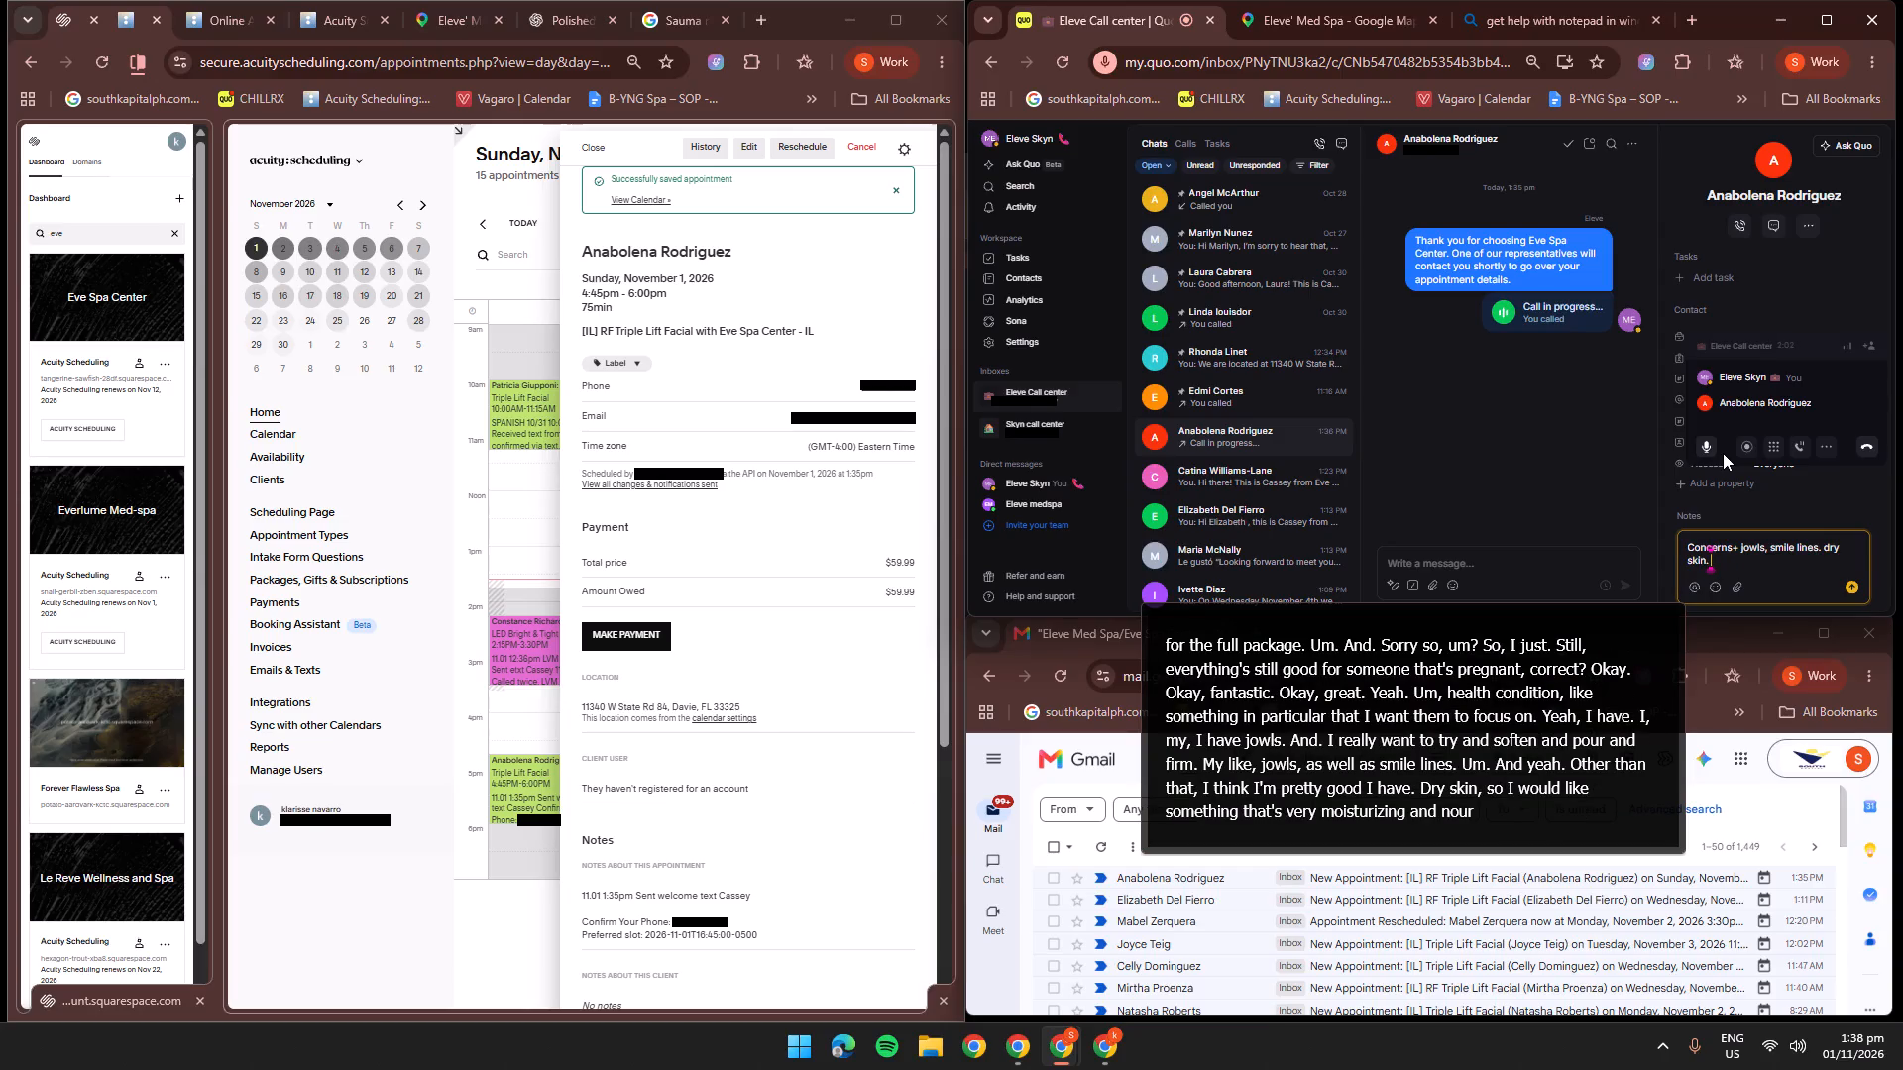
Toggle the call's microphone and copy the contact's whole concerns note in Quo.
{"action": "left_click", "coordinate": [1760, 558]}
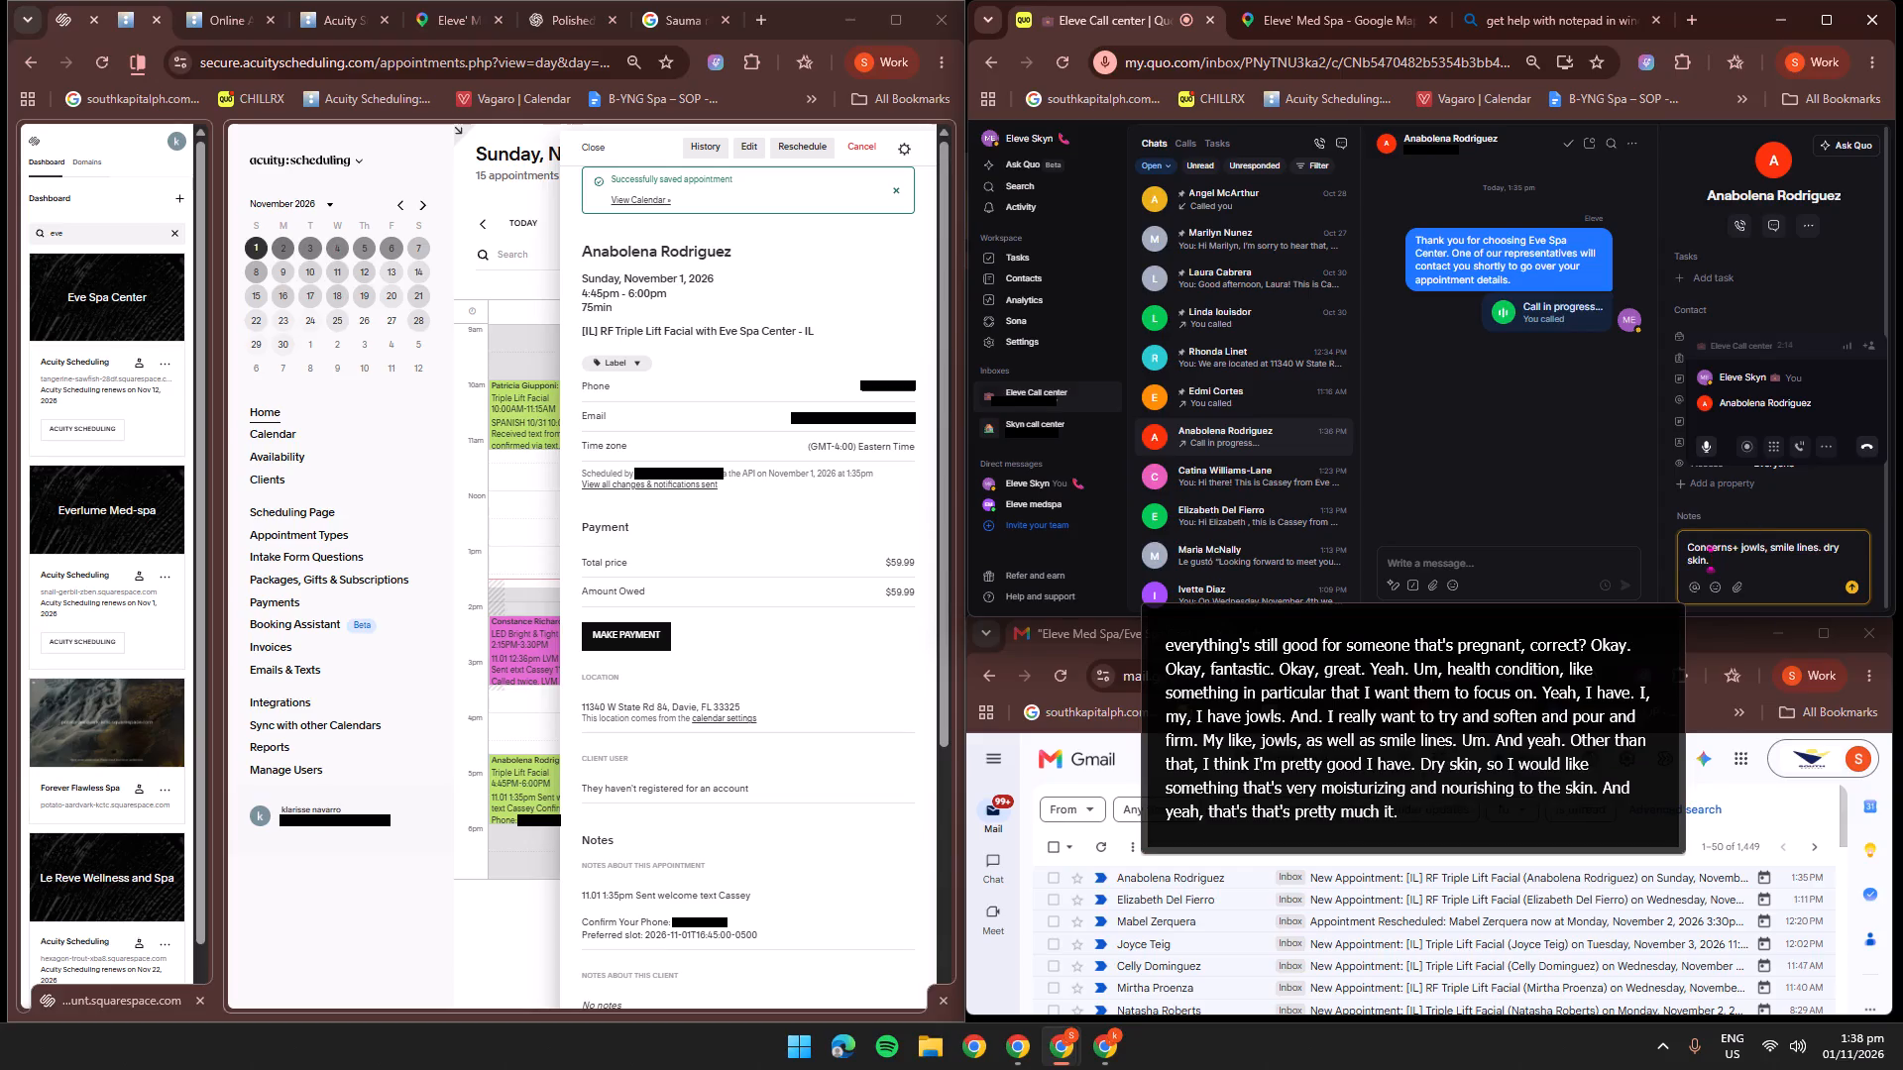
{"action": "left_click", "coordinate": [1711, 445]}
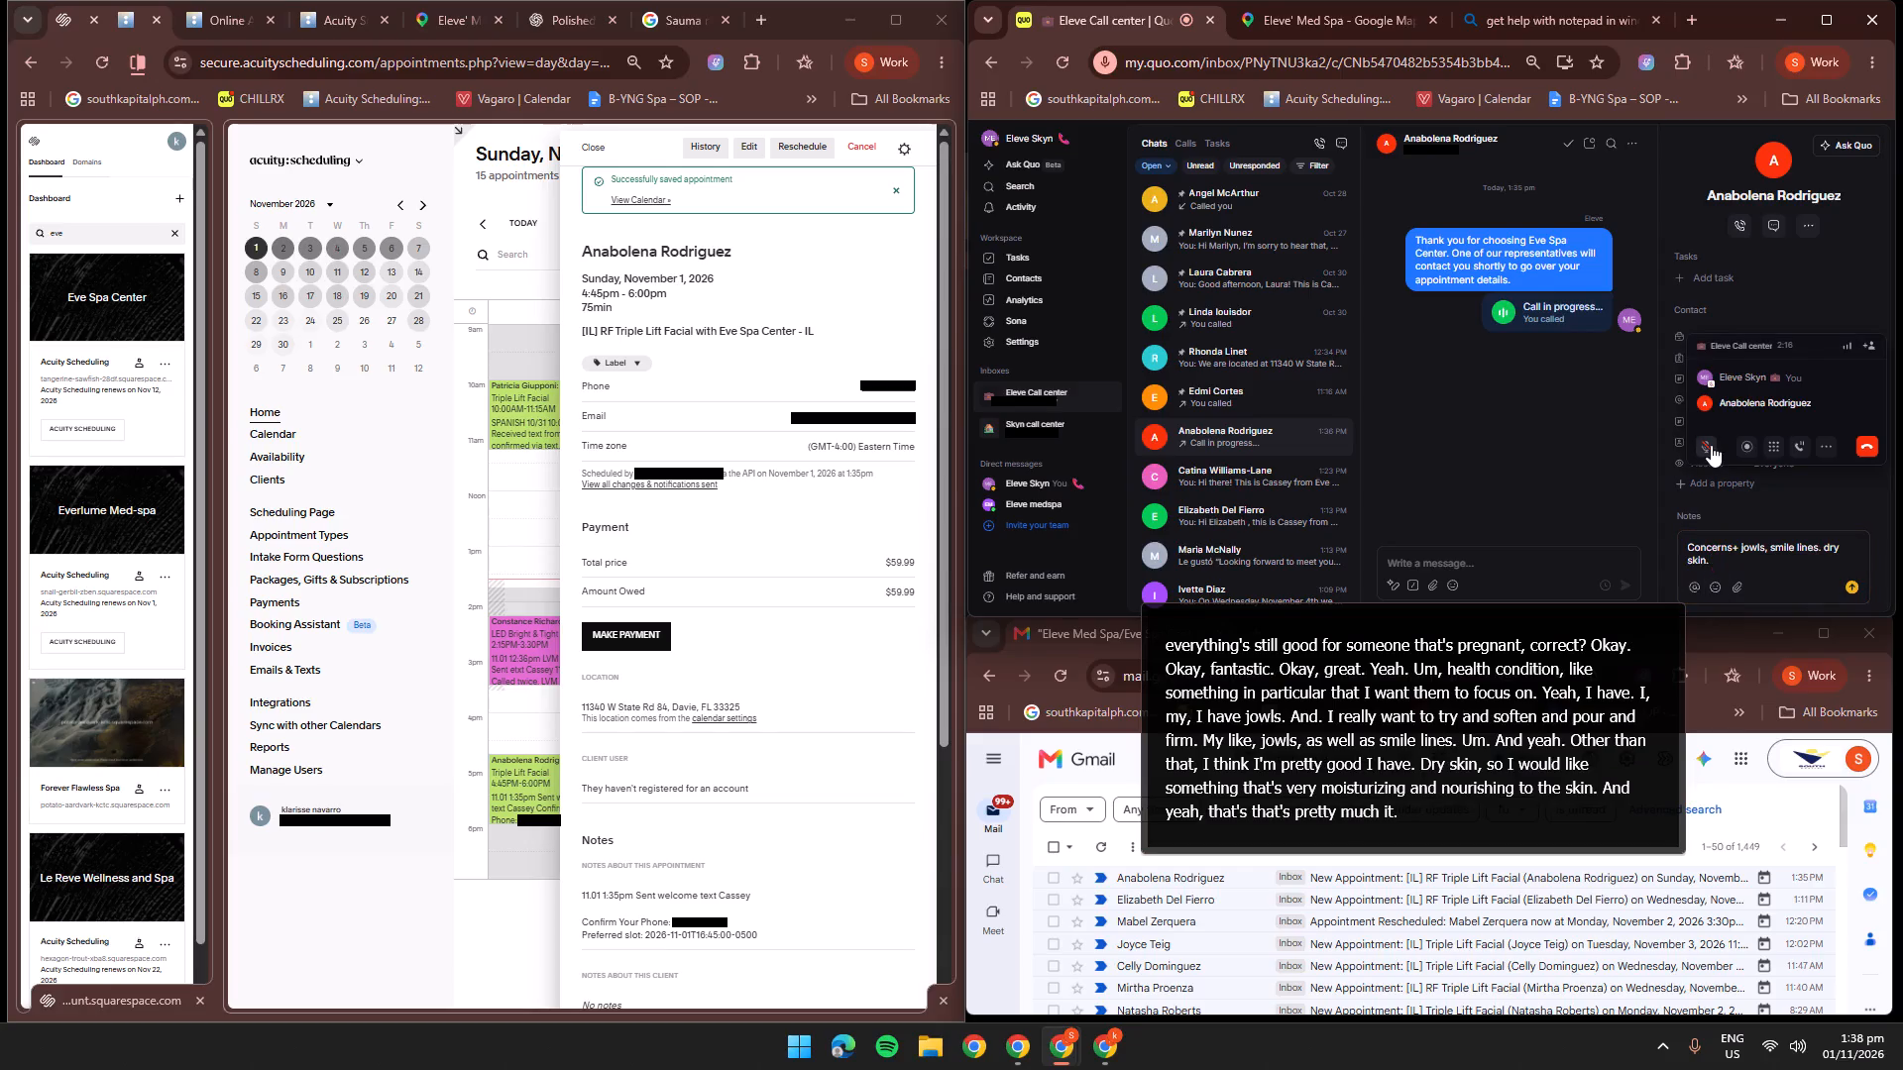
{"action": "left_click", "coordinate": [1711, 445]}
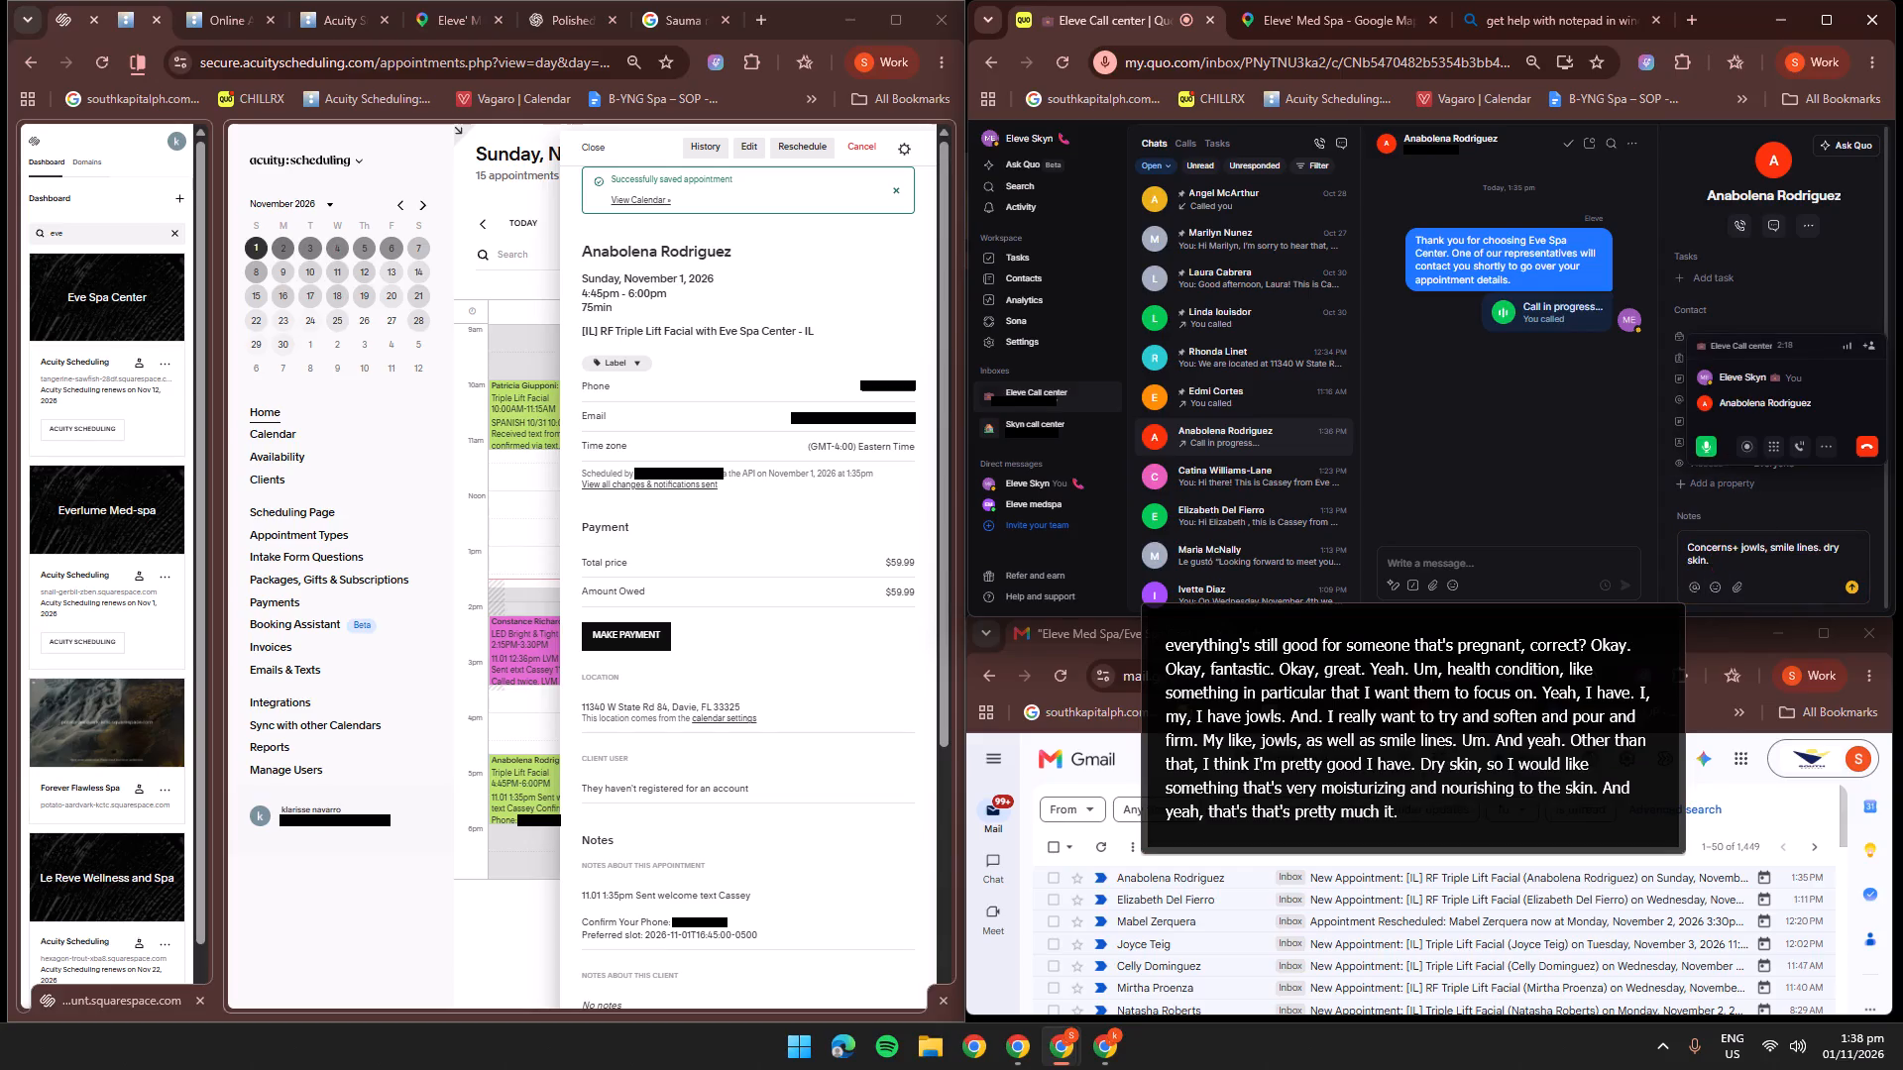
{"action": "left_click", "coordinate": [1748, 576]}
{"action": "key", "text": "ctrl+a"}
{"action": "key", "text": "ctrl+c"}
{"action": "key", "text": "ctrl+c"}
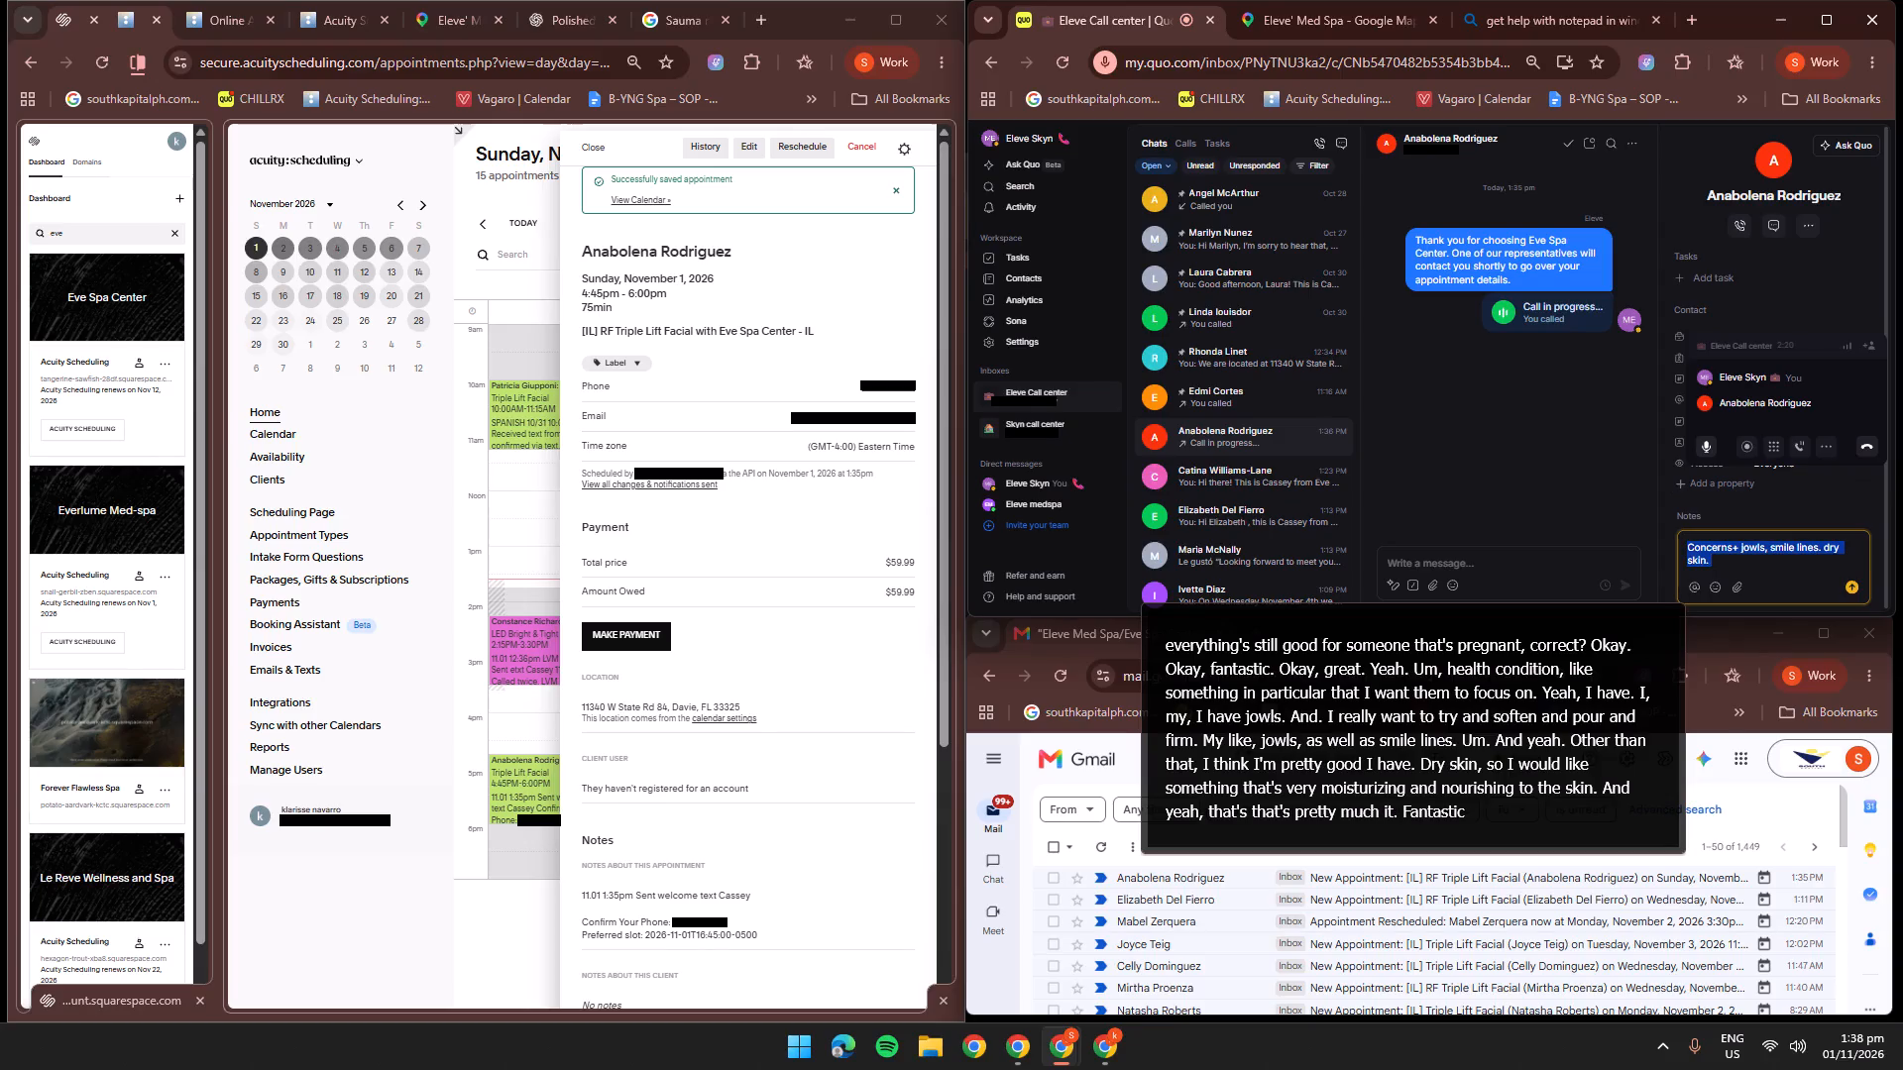
Move the Live Caption overlay further away from the contact's notes in Quo.
{"action": "left_click_drag", "start_coordinate": [1530, 703], "coordinate": [1436, 705]}
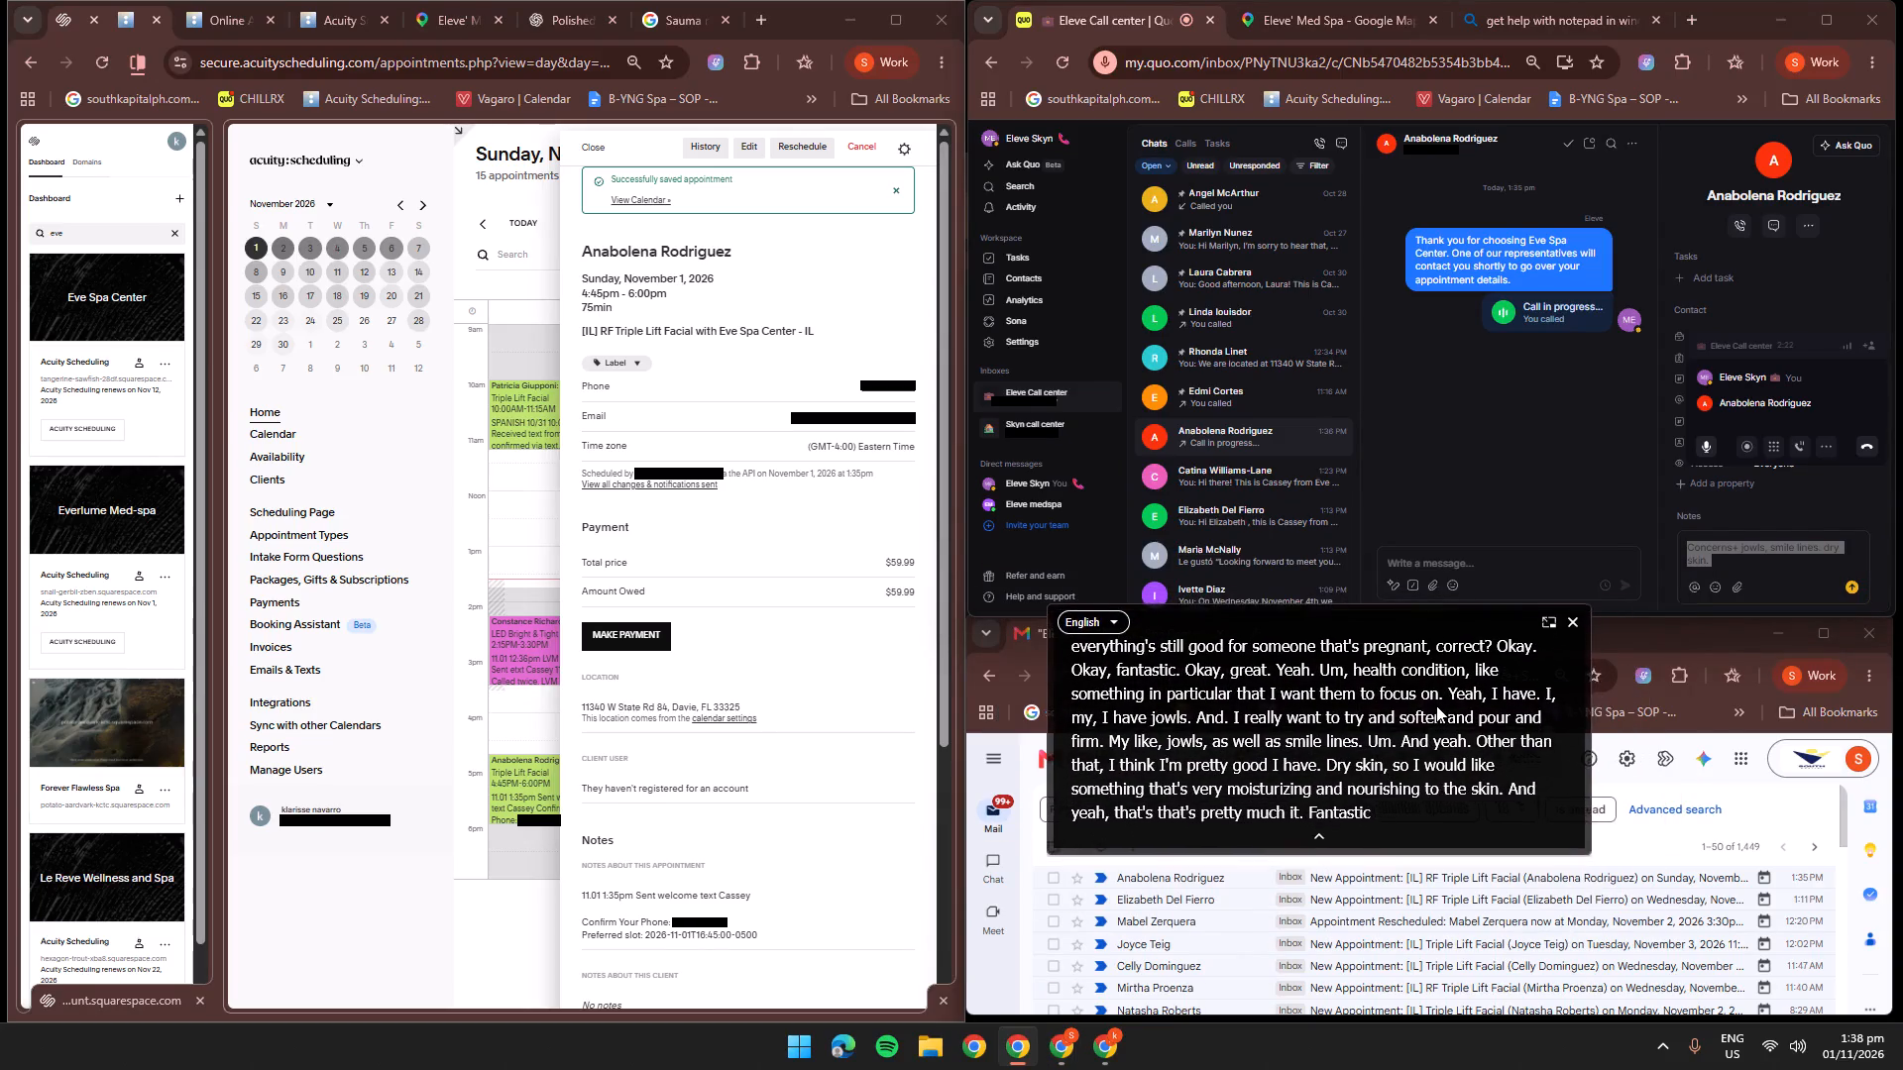
{"action": "left_click_drag", "start_coordinate": [1436, 705], "coordinate": [1431, 695]}
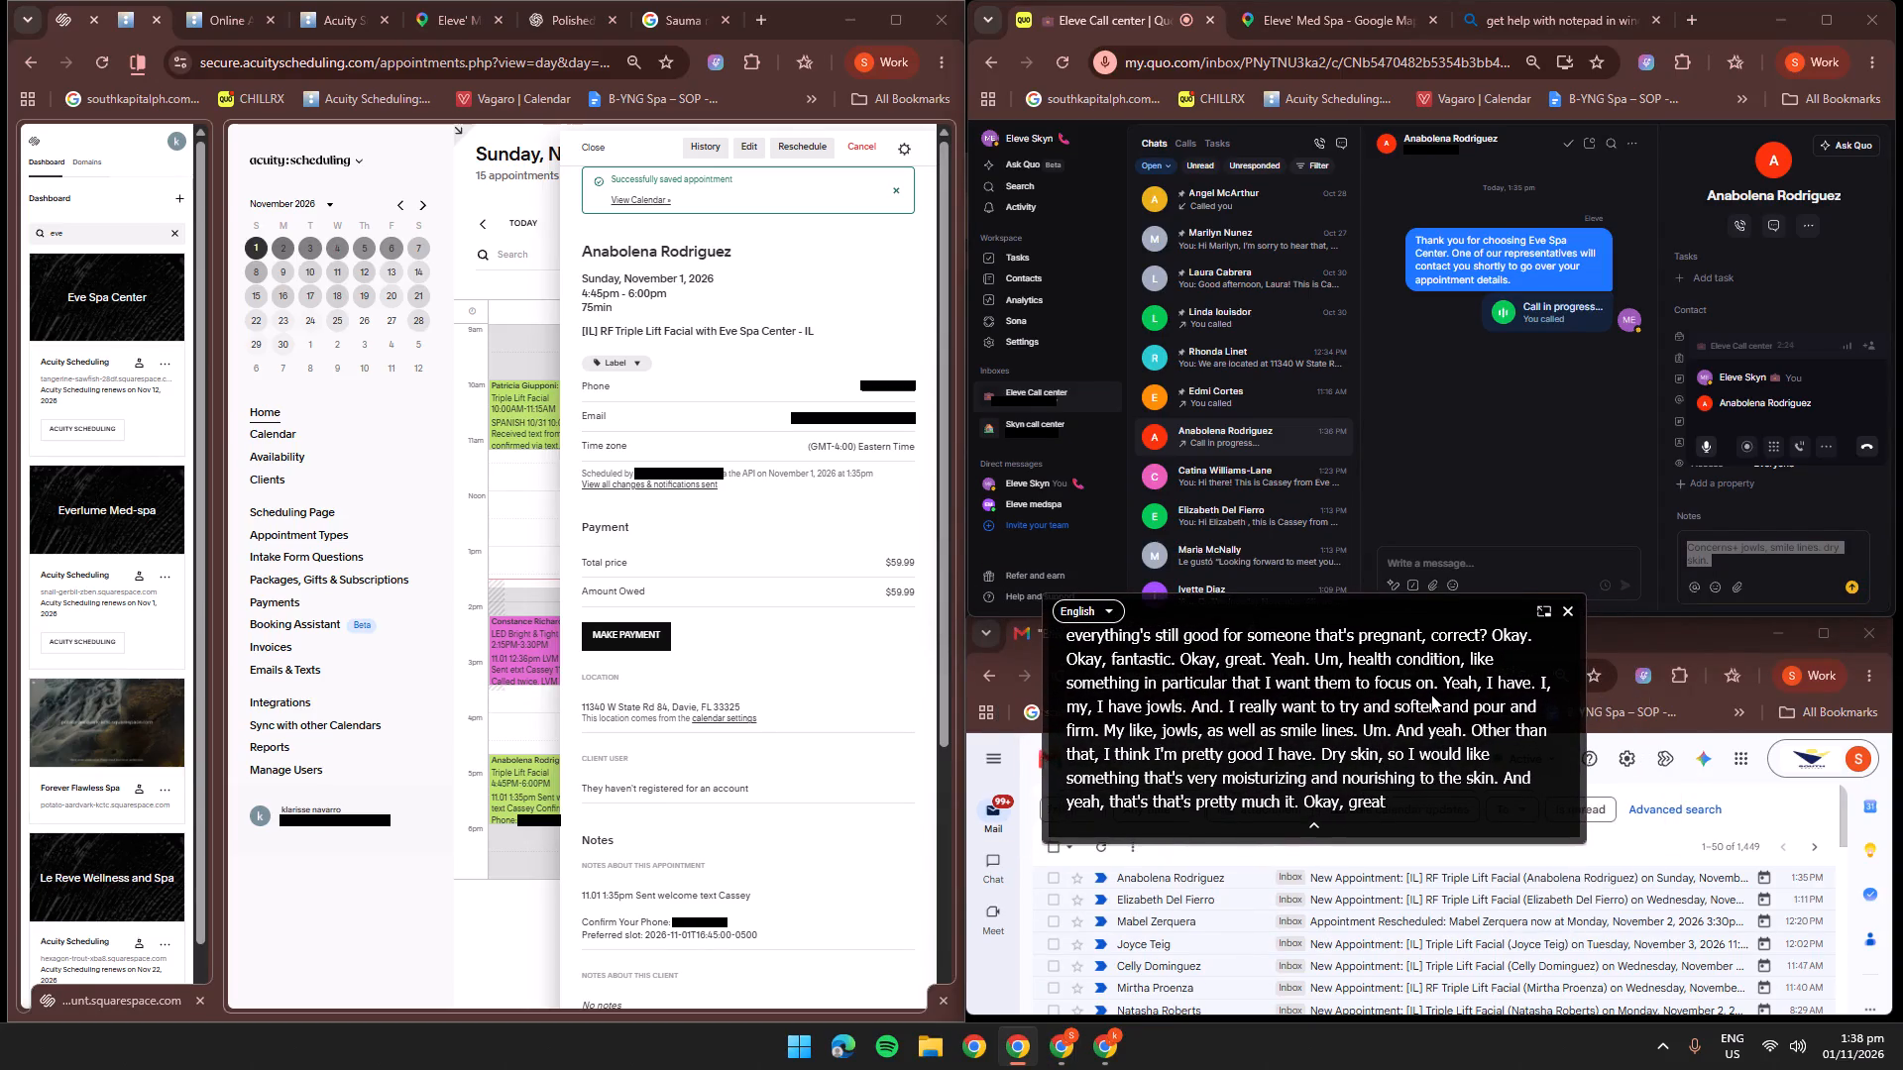
{"action": "left_click_drag", "start_coordinate": [1431, 695], "coordinate": [1422, 682]}
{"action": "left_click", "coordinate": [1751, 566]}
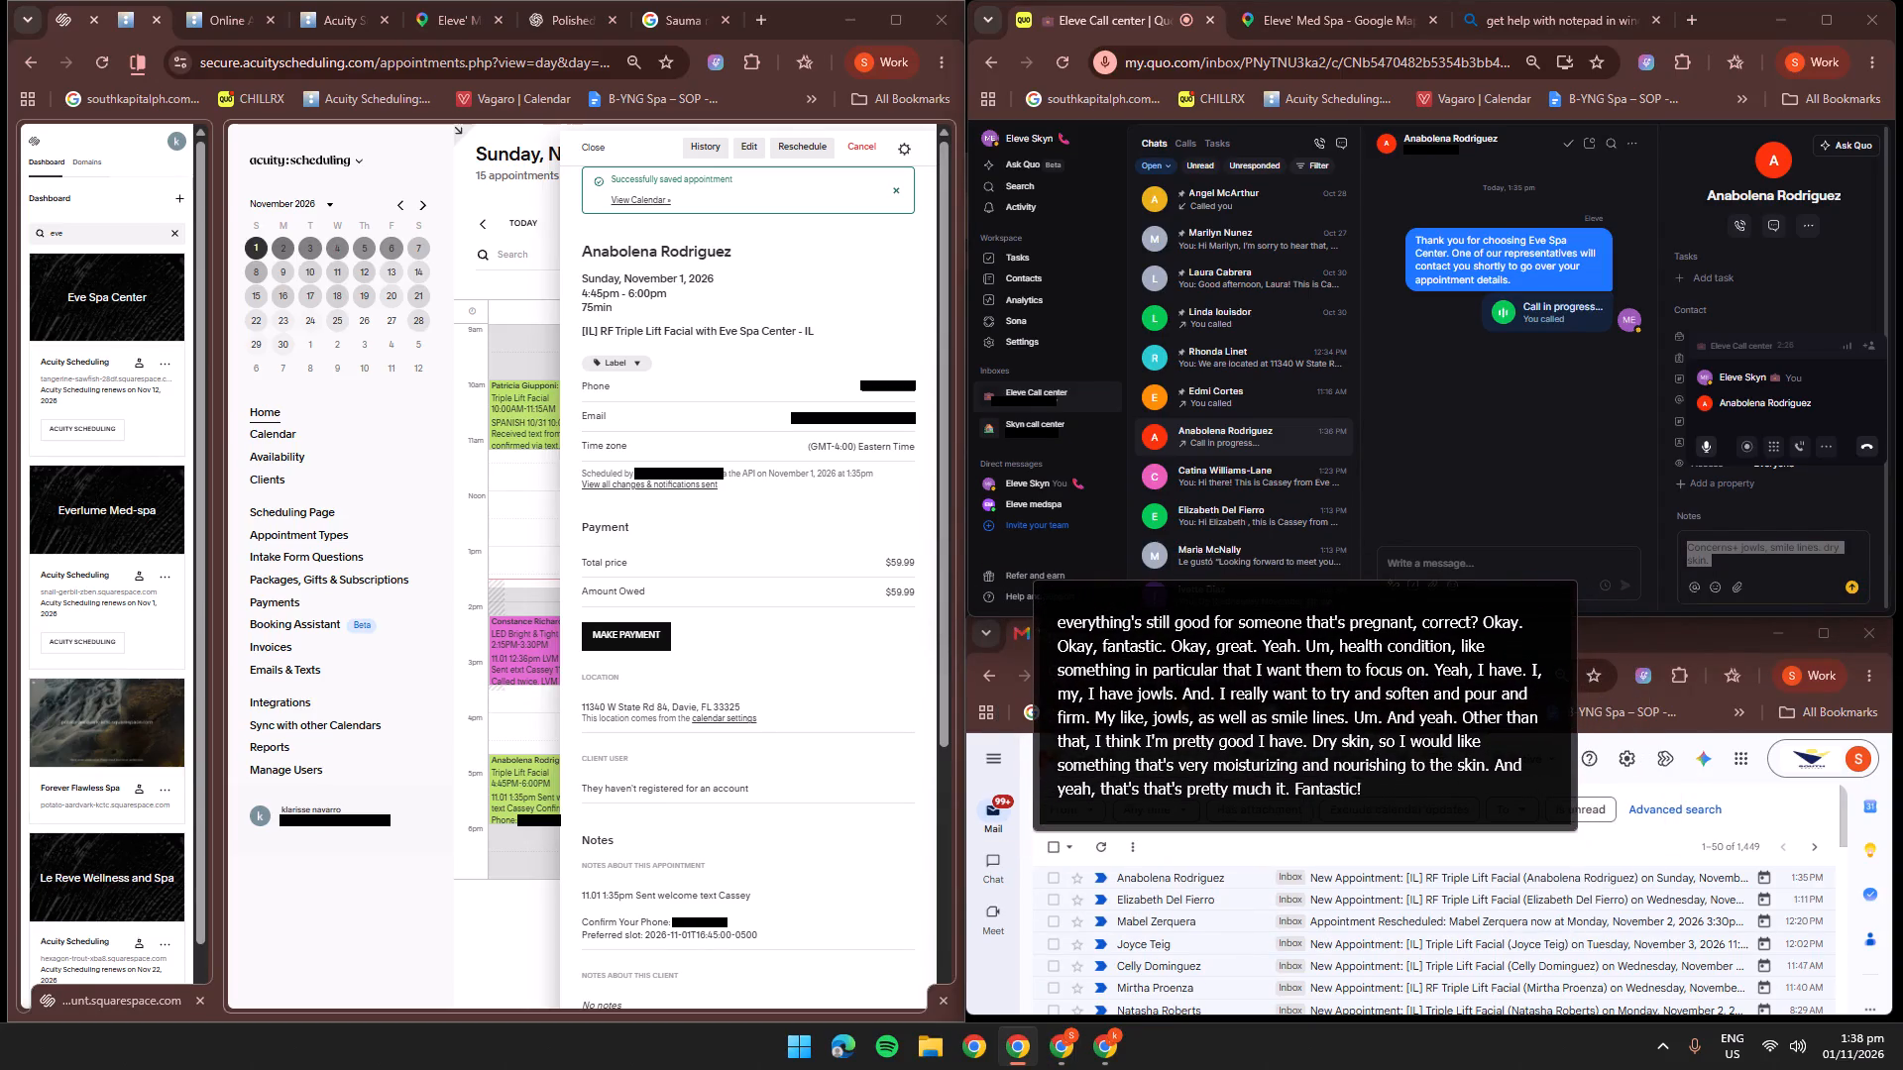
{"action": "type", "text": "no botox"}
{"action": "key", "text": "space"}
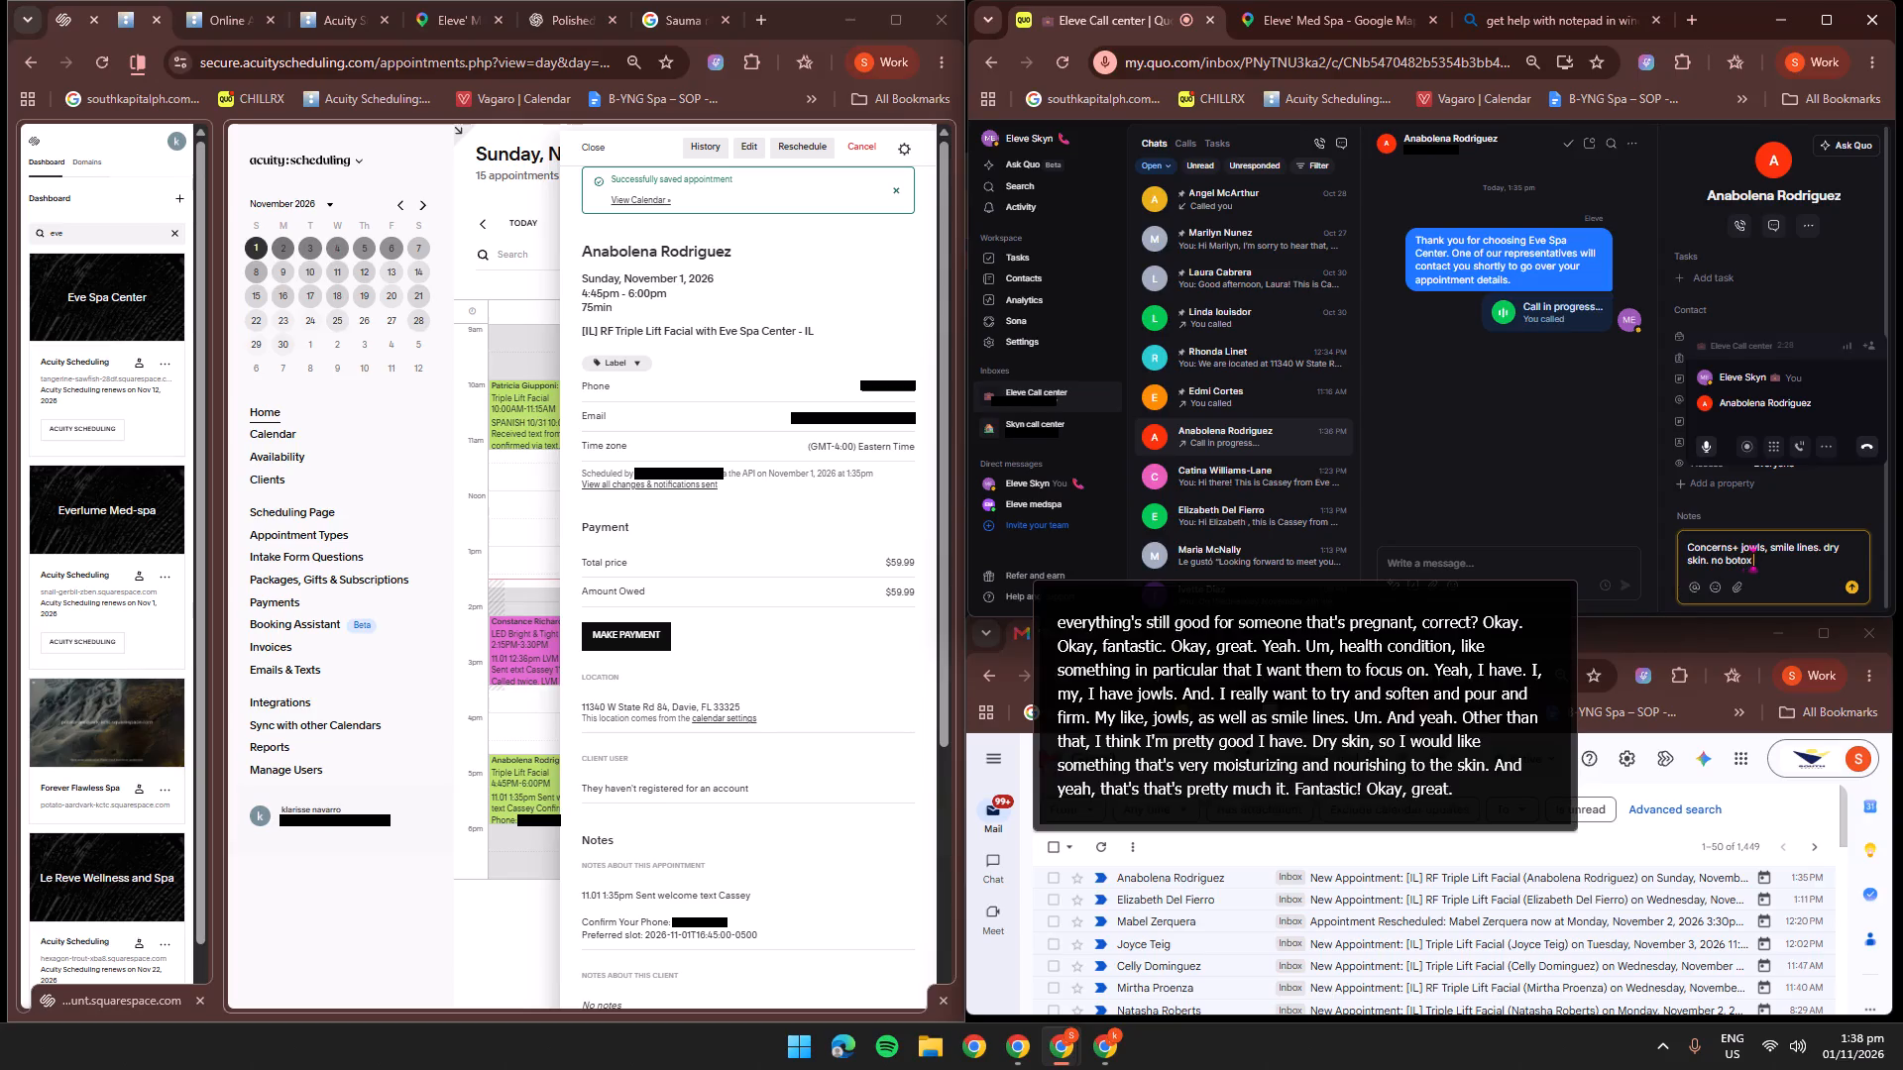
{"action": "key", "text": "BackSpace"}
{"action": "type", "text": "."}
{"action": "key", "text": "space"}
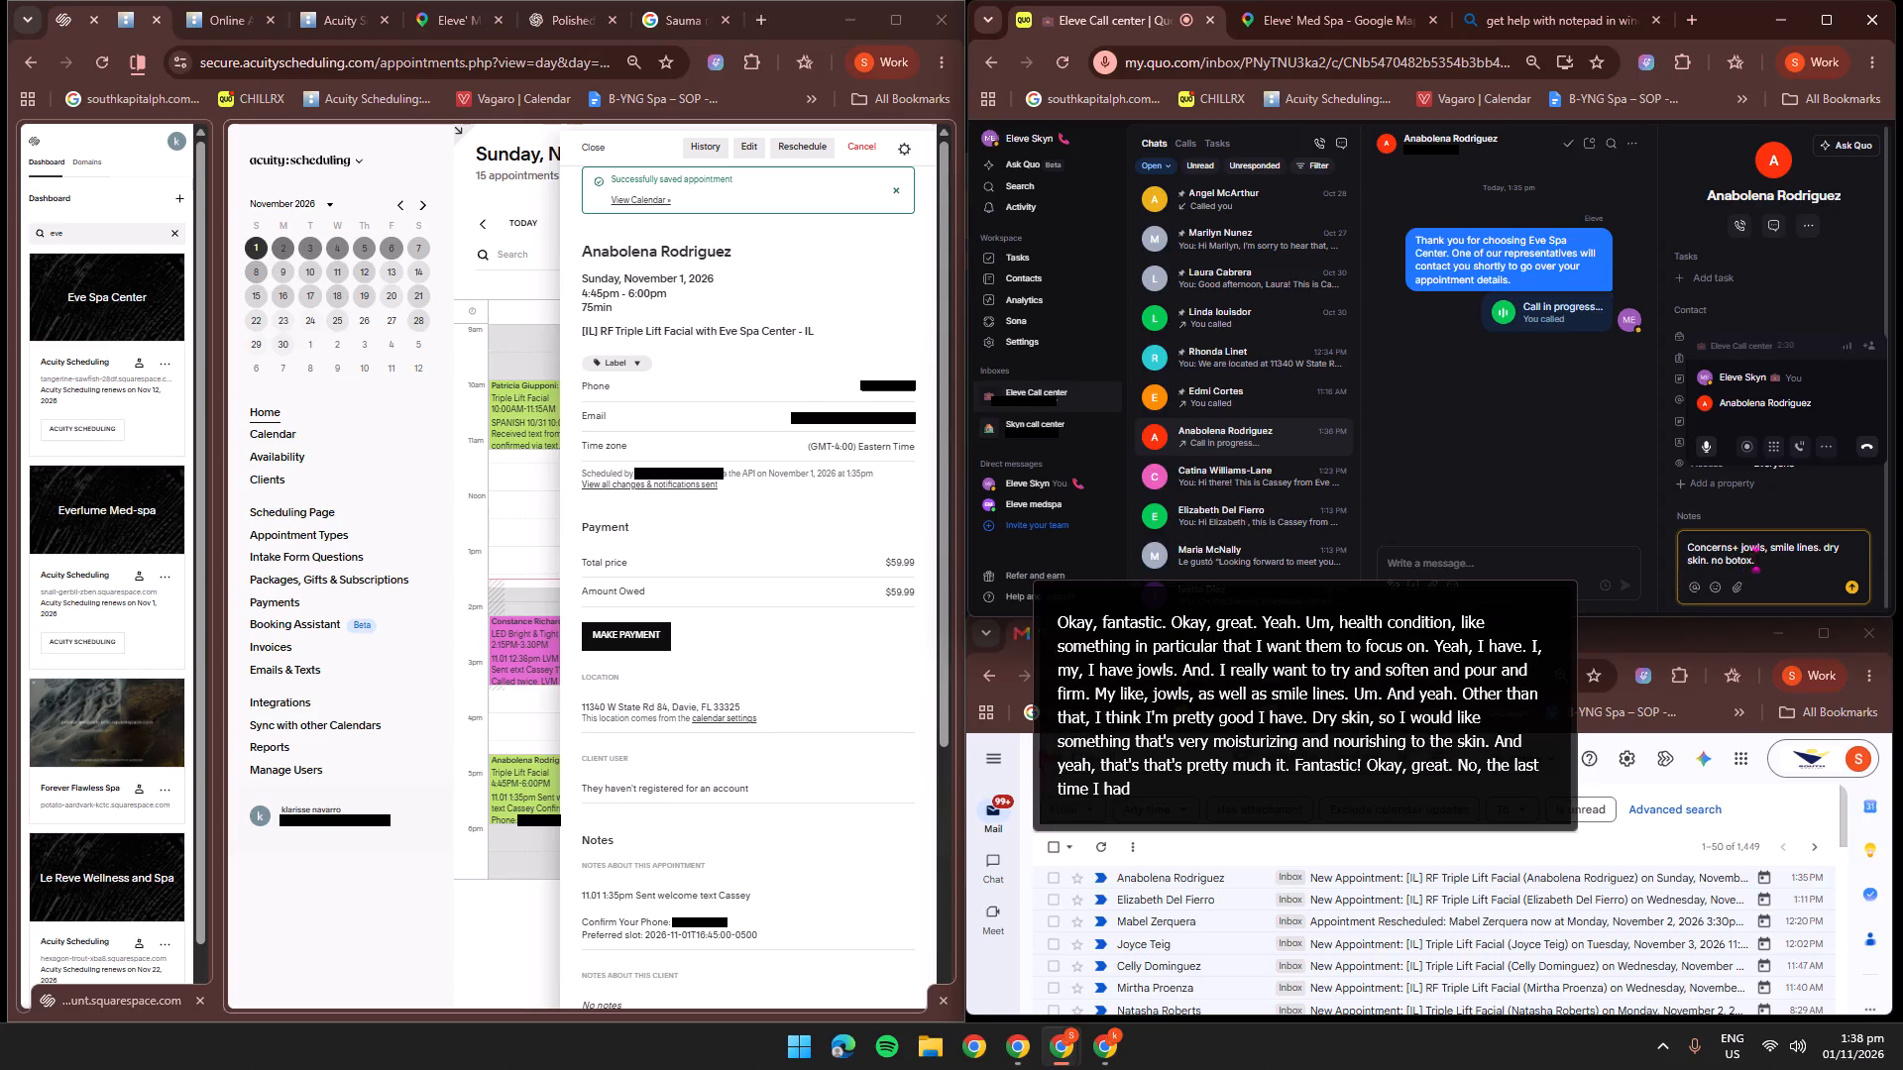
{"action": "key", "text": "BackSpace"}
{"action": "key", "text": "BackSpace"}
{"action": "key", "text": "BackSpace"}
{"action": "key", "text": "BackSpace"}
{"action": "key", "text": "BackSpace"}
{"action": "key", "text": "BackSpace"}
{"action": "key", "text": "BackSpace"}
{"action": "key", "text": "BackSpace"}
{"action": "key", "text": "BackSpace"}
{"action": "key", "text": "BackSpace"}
Add "botox last year." to the end of the contact's note and copy the whole note.
{"action": "type", "text": "botox last years"}
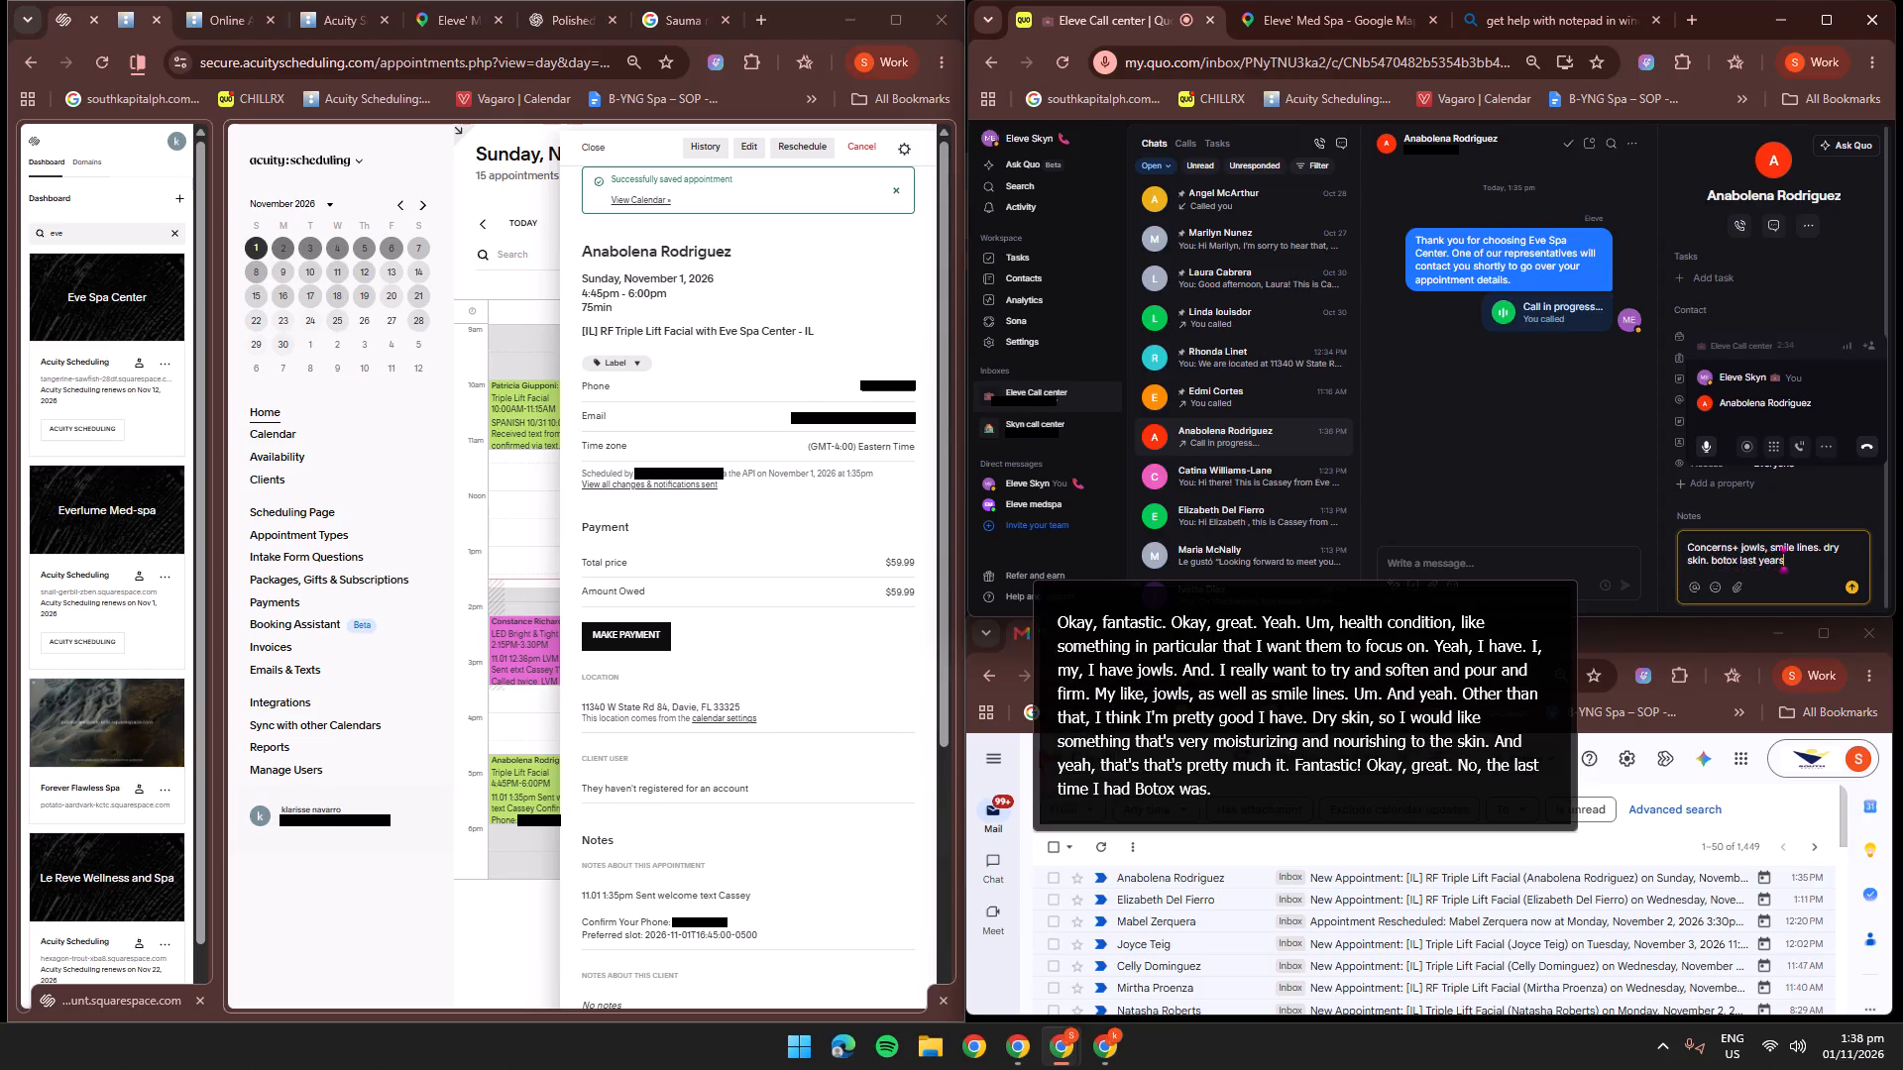
{"action": "key", "text": "BackSpace"}
{"action": "type", "text": "."}
{"action": "key", "text": "space"}
{"action": "key", "text": "ctrl+a"}
{"action": "key", "text": "ctrl+c"}
{"action": "key", "text": "ctrl+c"}
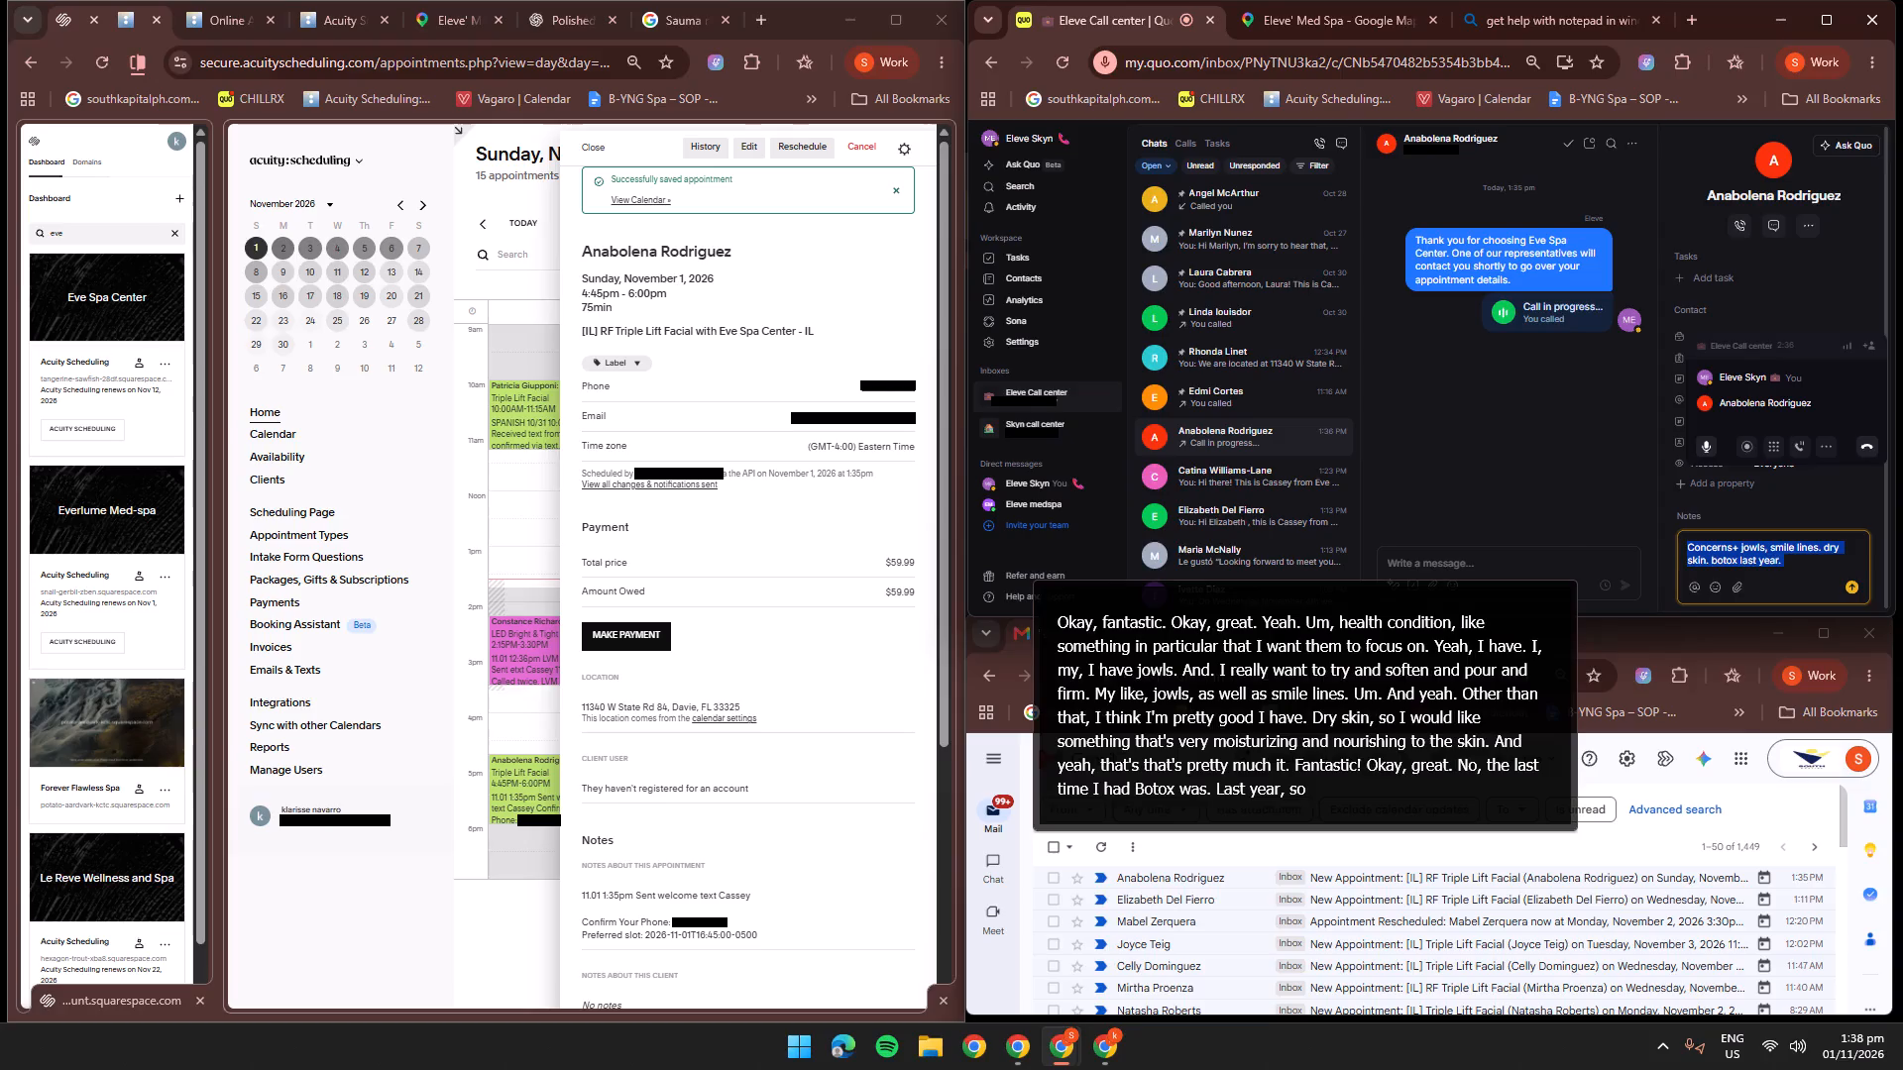
{"action": "left_click_drag", "start_coordinate": [671, 710], "coordinate": [698, 703]}
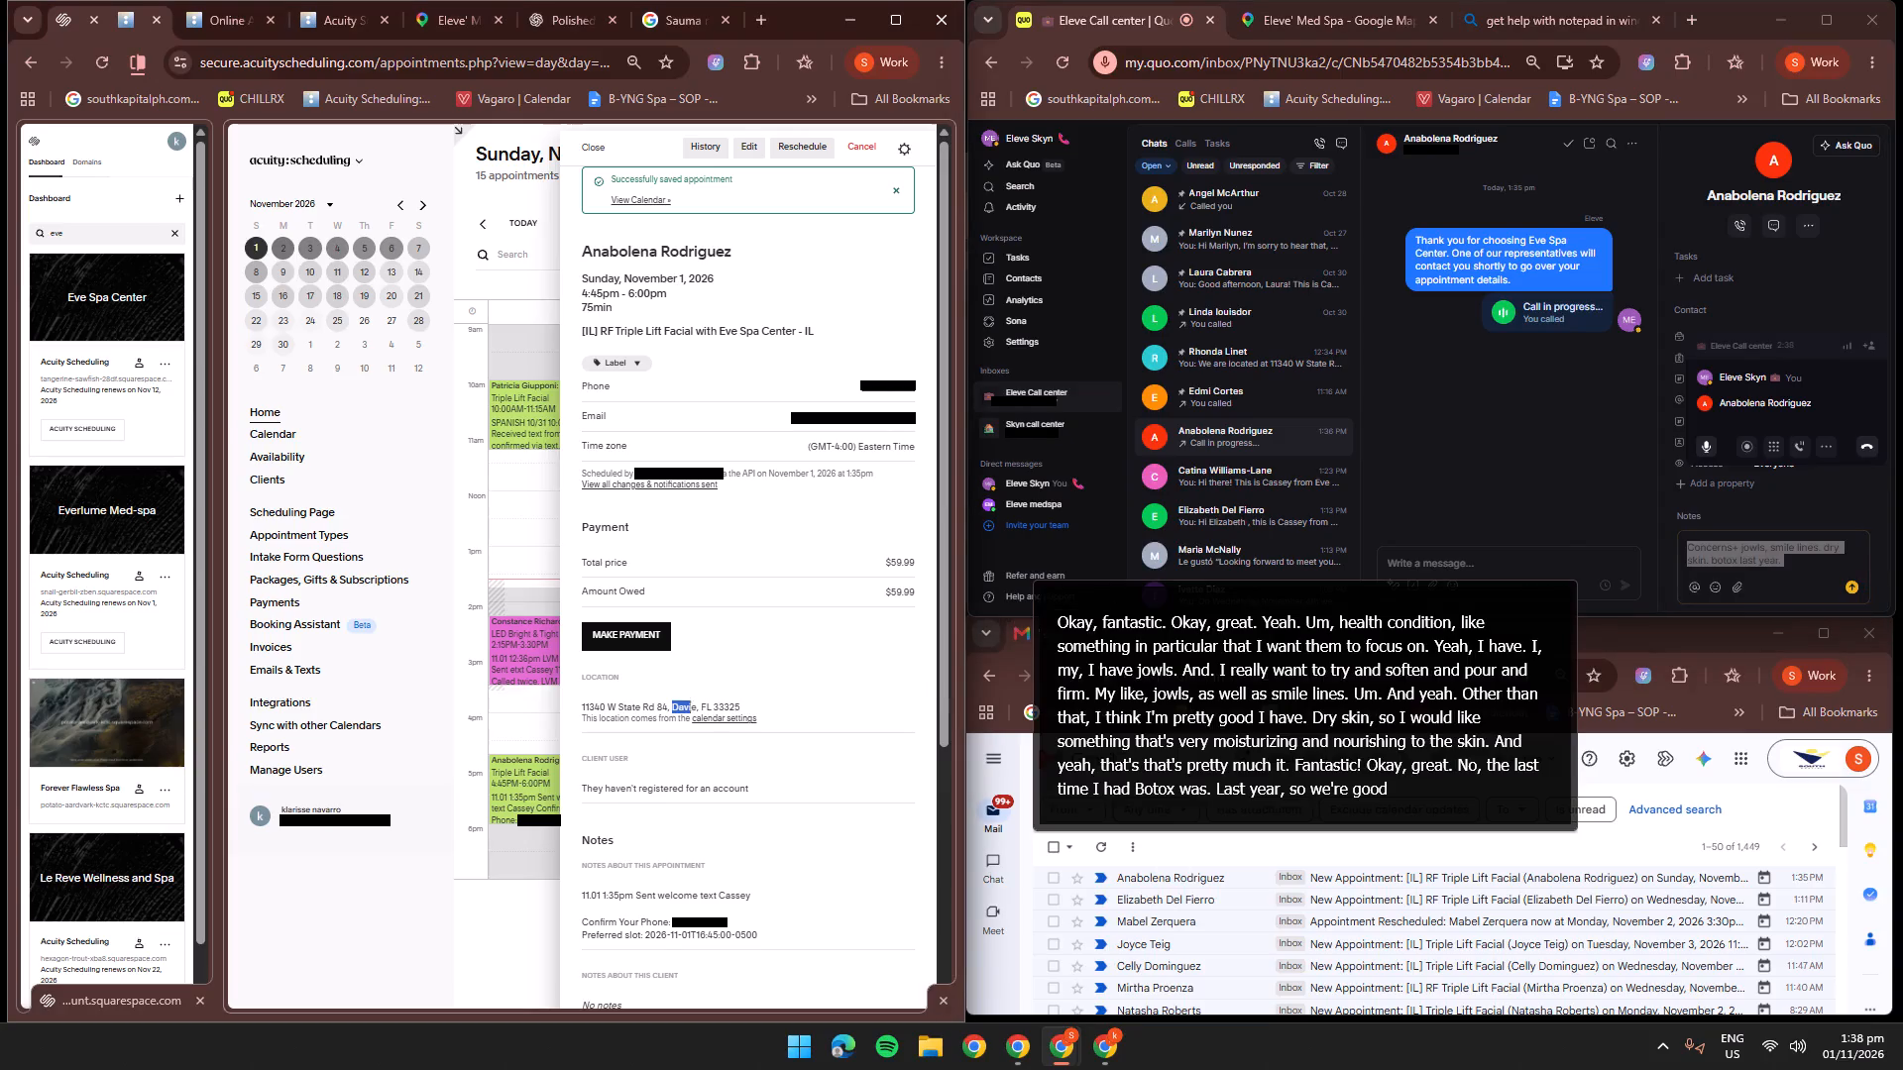
Paste the copied concerns at the top of the Acuity appointment's notes and start a line beneath them dated 11.01.
{"action": "left_click_drag", "start_coordinate": [698, 703], "coordinate": [699, 710]}
{"action": "left_click", "coordinate": [763, 913]}
{"action": "key", "text": "Return"}
{"action": "key", "text": "Up"}
{"action": "key", "text": "Return"}
{"action": "key", "text": "Up"}
{"action": "key", "text": "ctrl+v"}
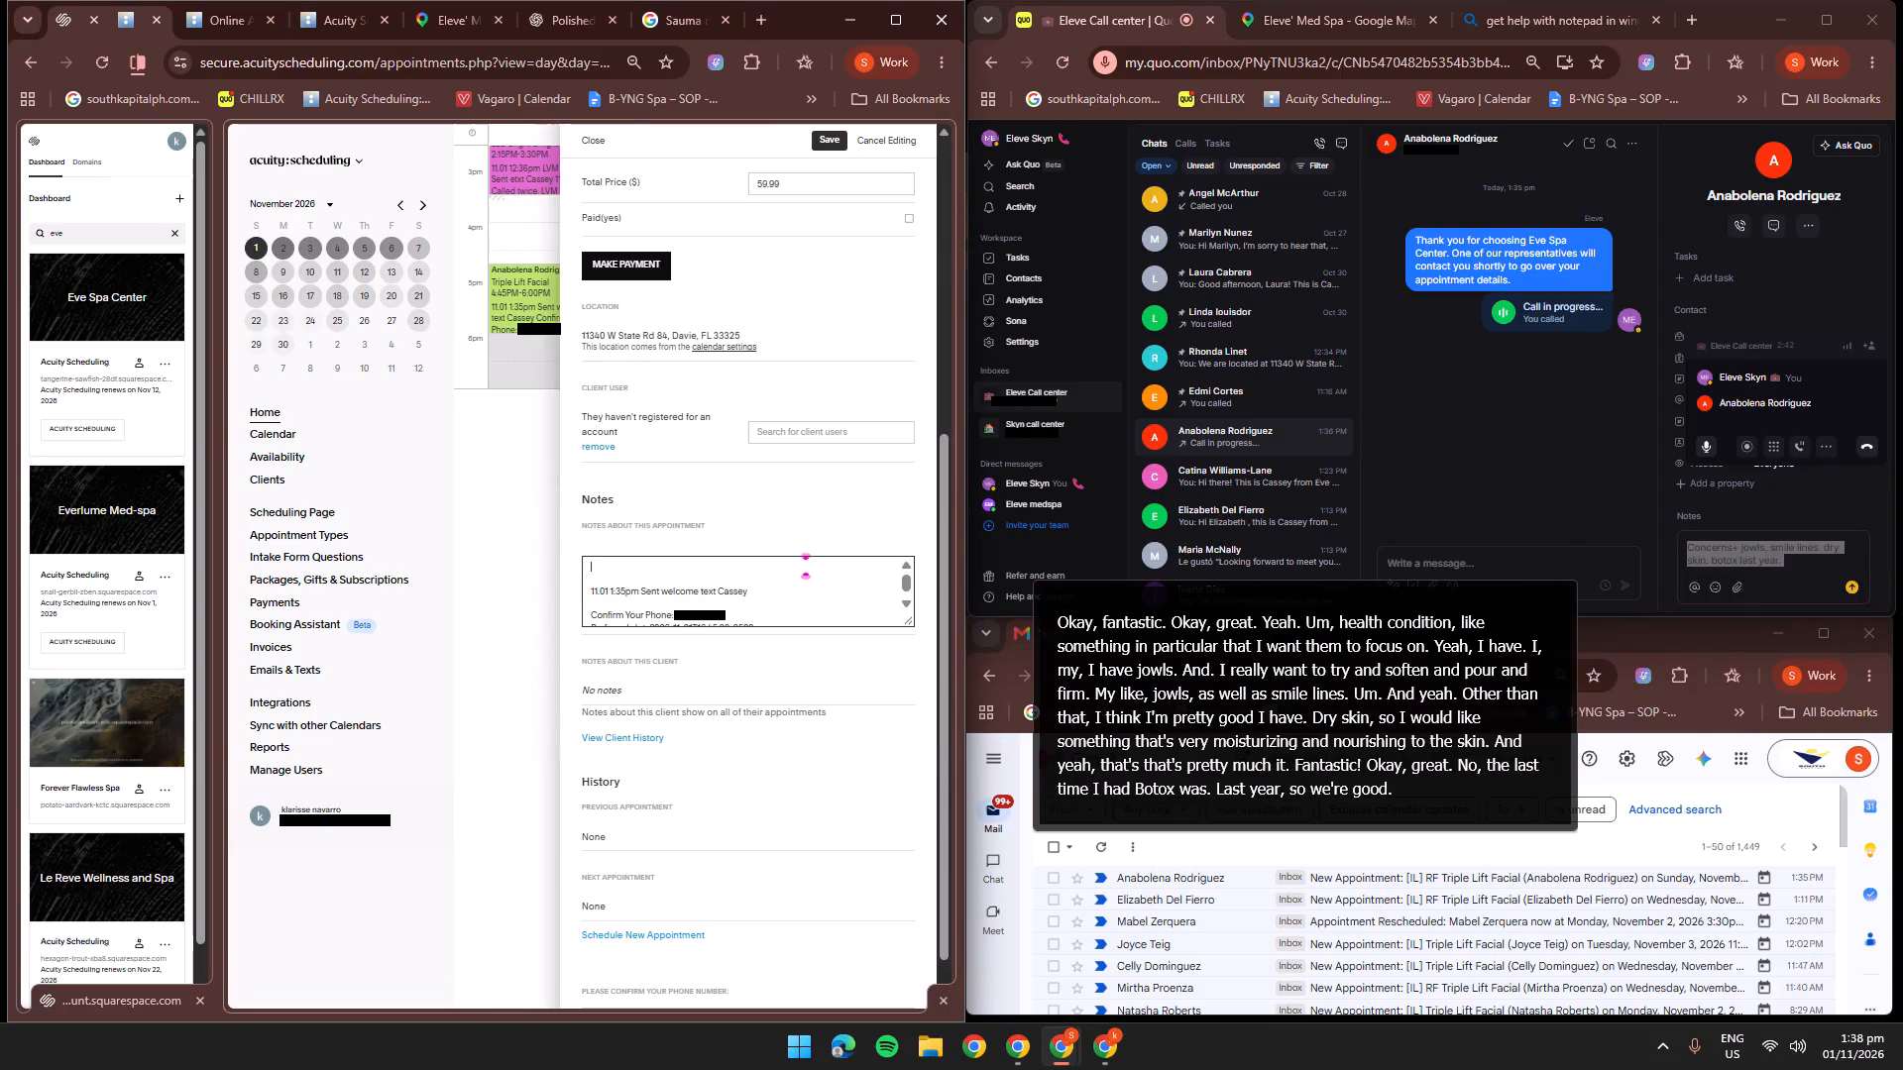
{"action": "key", "text": "Down"}
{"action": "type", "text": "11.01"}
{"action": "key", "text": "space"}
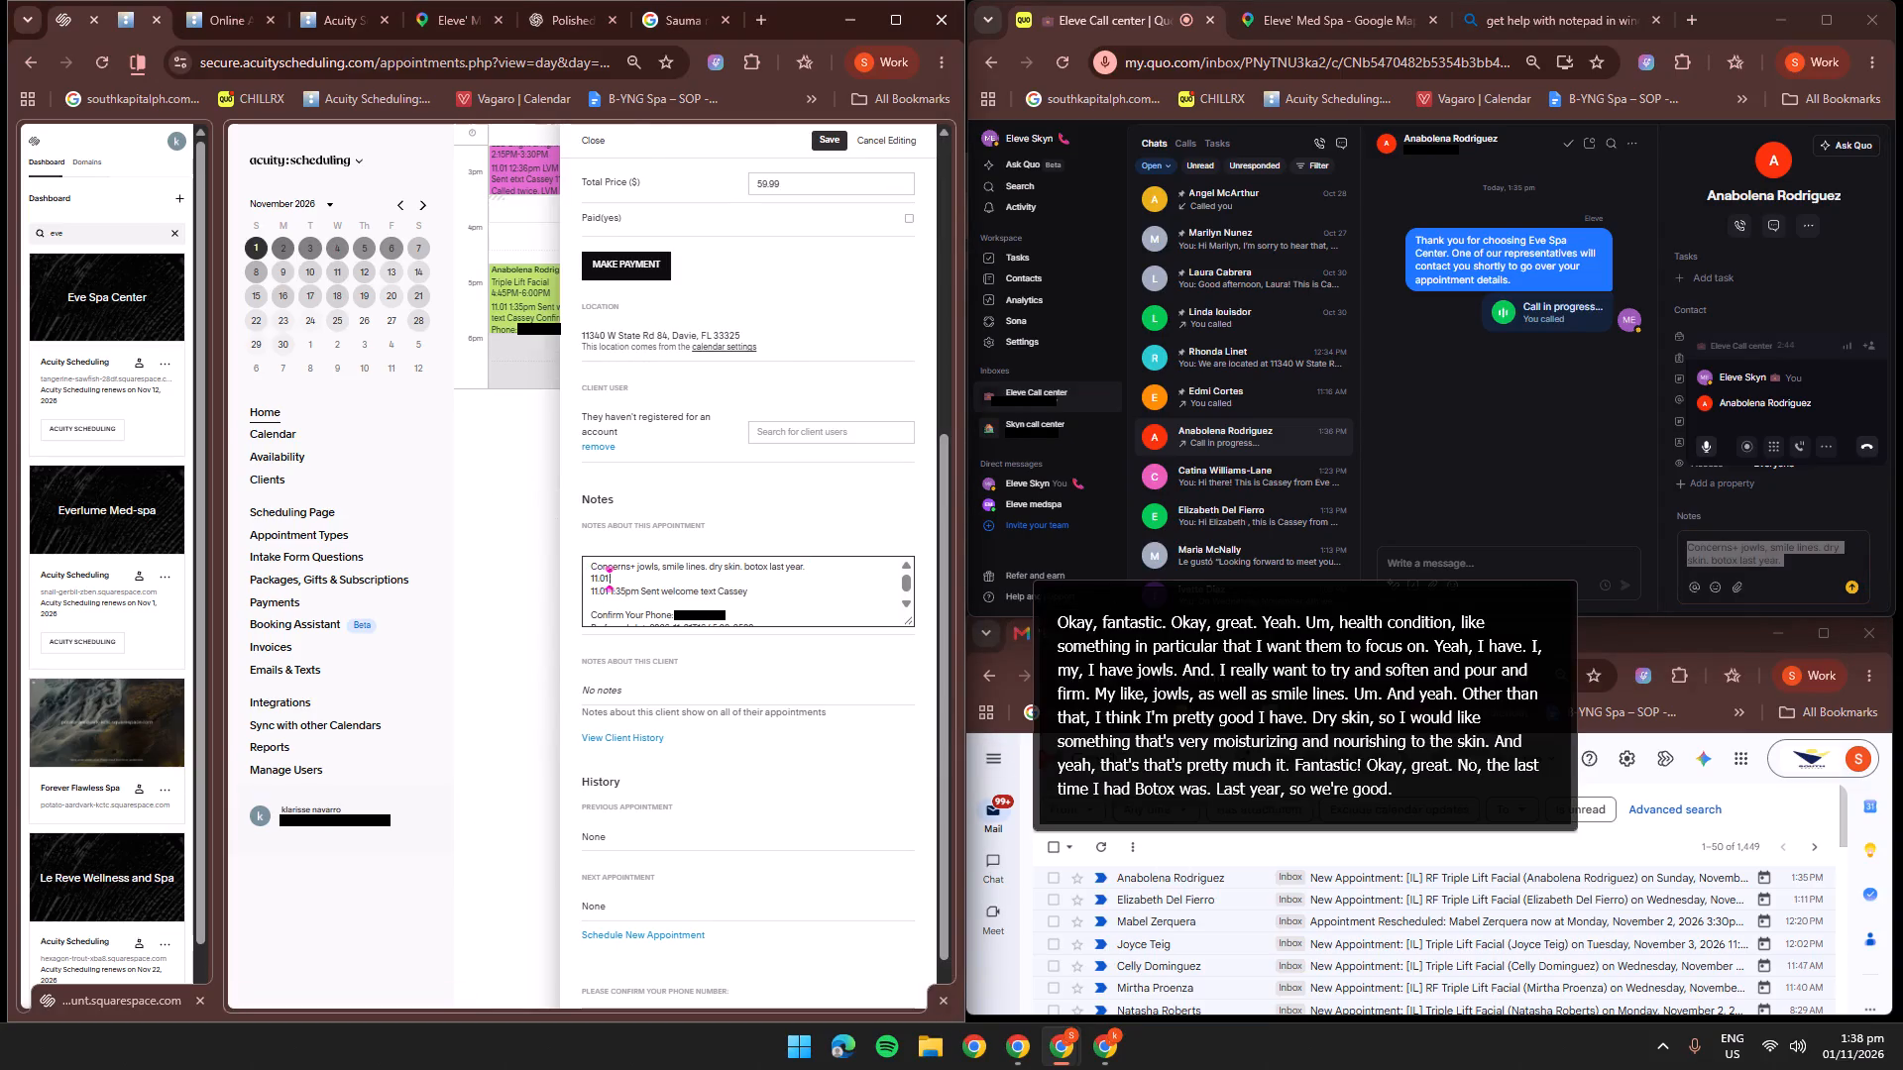
Label the appointment as Double Confirmed.
{"action": "scroll", "coordinate": [798, 452], "scroll_direction": "up", "scroll_amount": 2}
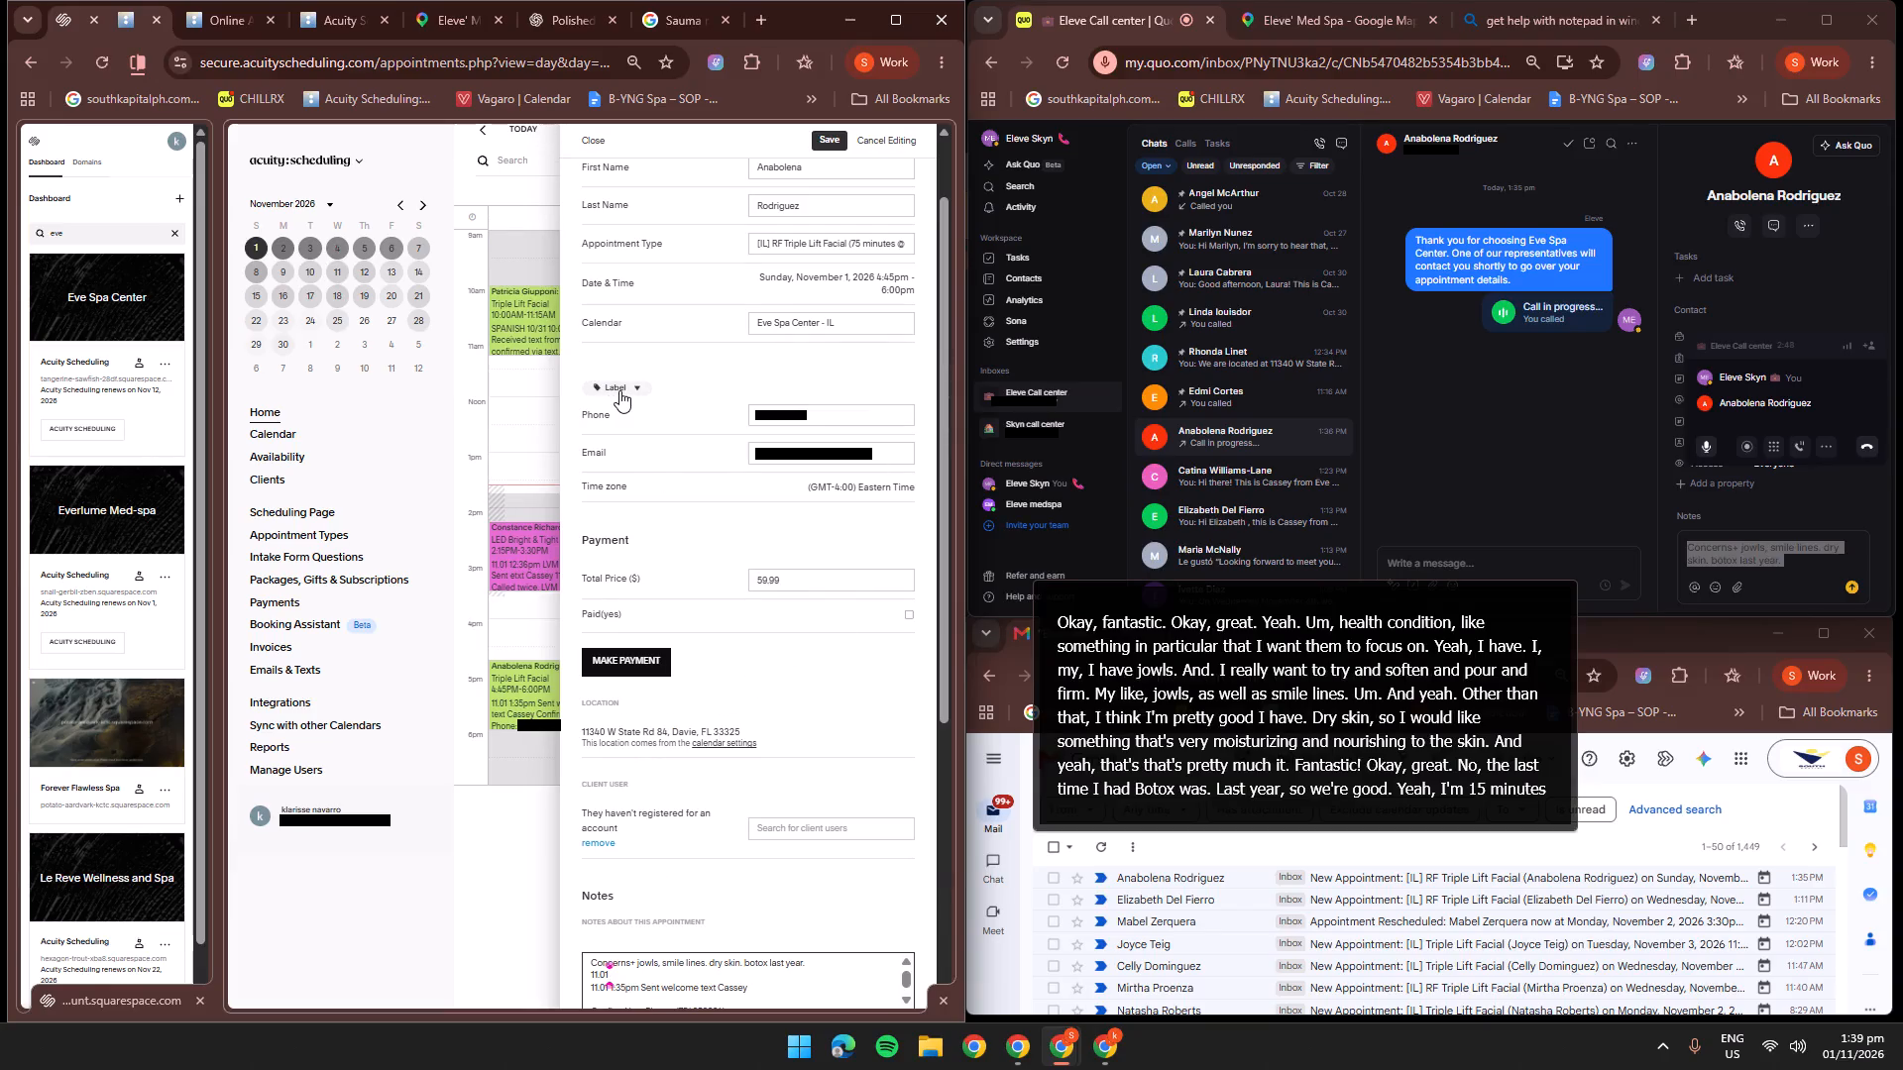
{"action": "left_click", "coordinate": [619, 390]}
{"action": "scroll", "coordinate": [649, 500], "scroll_direction": "down", "scroll_amount": 1}
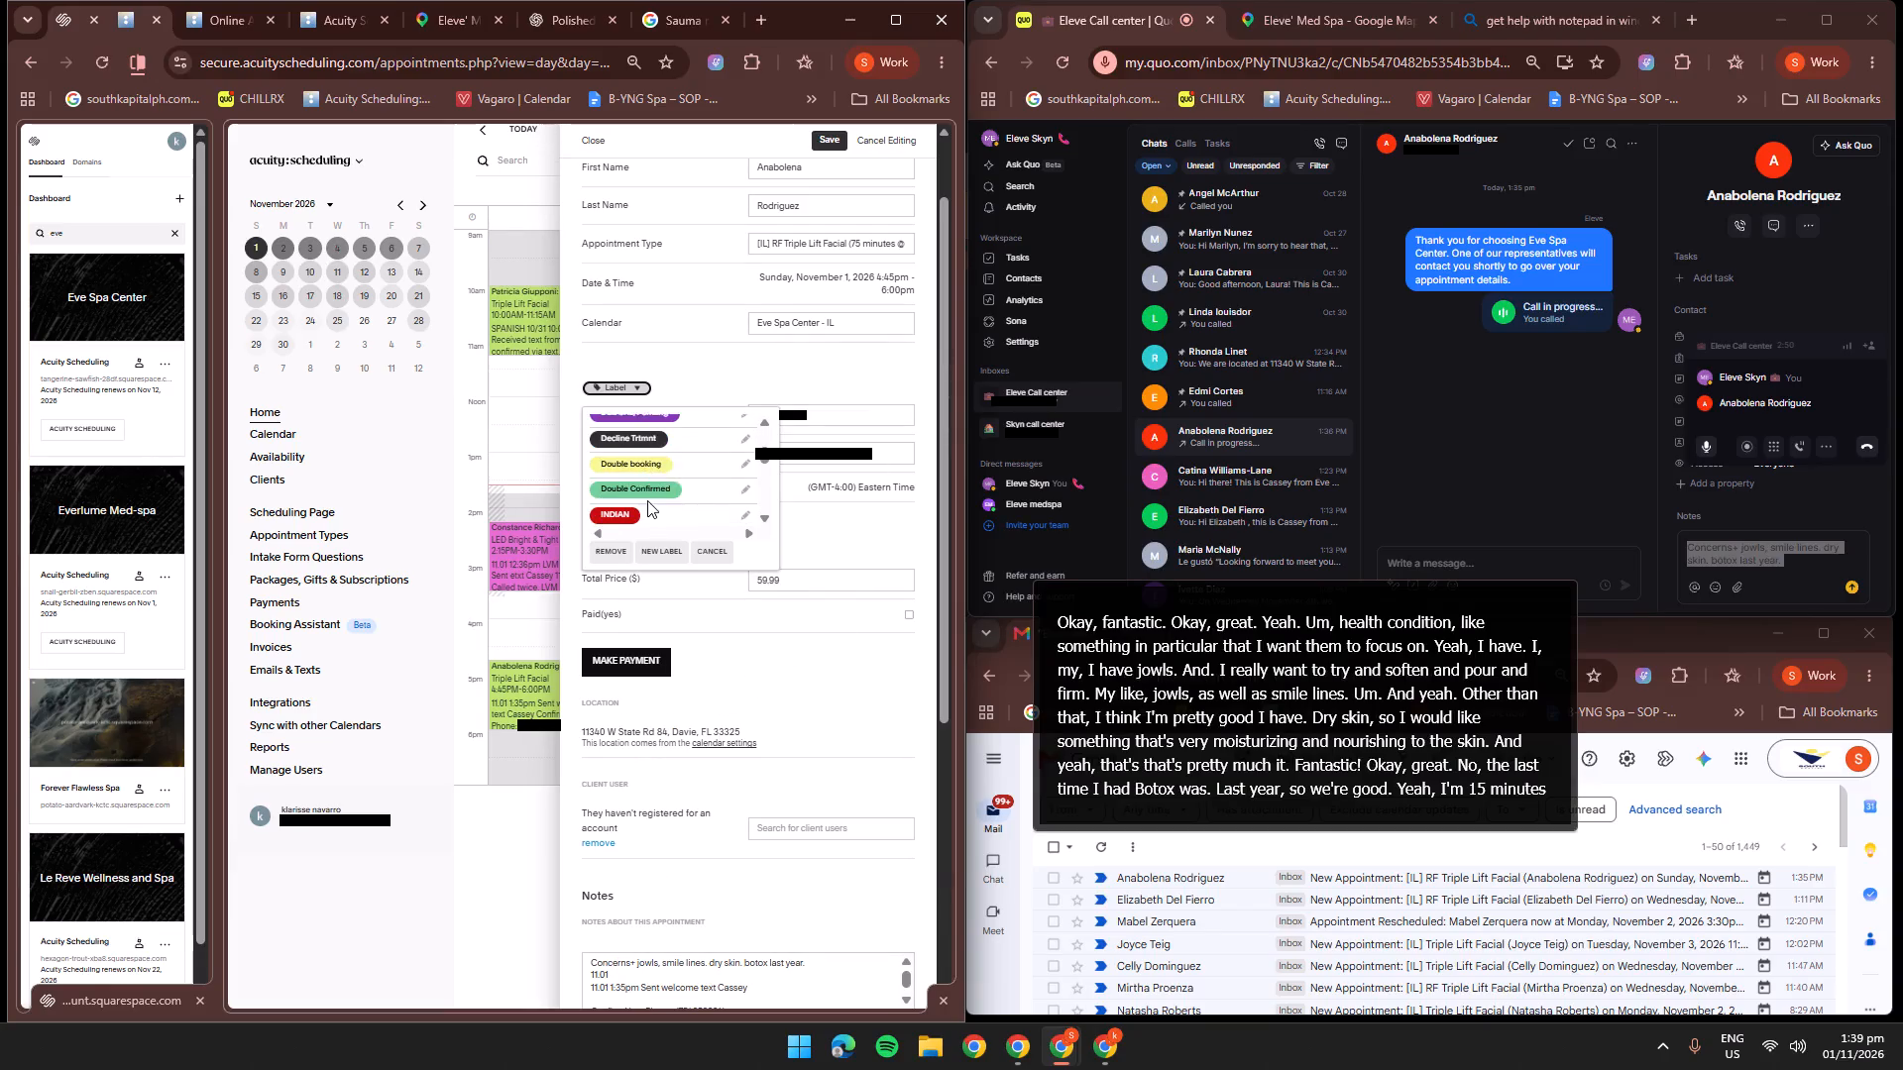
{"action": "left_click", "coordinate": [661, 480]}
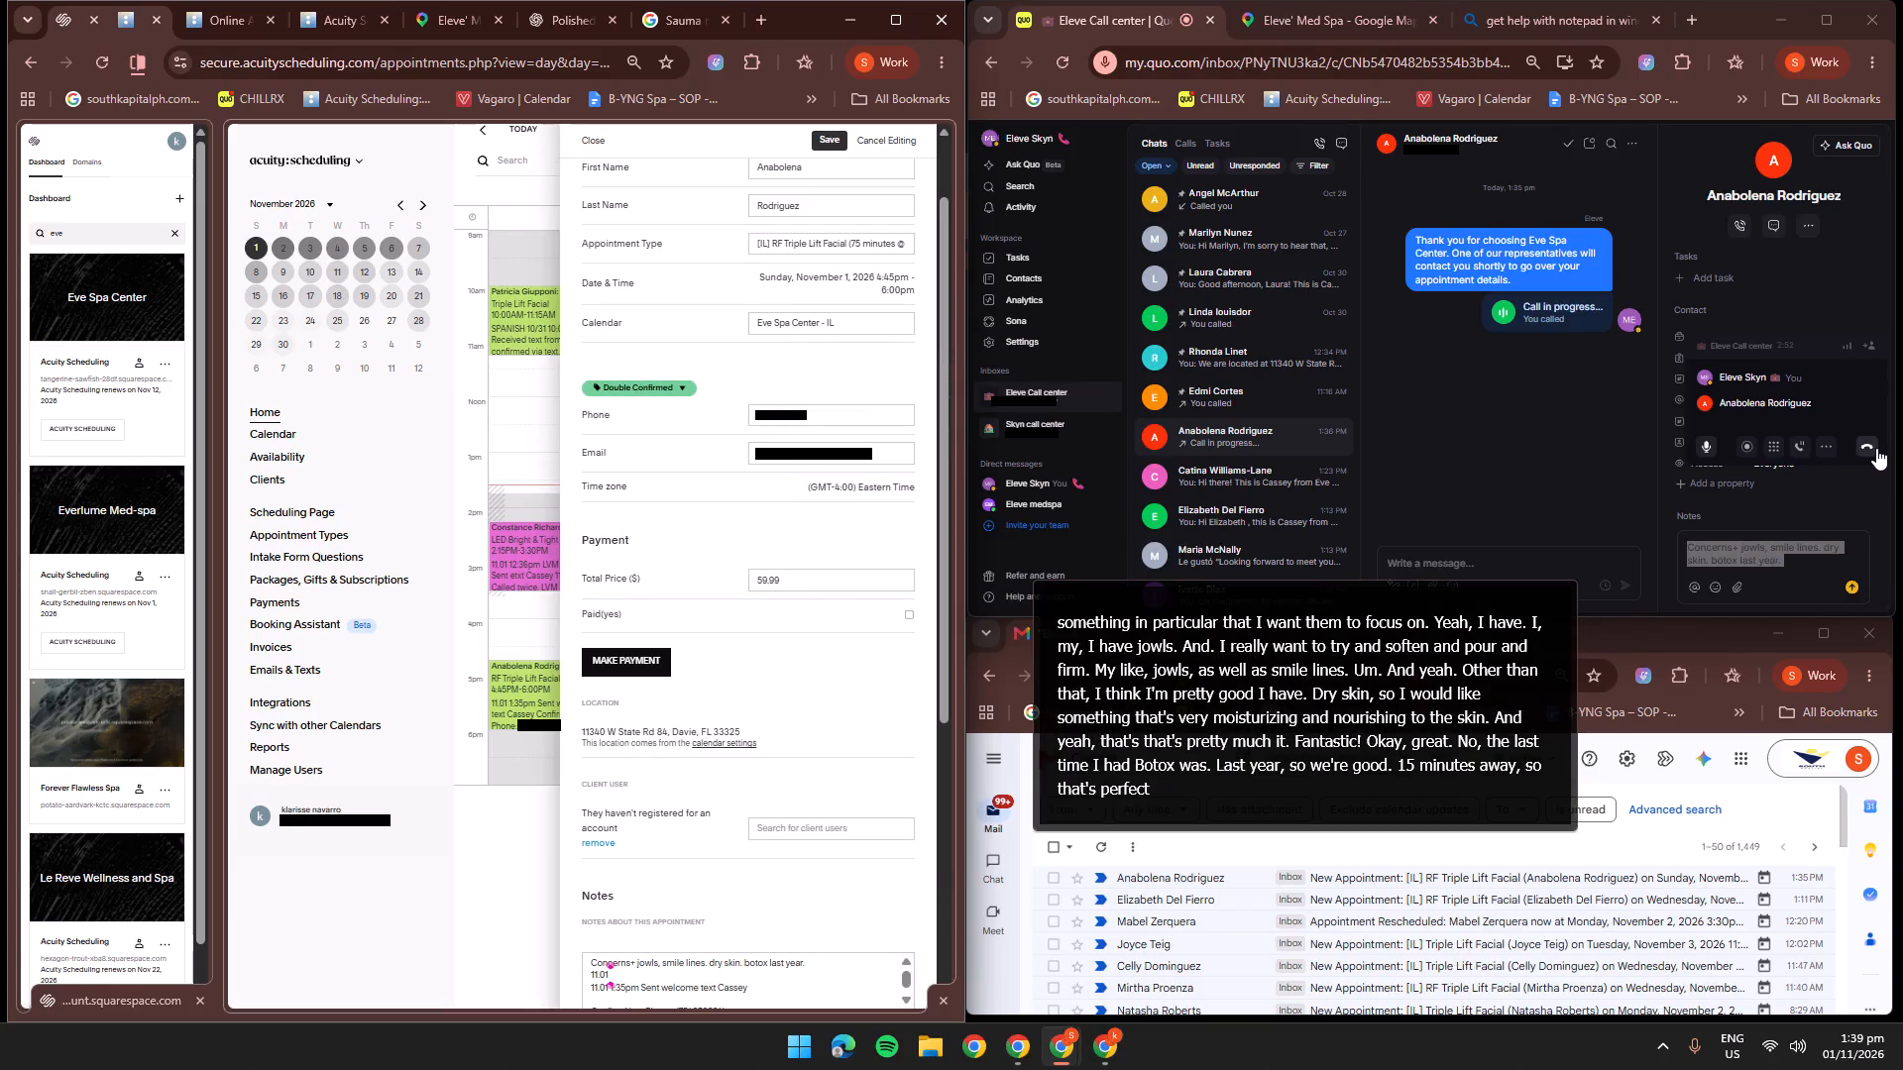
{"action": "left_click", "coordinate": [1873, 448]}
{"action": "left_click", "coordinate": [1792, 589]}
{"action": "left_click", "coordinate": [1815, 567]}
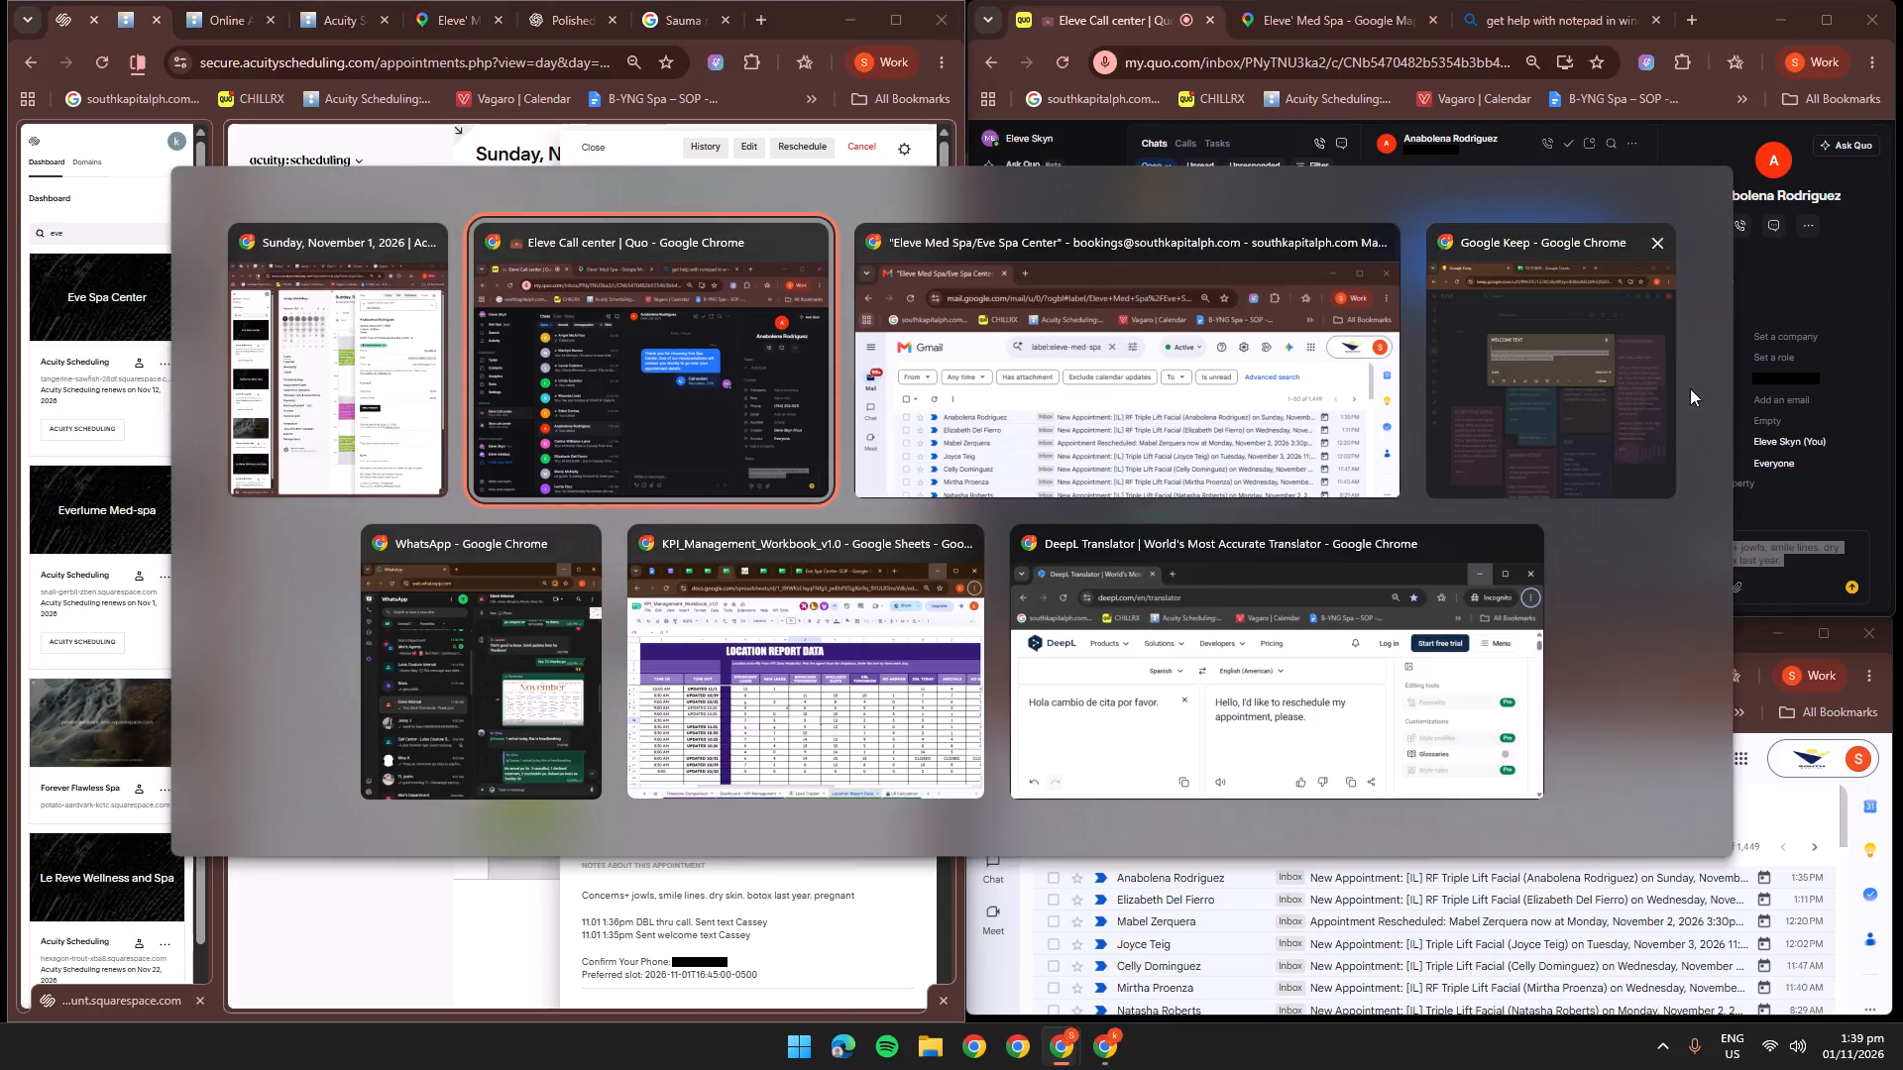
{"action": "left_click", "coordinate": [1690, 388], "text": "alt"}
{"action": "key", "text": "alt+Tab"}
{"action": "left_click", "coordinate": [1544, 456], "text": "alt"}
{"action": "left_click", "coordinate": [894, 779]}
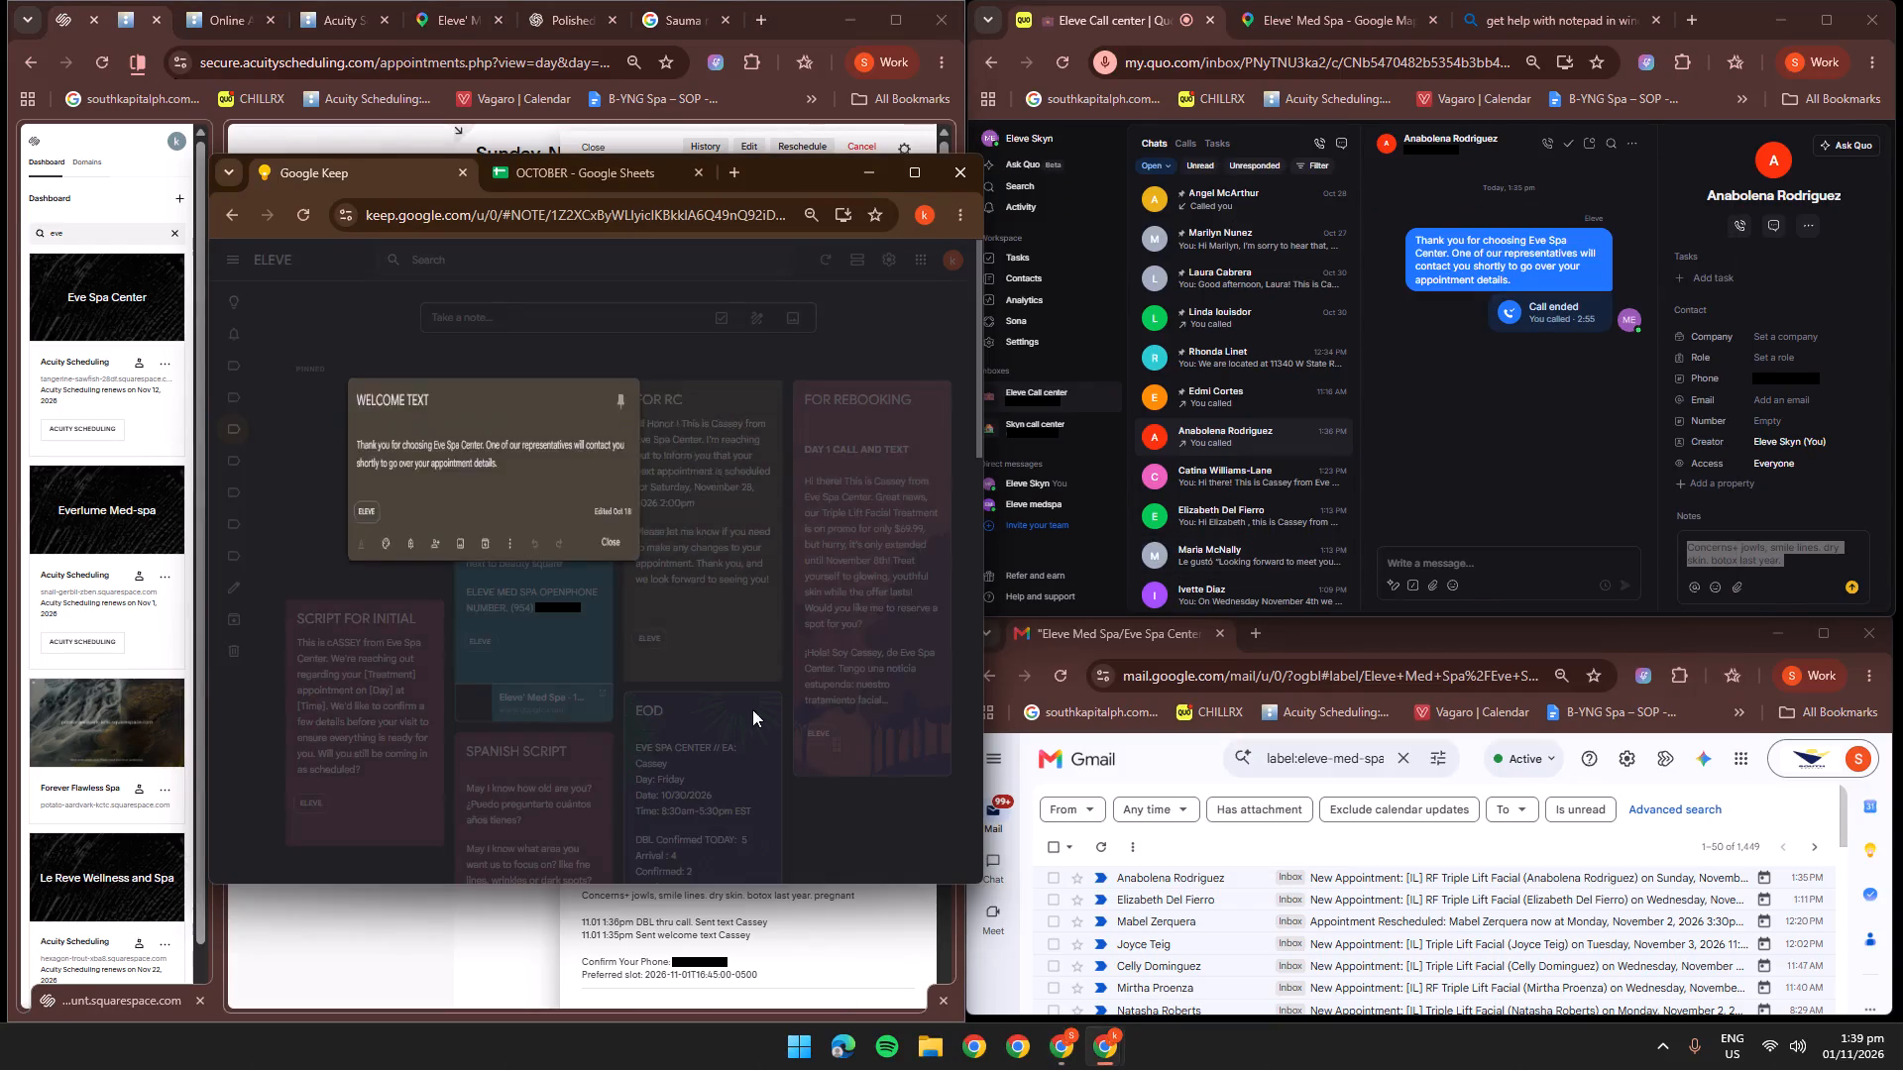
{"action": "scroll", "coordinate": [722, 686], "scroll_direction": "down", "scroll_amount": 5}
{"action": "left_click", "coordinate": [530, 638]}
{"action": "left_click", "coordinate": [553, 439]}
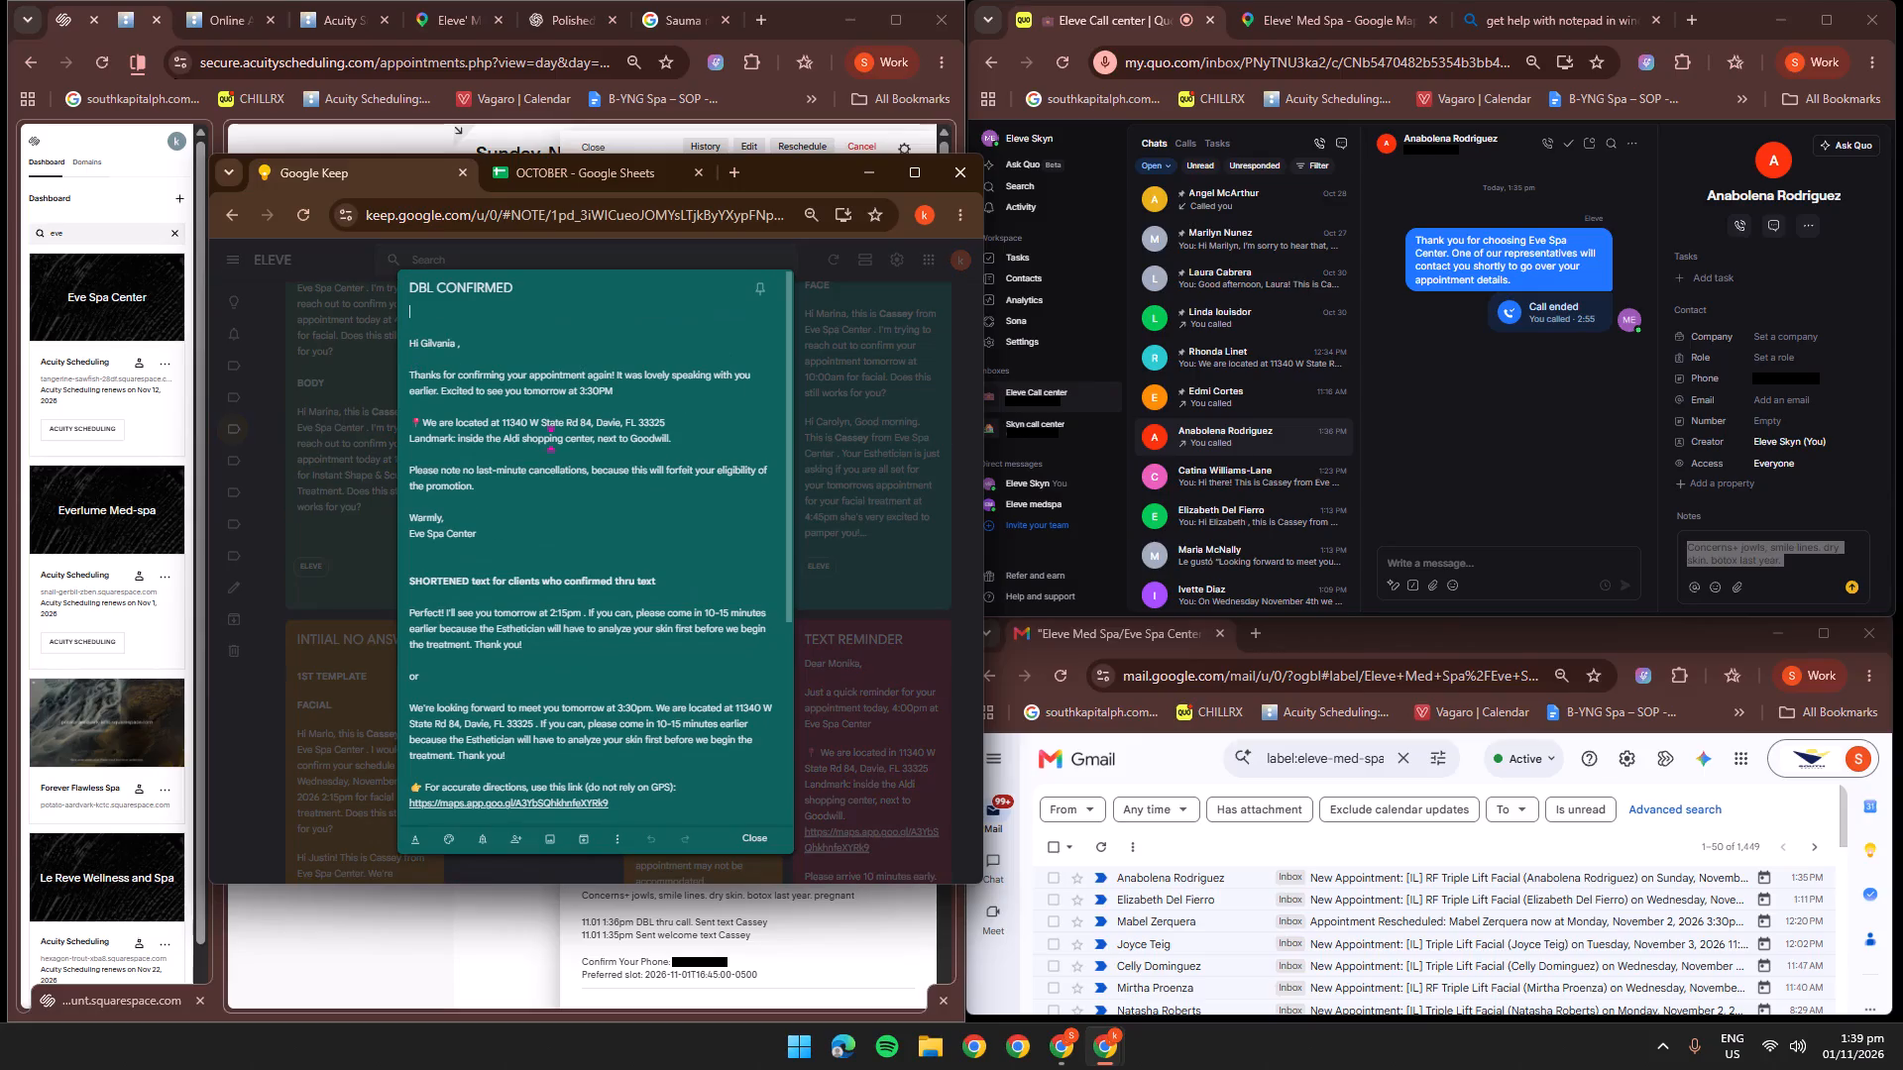
Set the appointment time in the template's first confirmation message to 4:45PM.
{"action": "left_click", "coordinate": [654, 405]}
{"action": "left_click", "coordinate": [582, 392]}
{"action": "key", "text": "Right"}
{"action": "key", "text": "BackSpace"}
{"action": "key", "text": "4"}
{"action": "key", "text": "Right"}
{"action": "key", "text": "Right"}
{"action": "key", "text": "Right"}
{"action": "key", "text": "BackSpace"}
{"action": "key", "text": "BackSpace"}
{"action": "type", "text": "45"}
Copy the confirmation message from its greeting through the Eve Spa Center signature and paste it as a draft to the client in Quo.
{"action": "left_click_drag", "start_coordinate": [390, 337], "coordinate": [526, 477]}
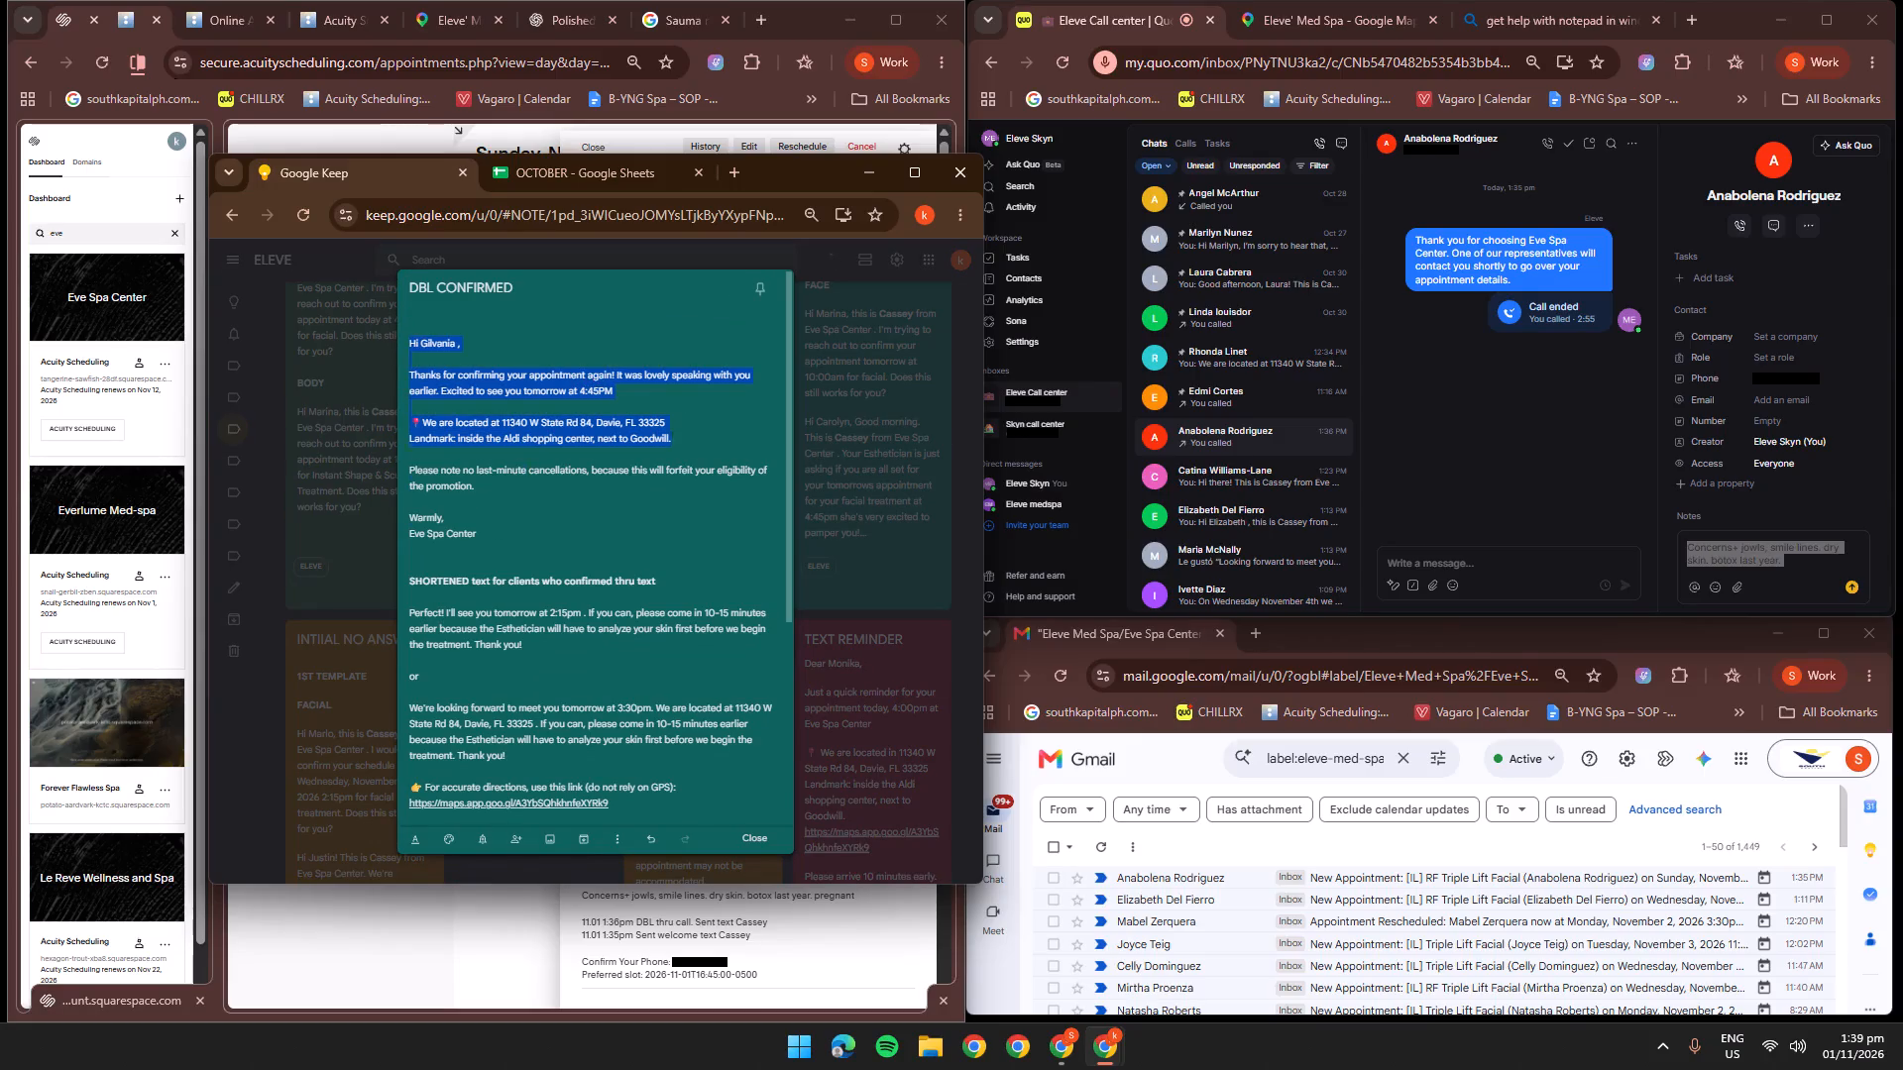
{"action": "left_click_drag", "start_coordinate": [526, 477], "coordinate": [526, 543]}
{"action": "key", "text": "ctrl+c"}
{"action": "key", "text": "ctrl+c"}
{"action": "left_click_drag", "start_coordinate": [1482, 566], "coordinate": [1495, 563], "text": "ctrl"}
{"action": "key", "text": "ctrl+v"}
{"action": "left_click", "coordinate": [1784, 198]}
{"action": "left_click", "coordinate": [1533, 506]}
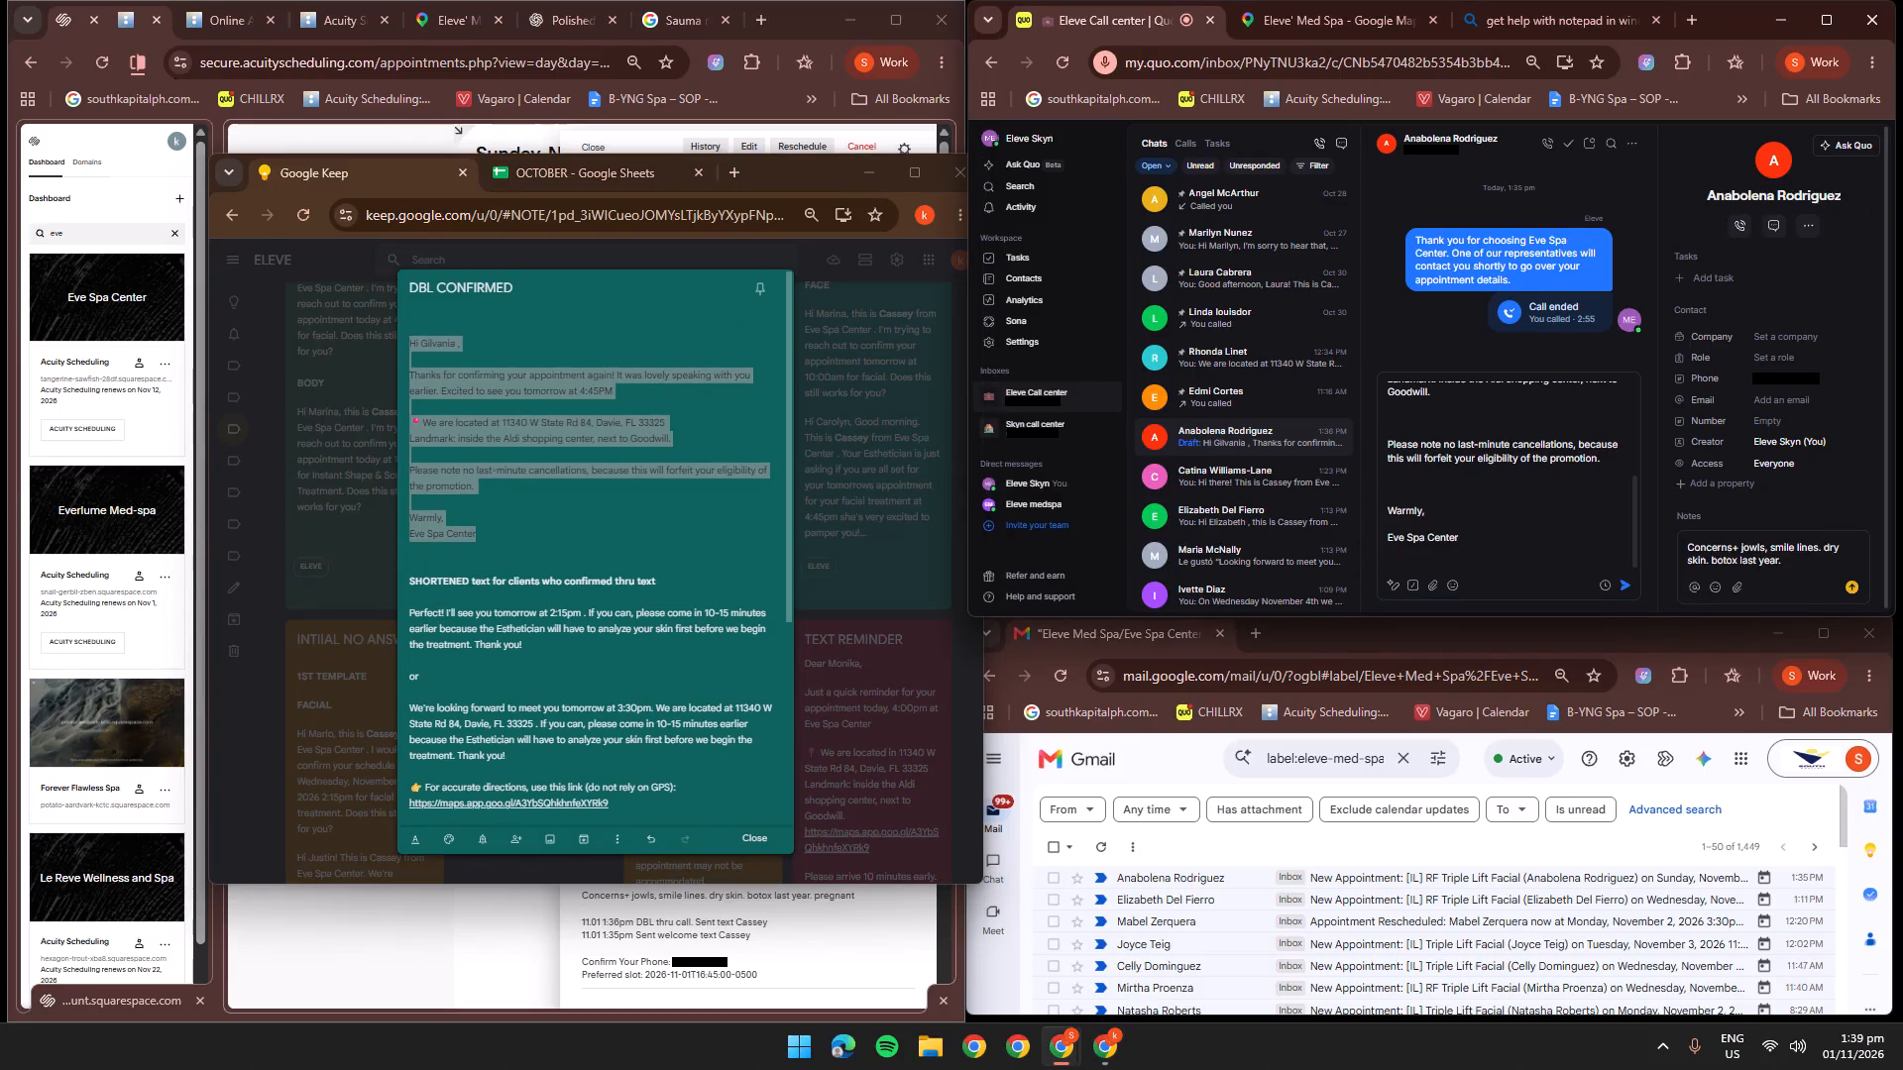
Replace the new client's message draft in Quo with the full confirmation message from Google Keep's DBL CONFIRMED note.
{"action": "key", "text": "ctrl+a"}
{"action": "key", "text": "ctrl+a"}
{"action": "left_click", "coordinate": [1529, 505], "text": "ctrl"}
{"action": "key", "text": "ctrl+a"}
{"action": "key", "text": "BackSpace"}
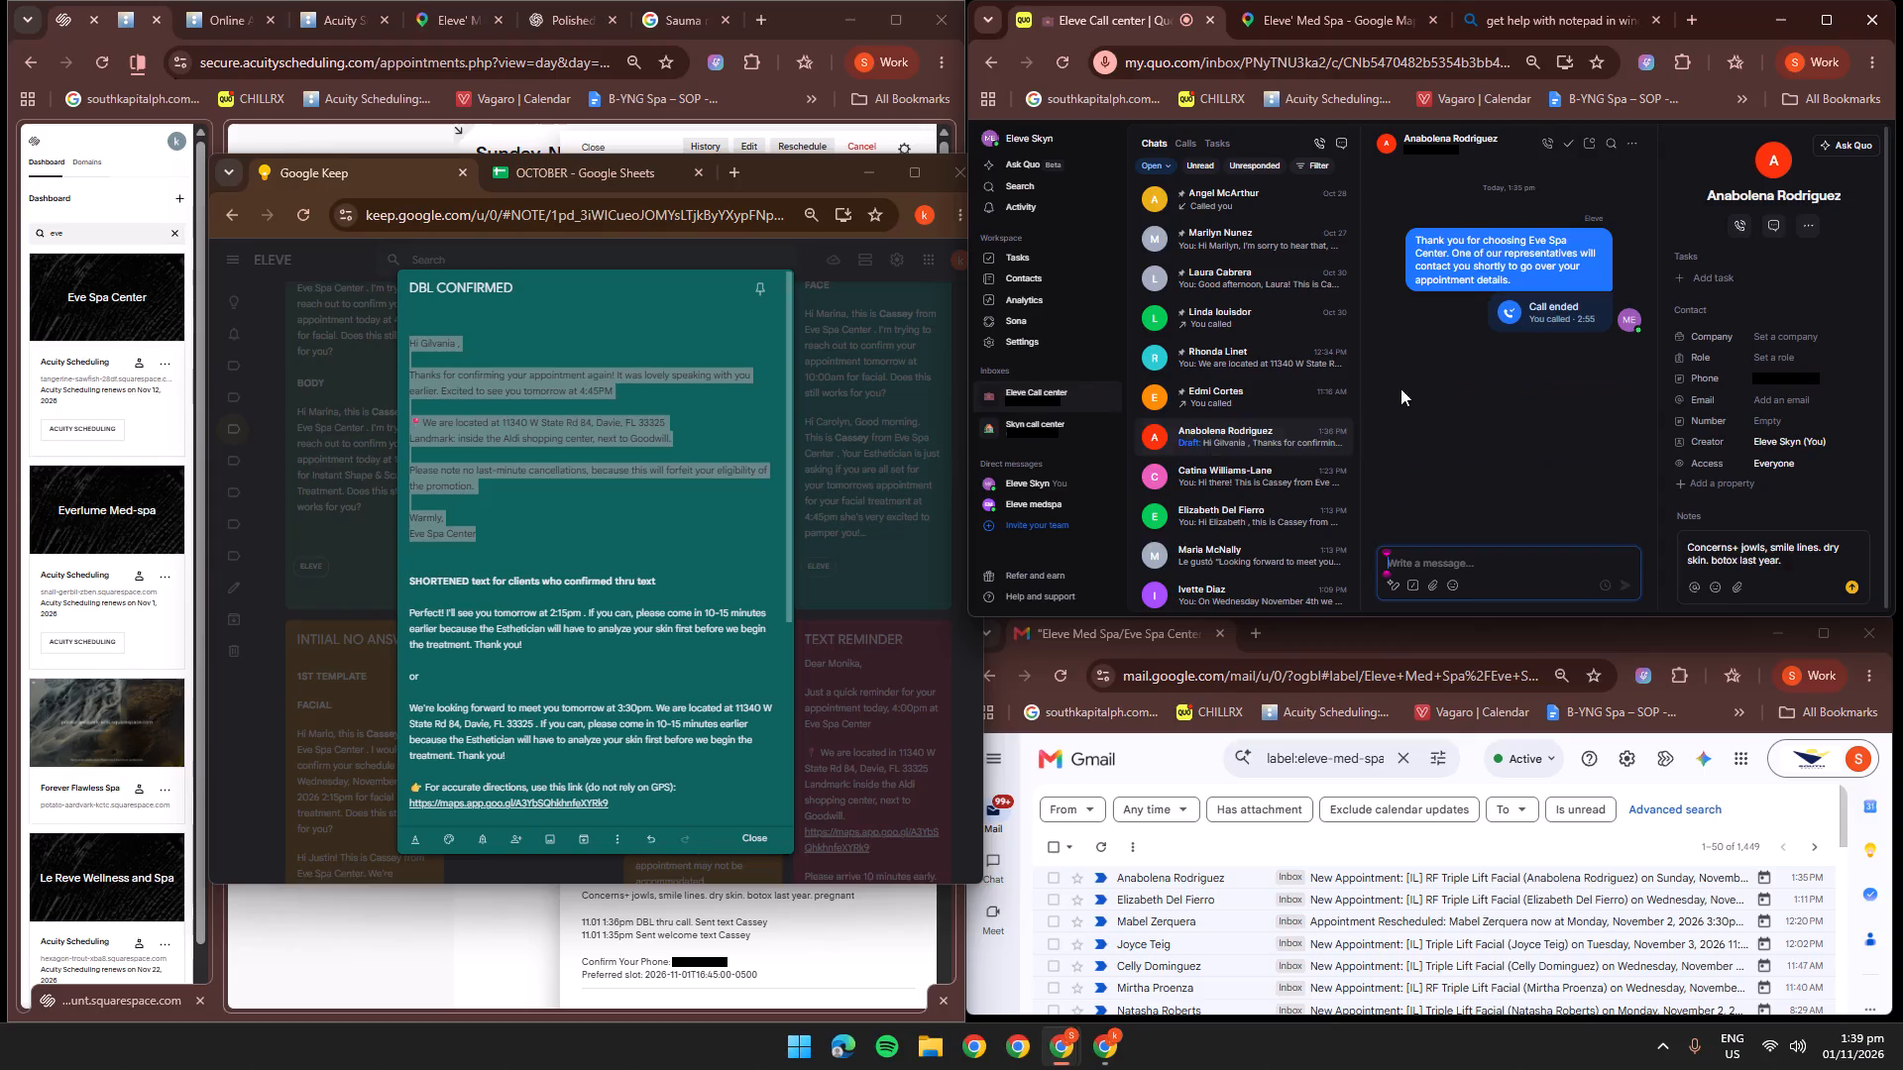
{"action": "left_click", "coordinate": [655, 388]}
{"action": "left_click_drag", "start_coordinate": [548, 541], "coordinate": [404, 351]}
{"action": "key", "text": "ctrl+c"}
{"action": "key", "text": "ctrl+c"}
{"action": "left_click", "coordinate": [1527, 578], "text": "ctrl"}
{"action": "key", "text": "ctrl+v"}
Replace the name in the draft's greeting with the client's first name copied from the contact.
{"action": "left_click", "coordinate": [1795, 186]}
{"action": "double_click", "coordinate": [1764, 204]}
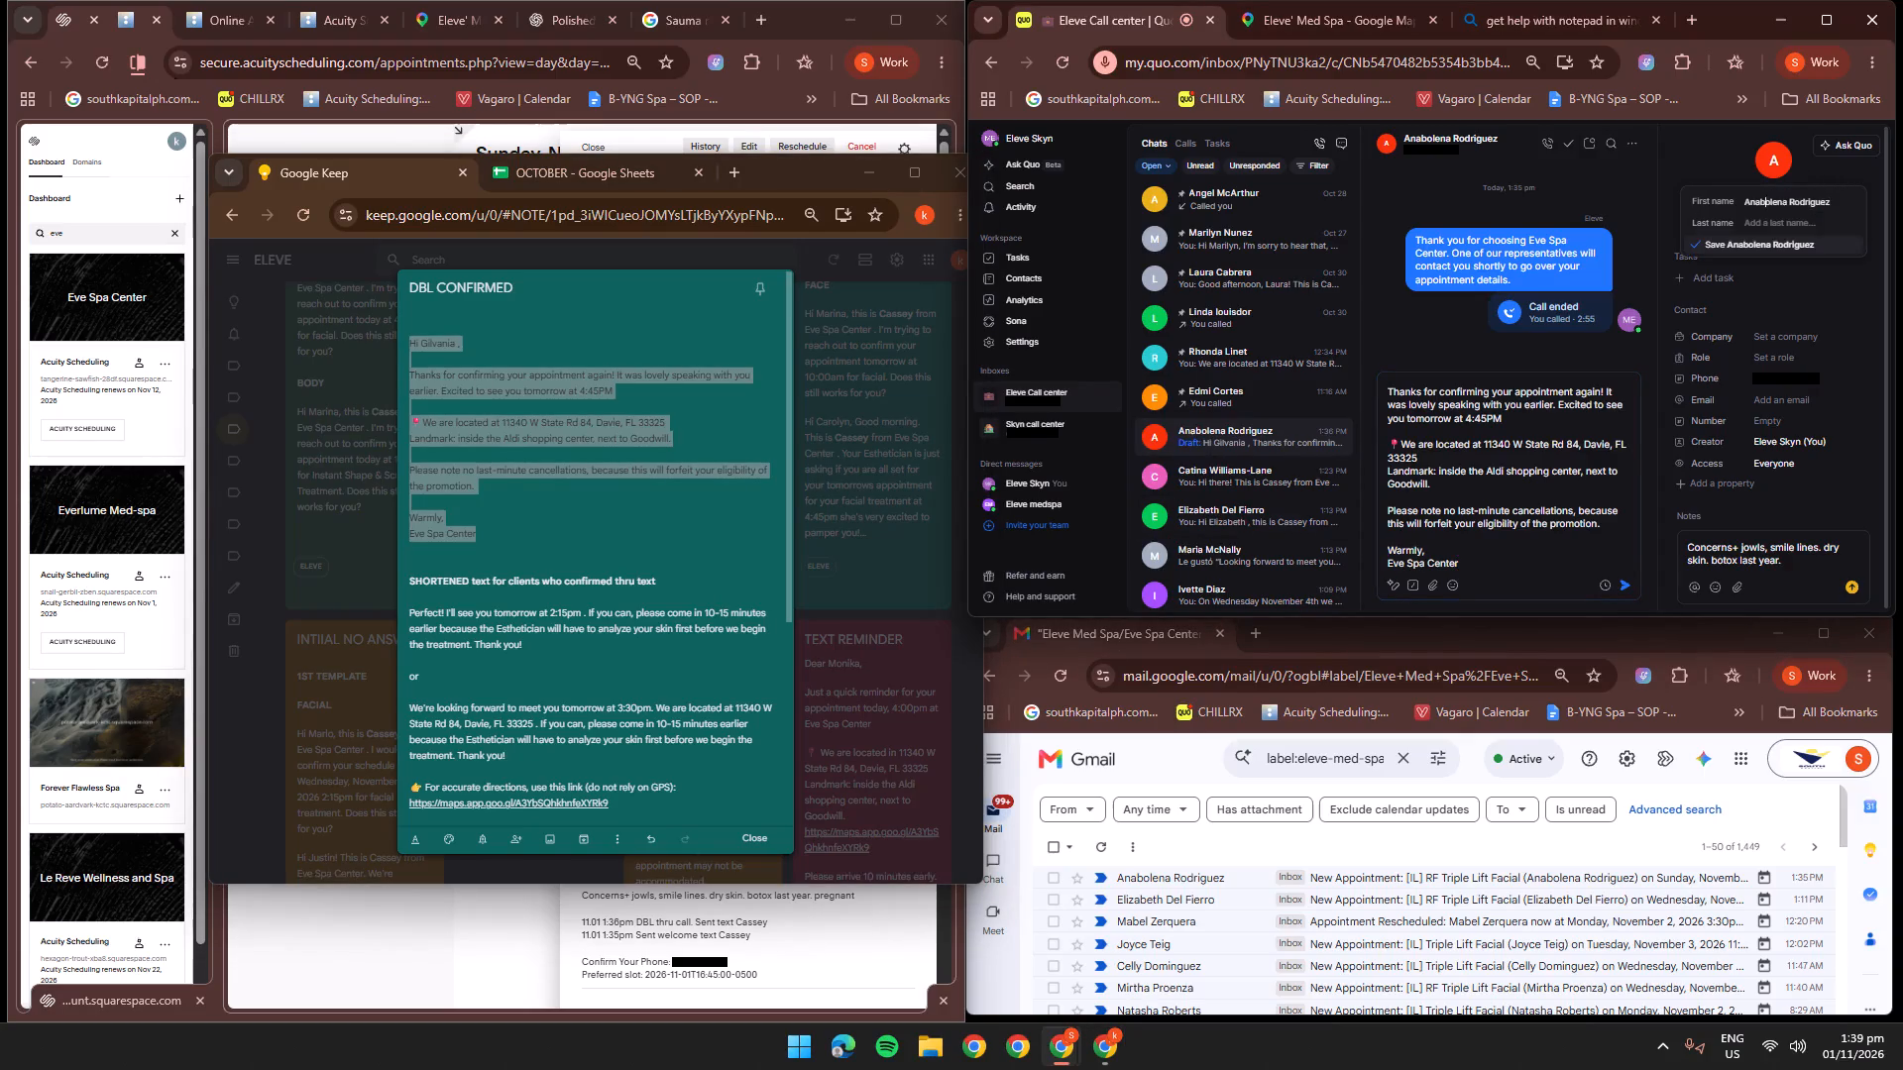
{"action": "key", "text": "ctrl+c"}
{"action": "left_click", "coordinate": [1528, 509]}
{"action": "scroll", "coordinate": [1460, 487], "scroll_direction": "up", "scroll_amount": 2}
{"action": "triple_click", "coordinate": [1428, 394]}
{"action": "key", "text": "ctrl+v"}
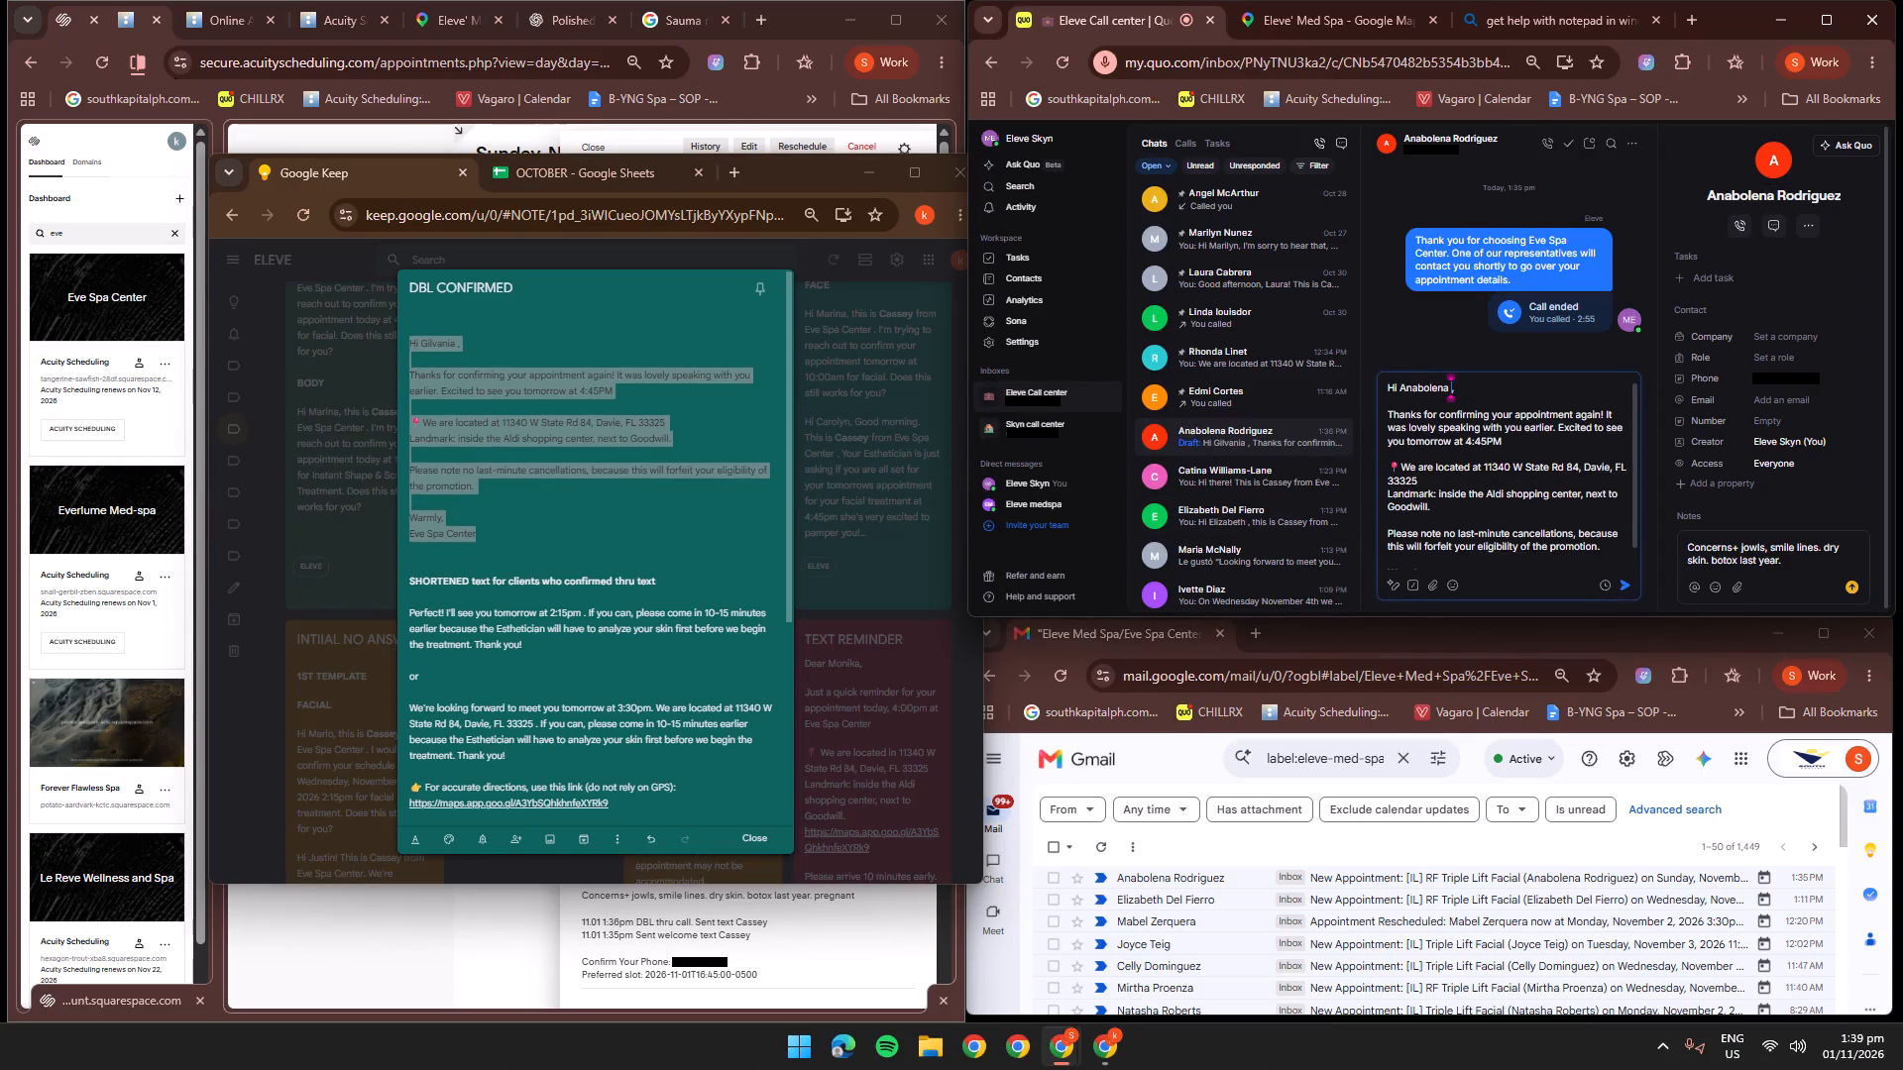
Remove "again" from the draft's opening sentence and change "tomorrow" to "today" before 4:45PM.
{"action": "double_click", "coordinate": [1578, 415]}
{"action": "key", "text": "BackSpace"}
{"action": "left_click", "coordinate": [1495, 467]}
{"action": "double_click", "coordinate": [1425, 439]}
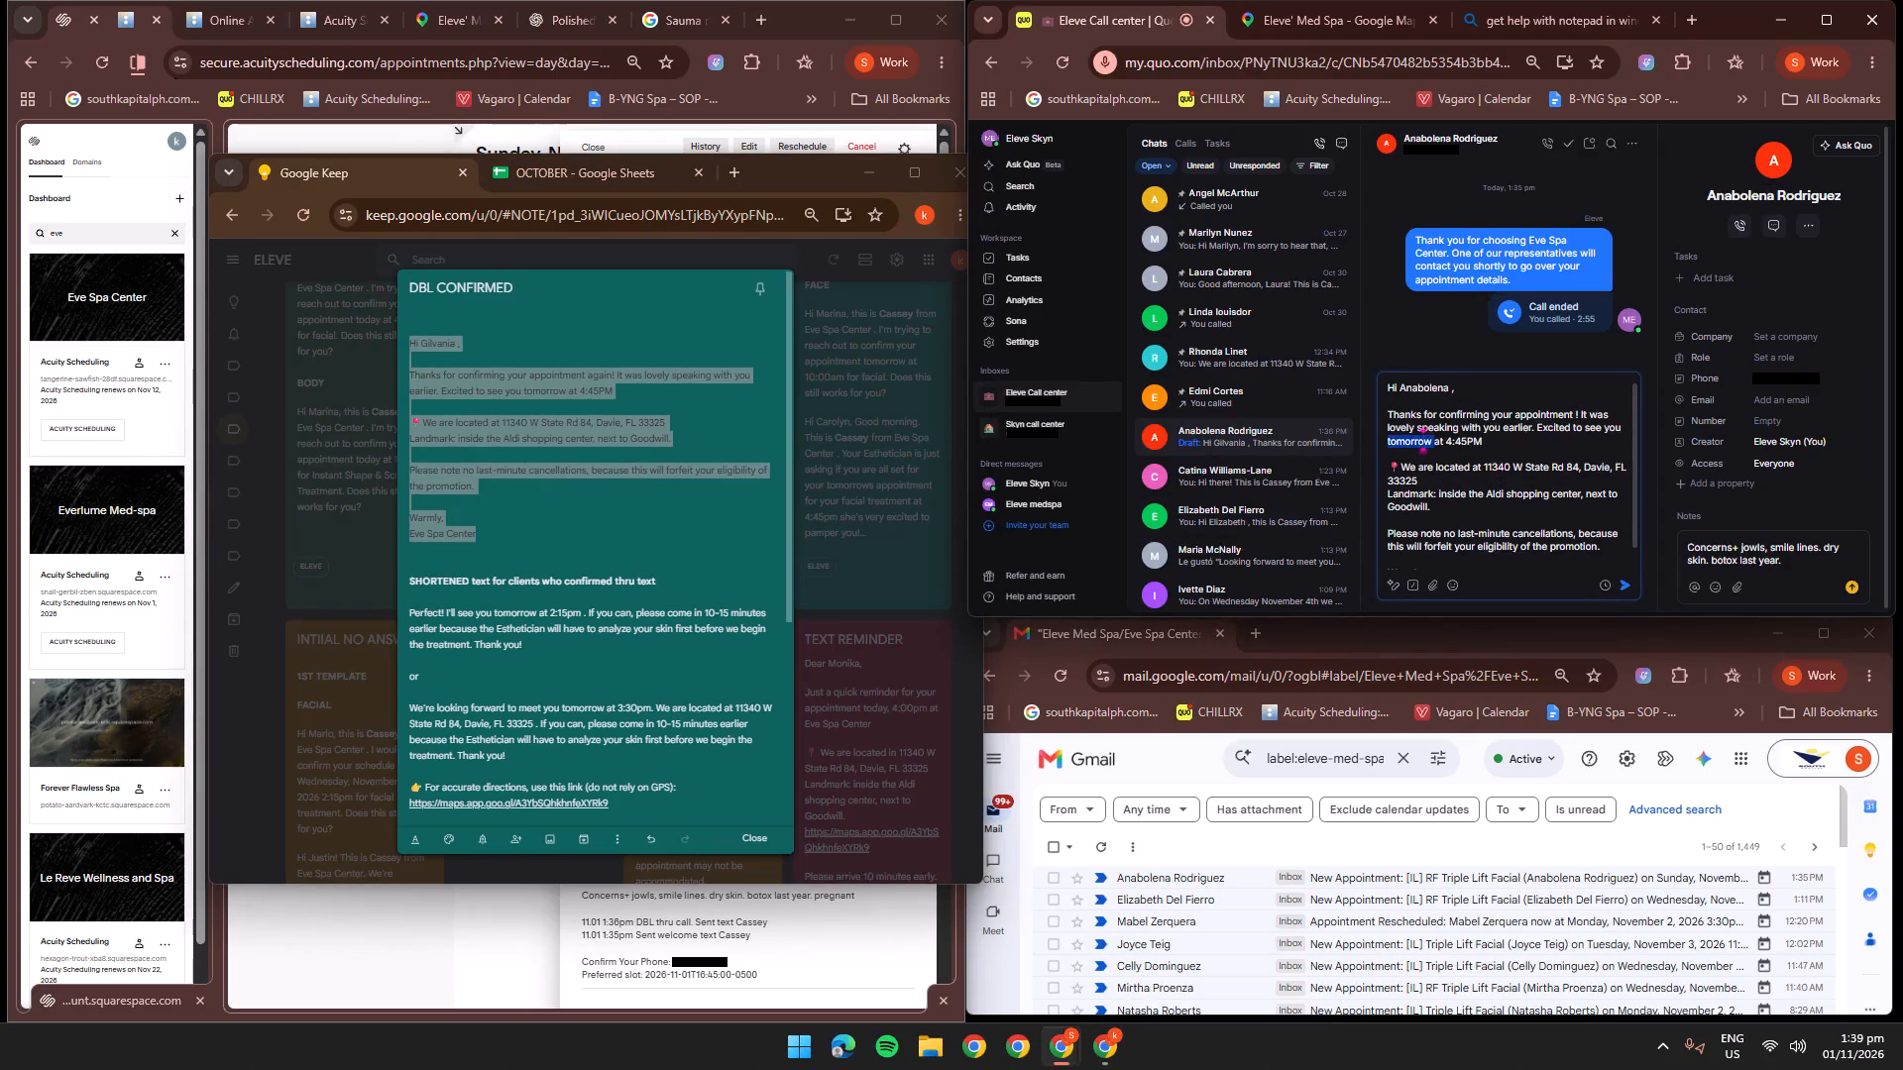
{"action": "type", "text": "today"}
{"action": "key", "text": "space"}
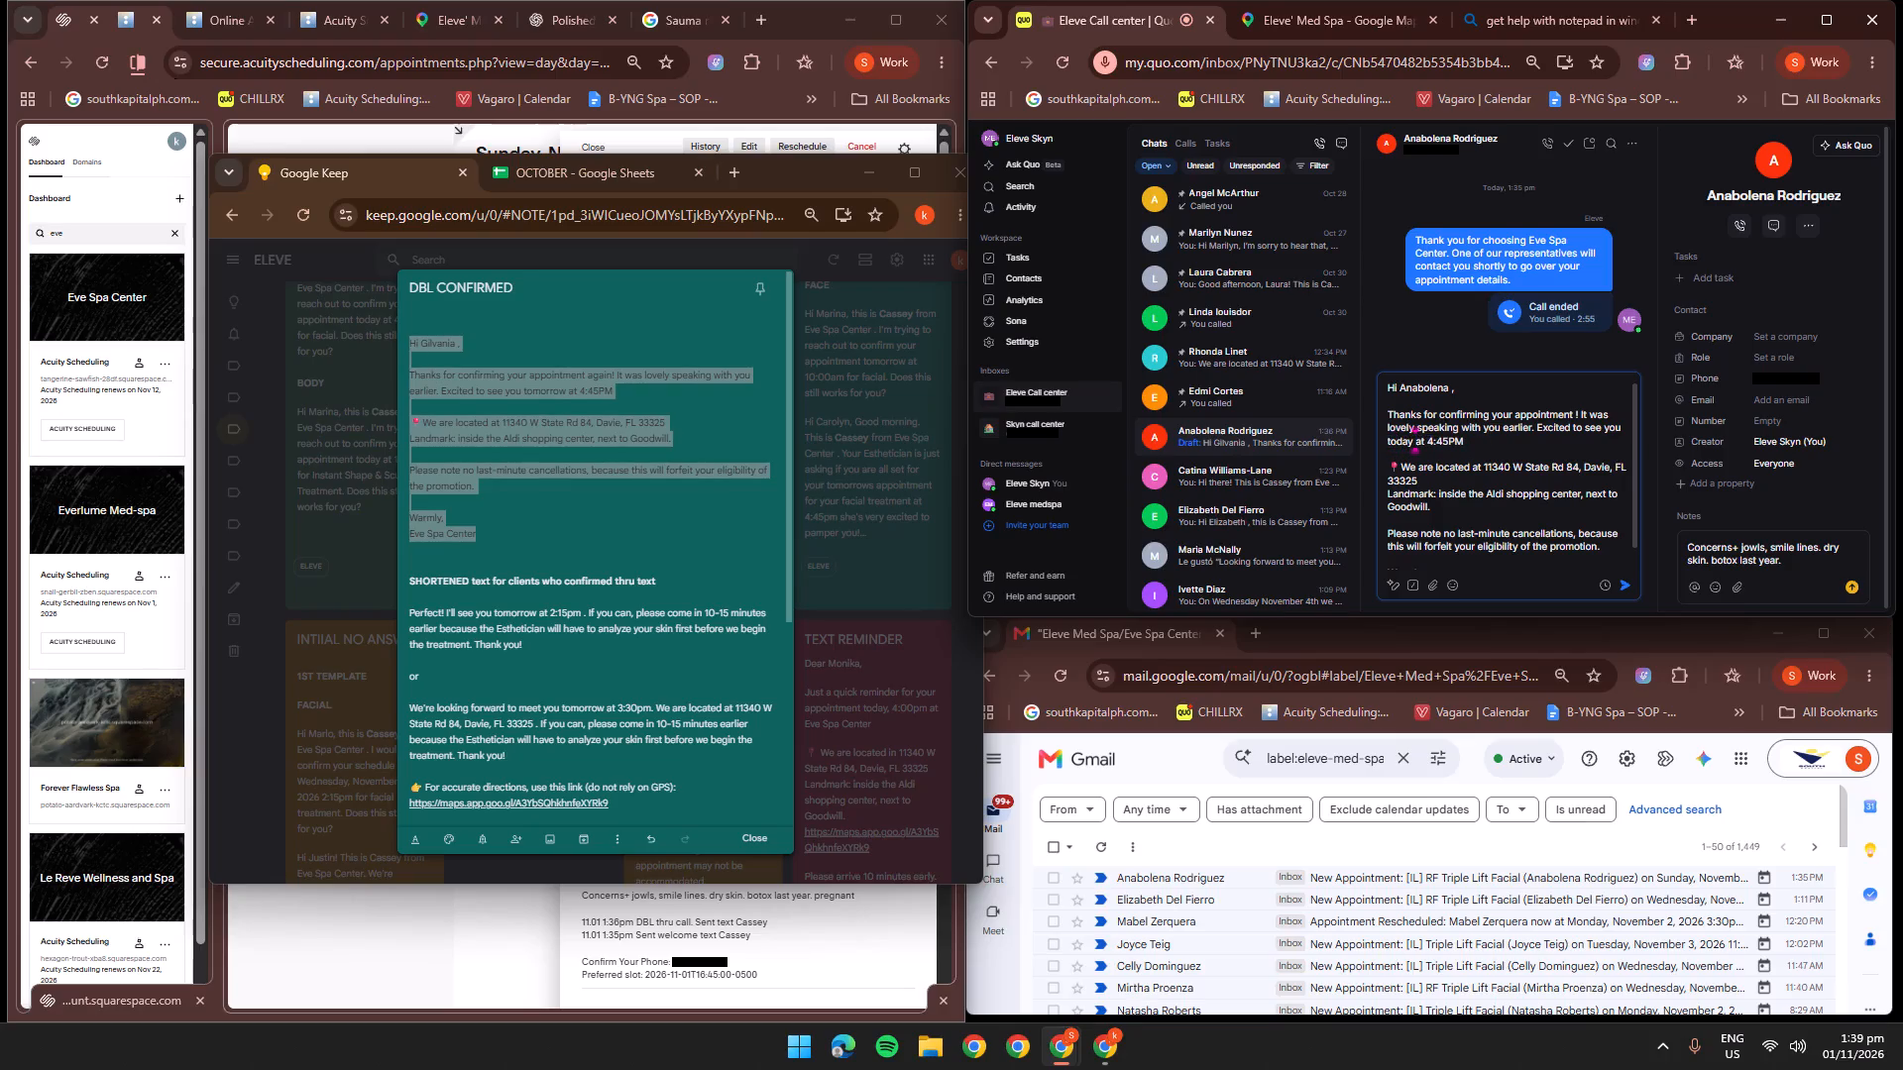
Check the LOCATION and TEXT REMINDER notes in Google Keep for directions text to use in the message.
{"action": "left_click", "coordinate": [1442, 515]}
{"action": "key", "text": "alt+Tab"}
{"action": "left_click", "coordinate": [655, 0], "text": "alt"}
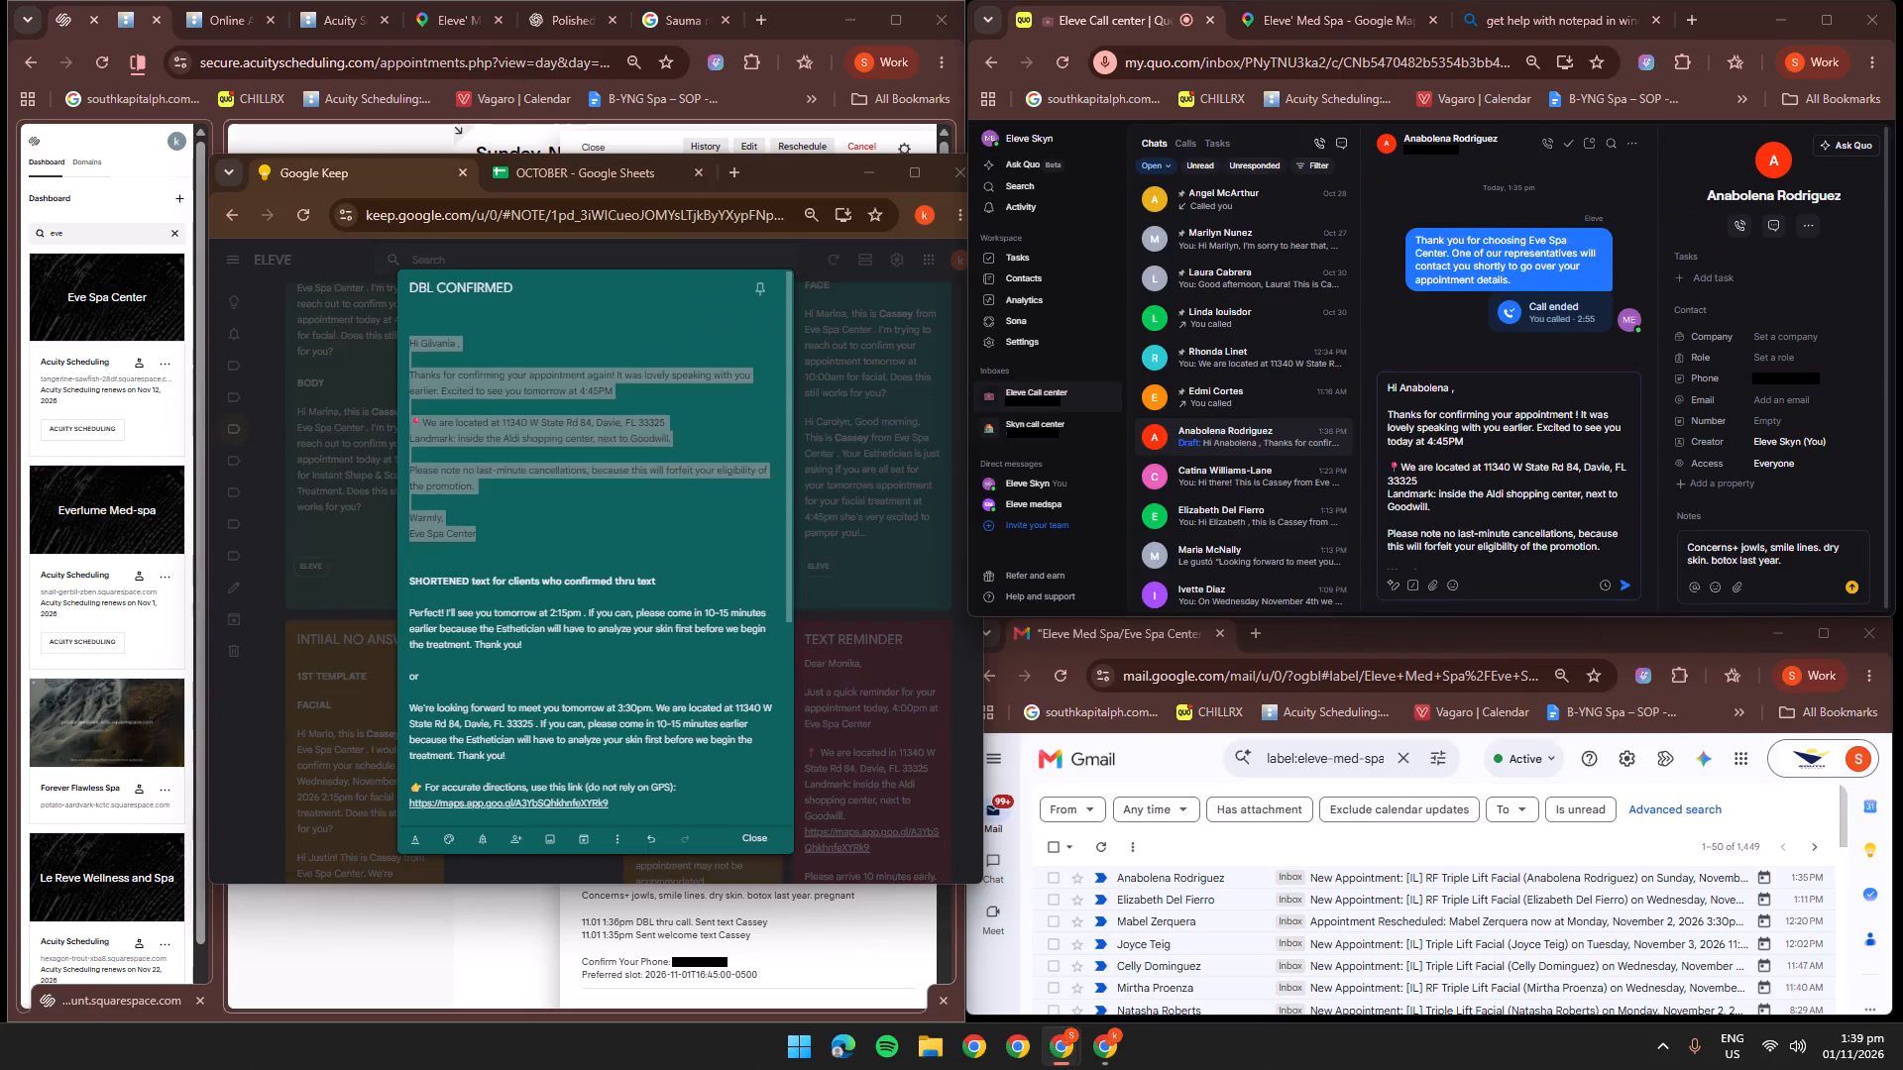
{"action": "left_click", "coordinate": [818, 598]}
{"action": "scroll", "coordinate": [651, 612], "scroll_direction": "up", "scroll_amount": 7}
{"action": "left_click", "coordinate": [563, 536]}
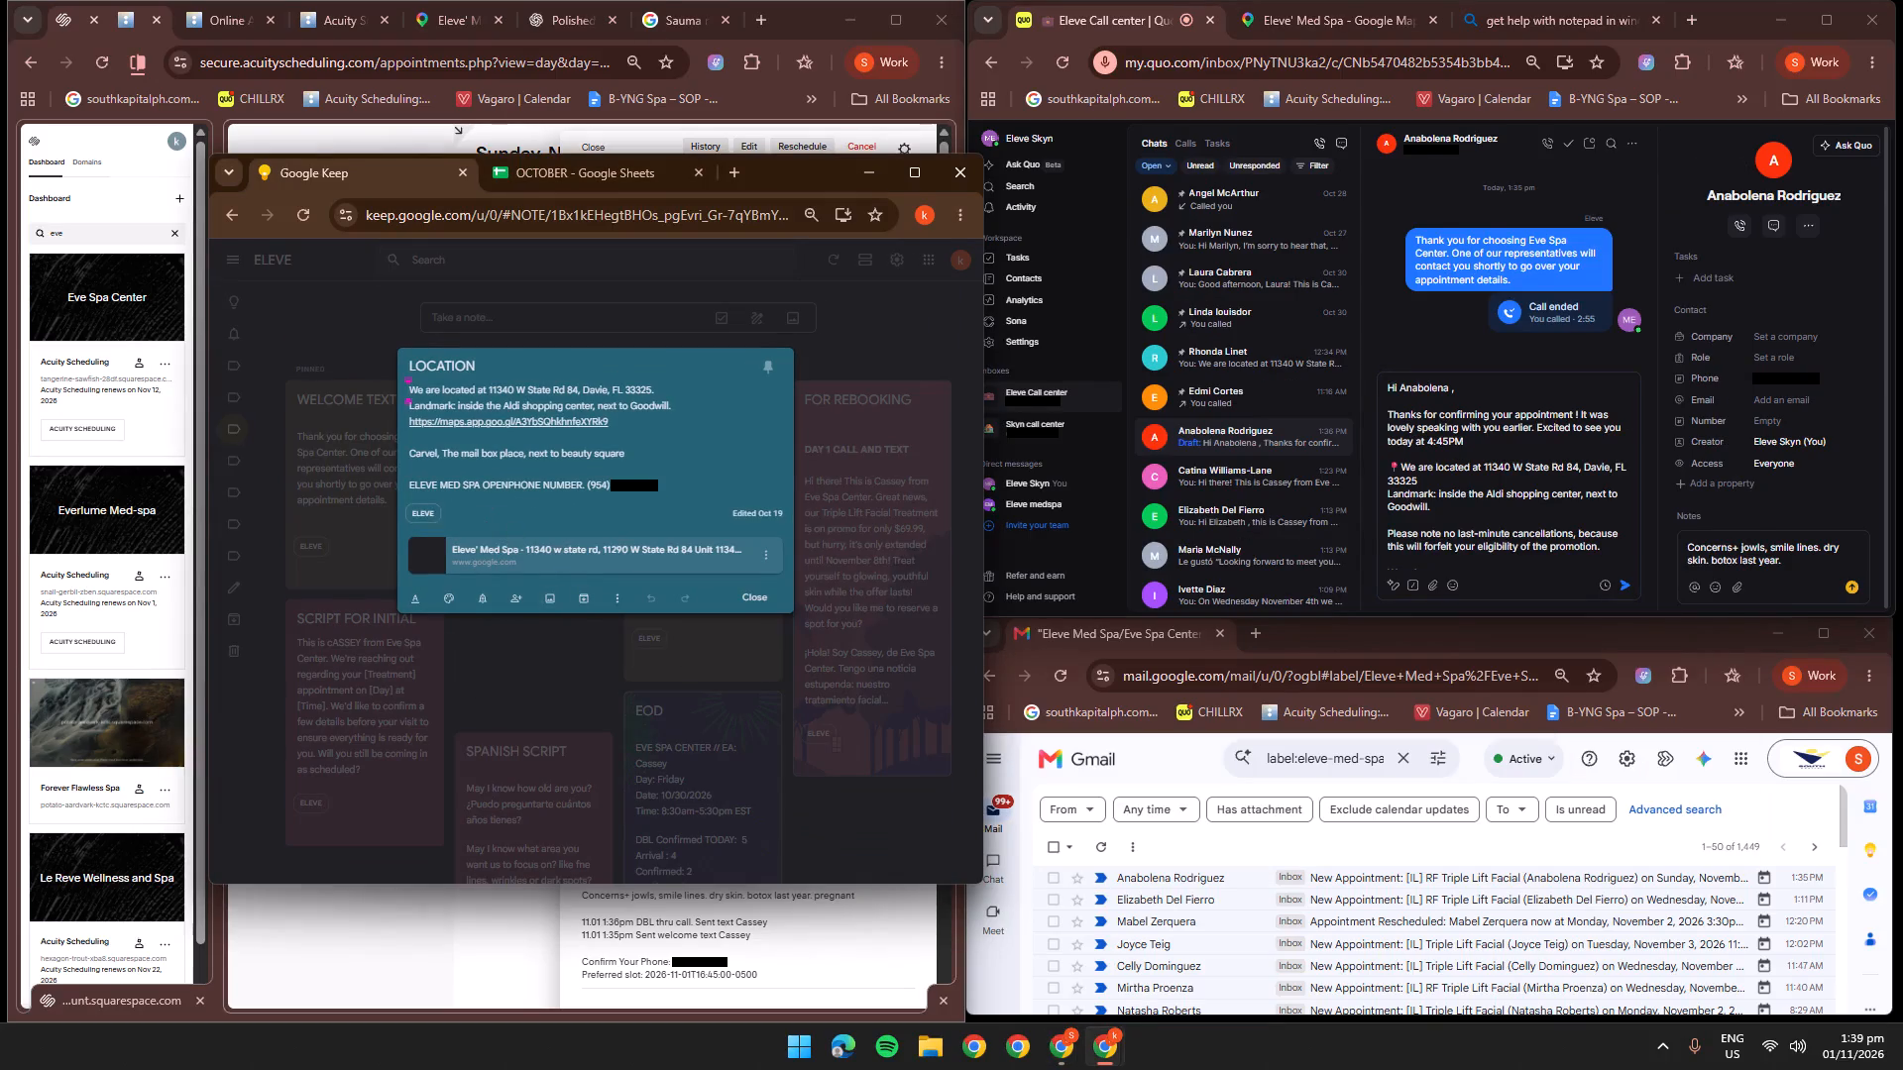
{"action": "left_click_drag", "start_coordinate": [408, 424], "coordinate": [624, 429]}
{"action": "left_click_drag", "start_coordinate": [858, 644], "coordinate": [871, 698]}
{"action": "scroll", "coordinate": [843, 733], "scroll_direction": "down", "scroll_amount": 4}
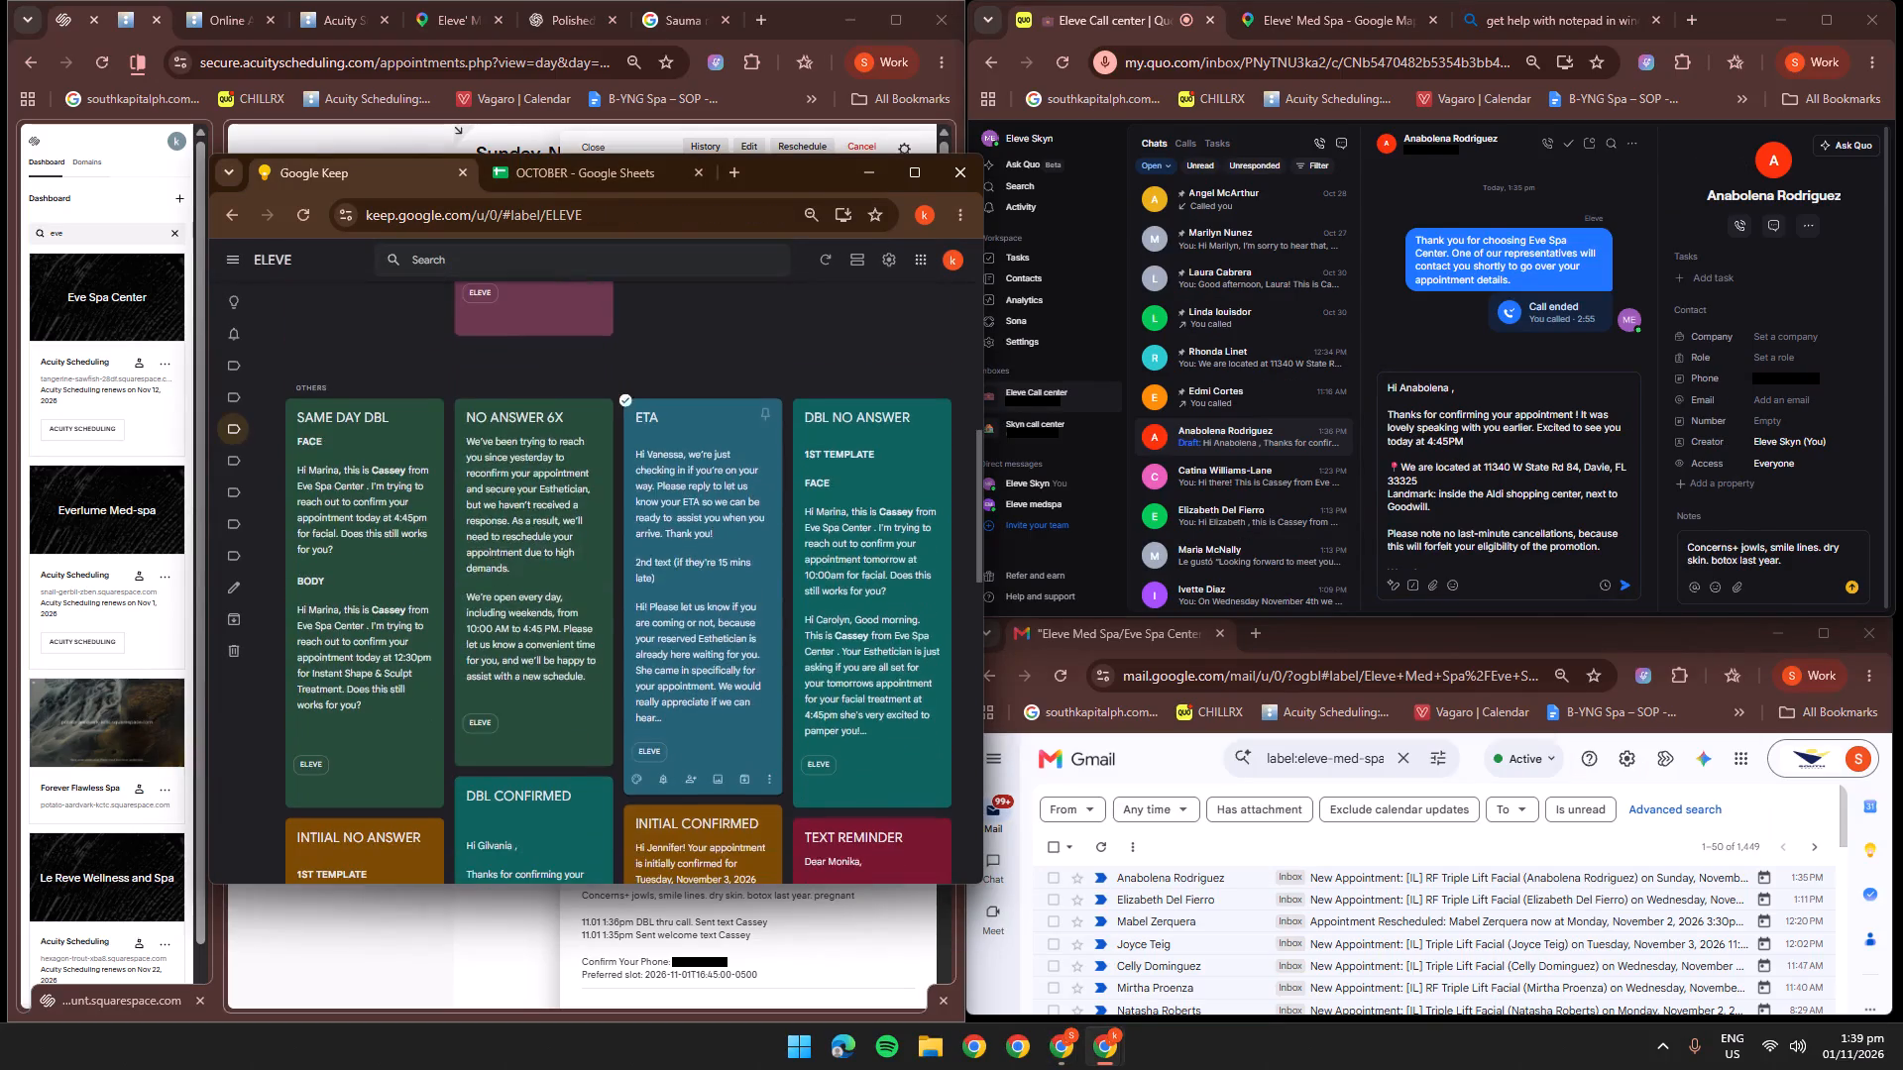
{"action": "scroll", "coordinate": [687, 701], "scroll_direction": "down", "scroll_amount": 2}
{"action": "left_click", "coordinate": [903, 681]}
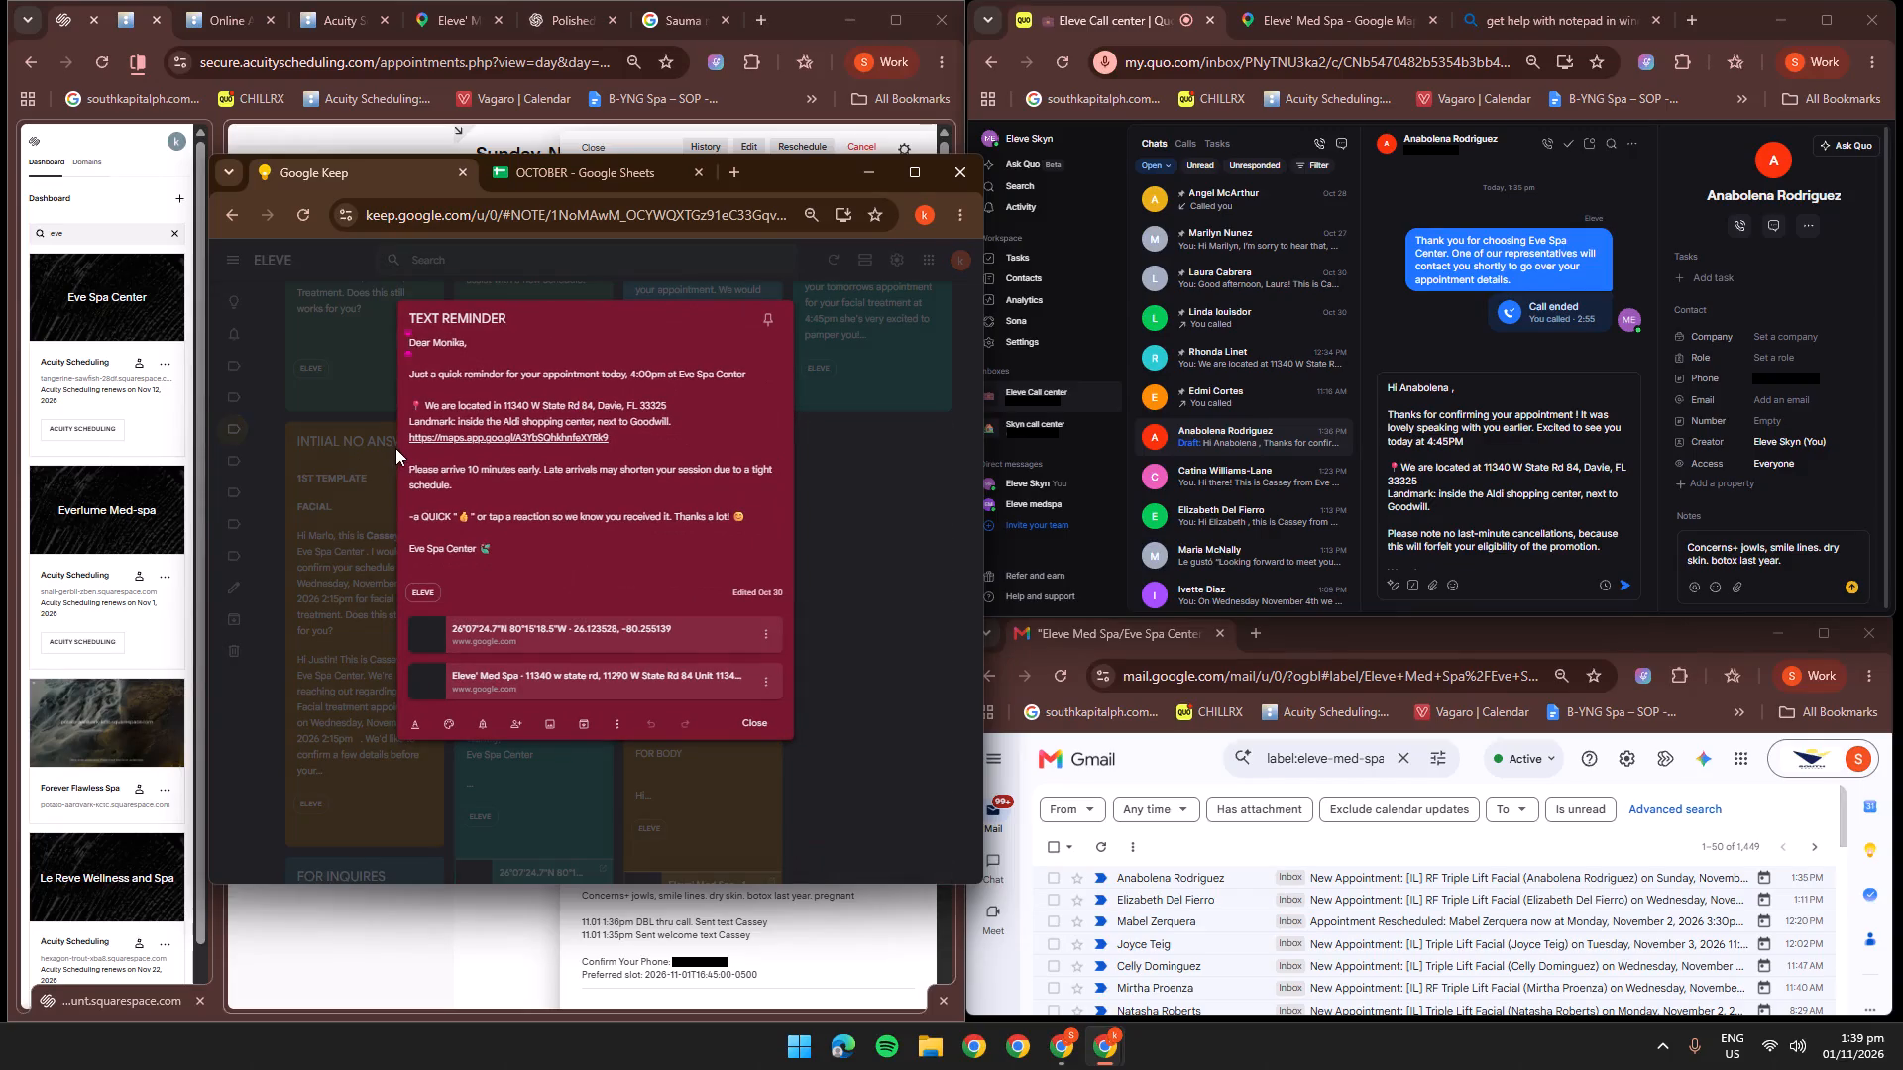
{"action": "left_click", "coordinate": [575, 819]}
{"action": "scroll", "coordinate": [497, 650], "scroll_direction": "down", "scroll_amount": 1}
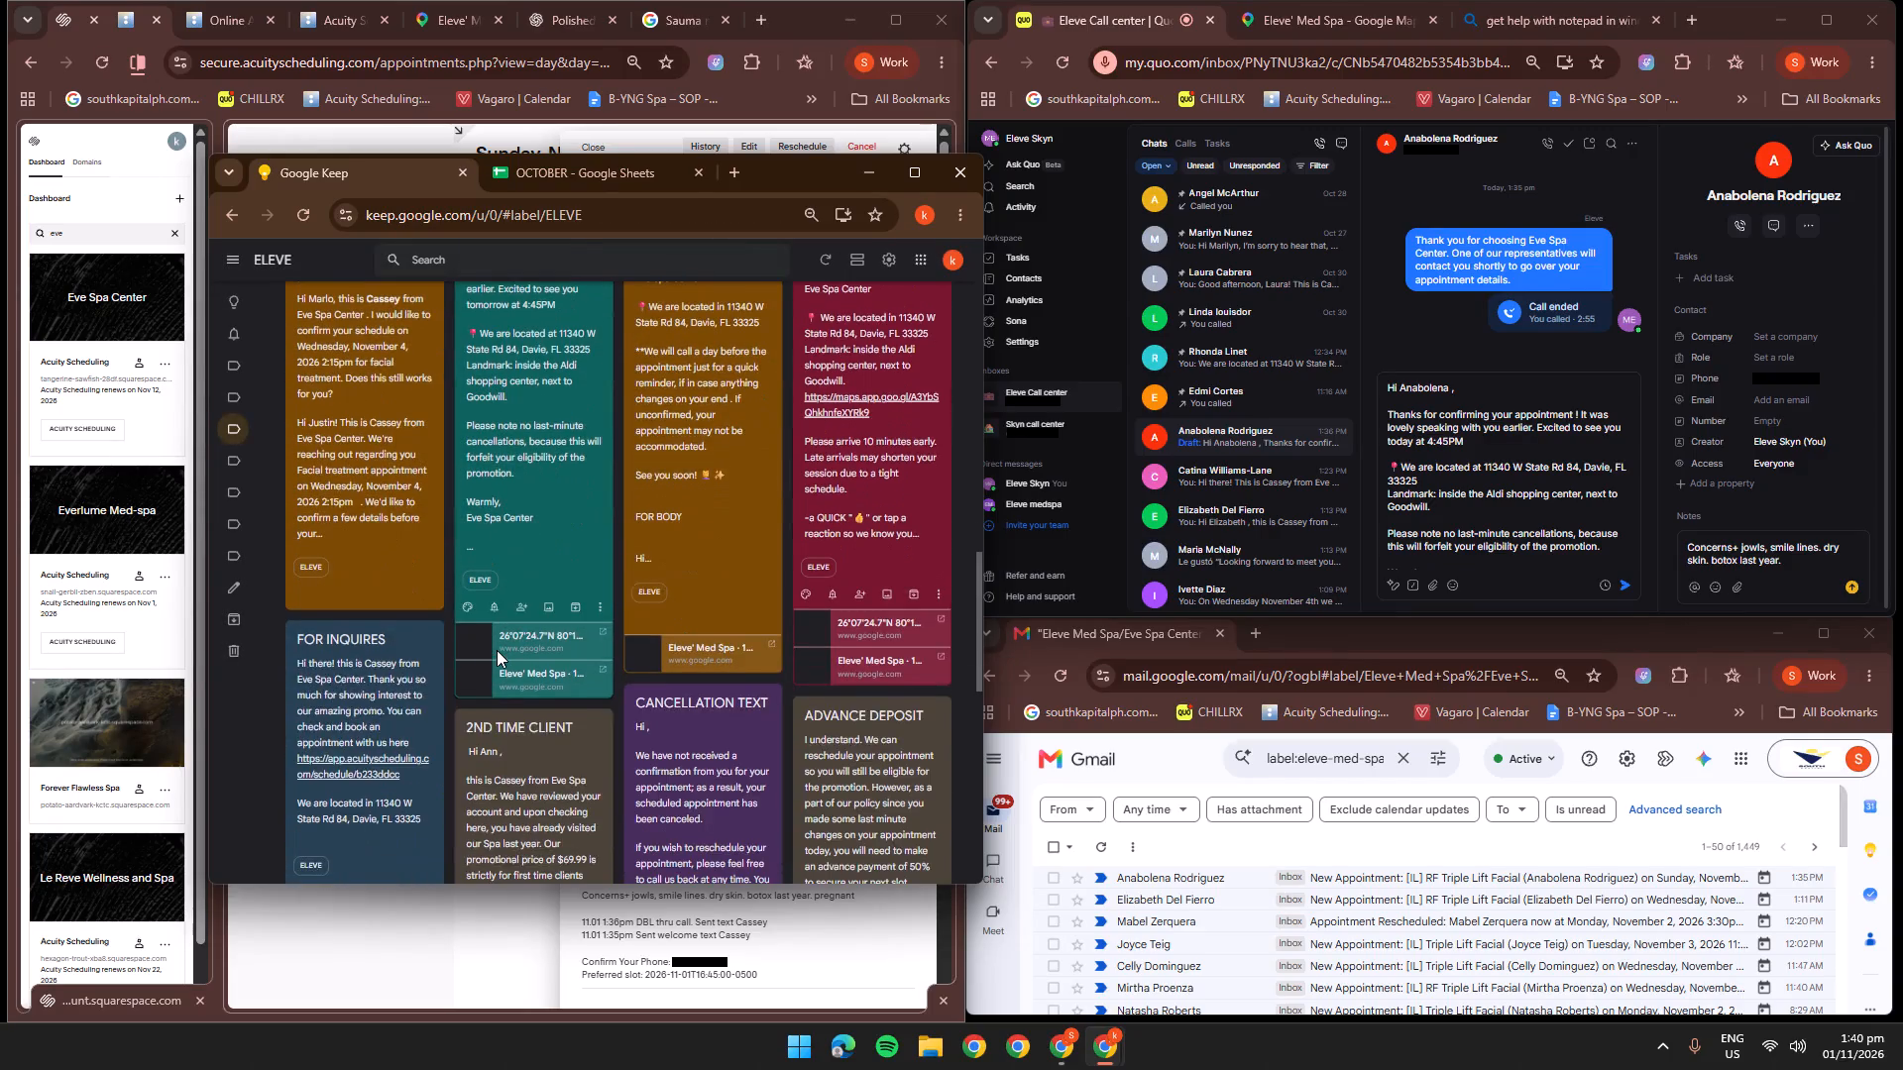
Copy the "For accurate directions, use this link (do not rely on GPS)" text and map link from DBL CONFIRMED below the draft's landmark line.
{"action": "scroll", "coordinate": [497, 650], "scroll_direction": "up", "scroll_amount": 1}
{"action": "left_click", "coordinate": [510, 630]}
{"action": "scroll", "coordinate": [510, 630], "scroll_direction": "down", "scroll_amount": 2}
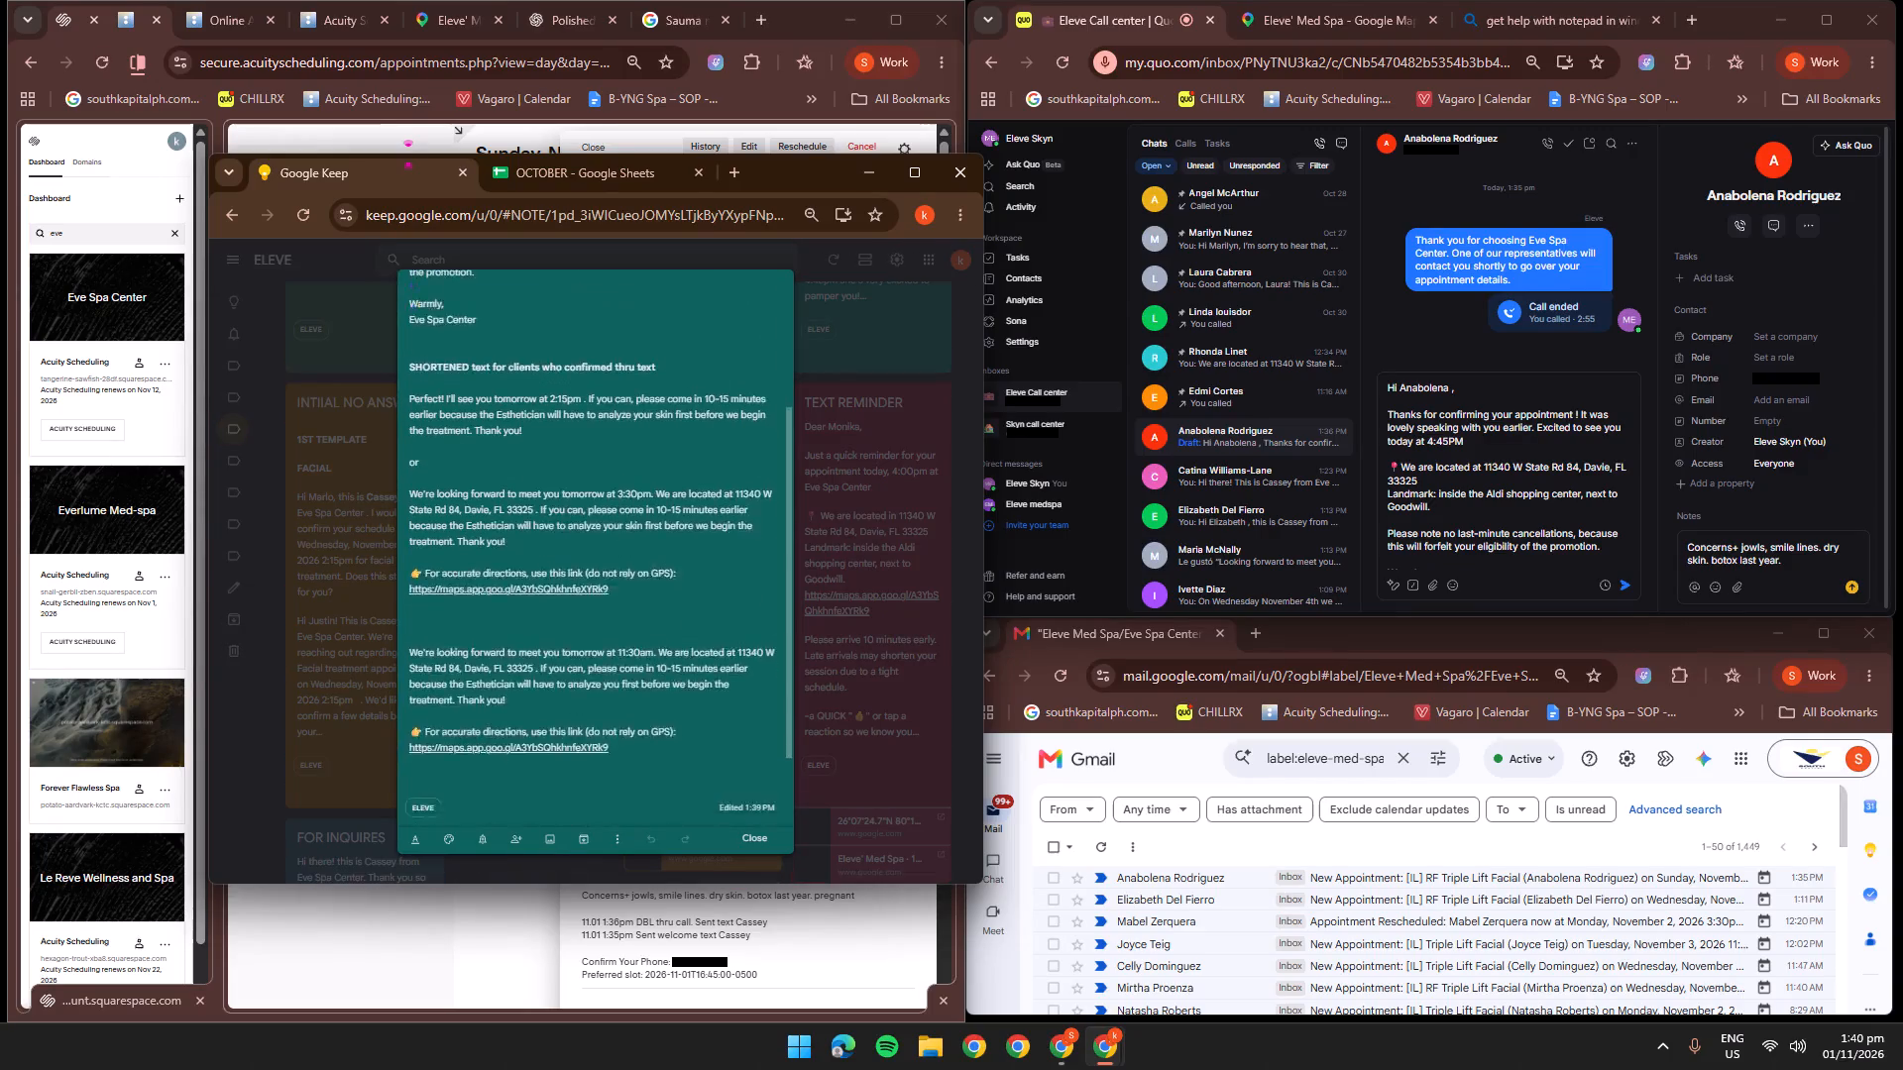
{"action": "left_click_drag", "start_coordinate": [401, 469], "coordinate": [678, 498]}
{"action": "key", "text": "ctrl+c"}
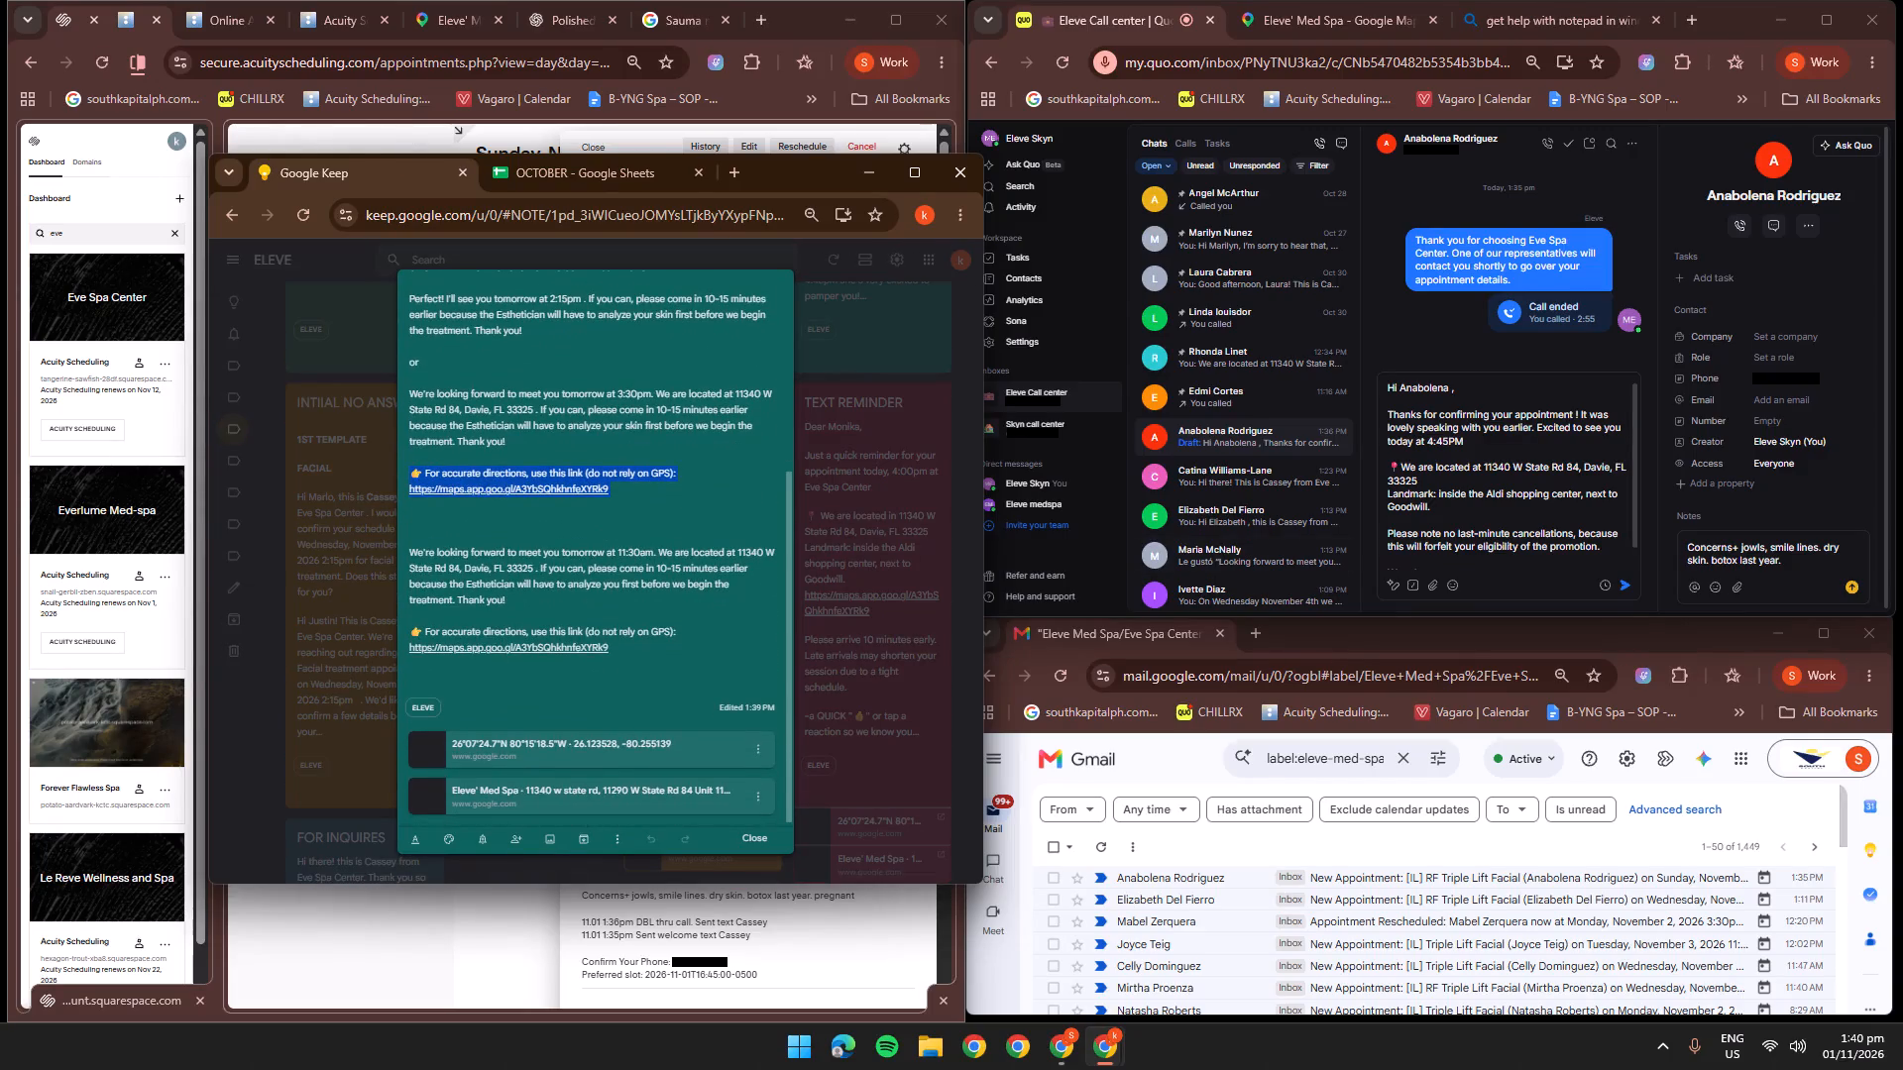
{"action": "left_click", "coordinate": [1486, 506]}
{"action": "key", "text": "shift+Return"}
{"action": "key", "text": "shift+Return"}
{"action": "key", "text": "ctrl+v"}
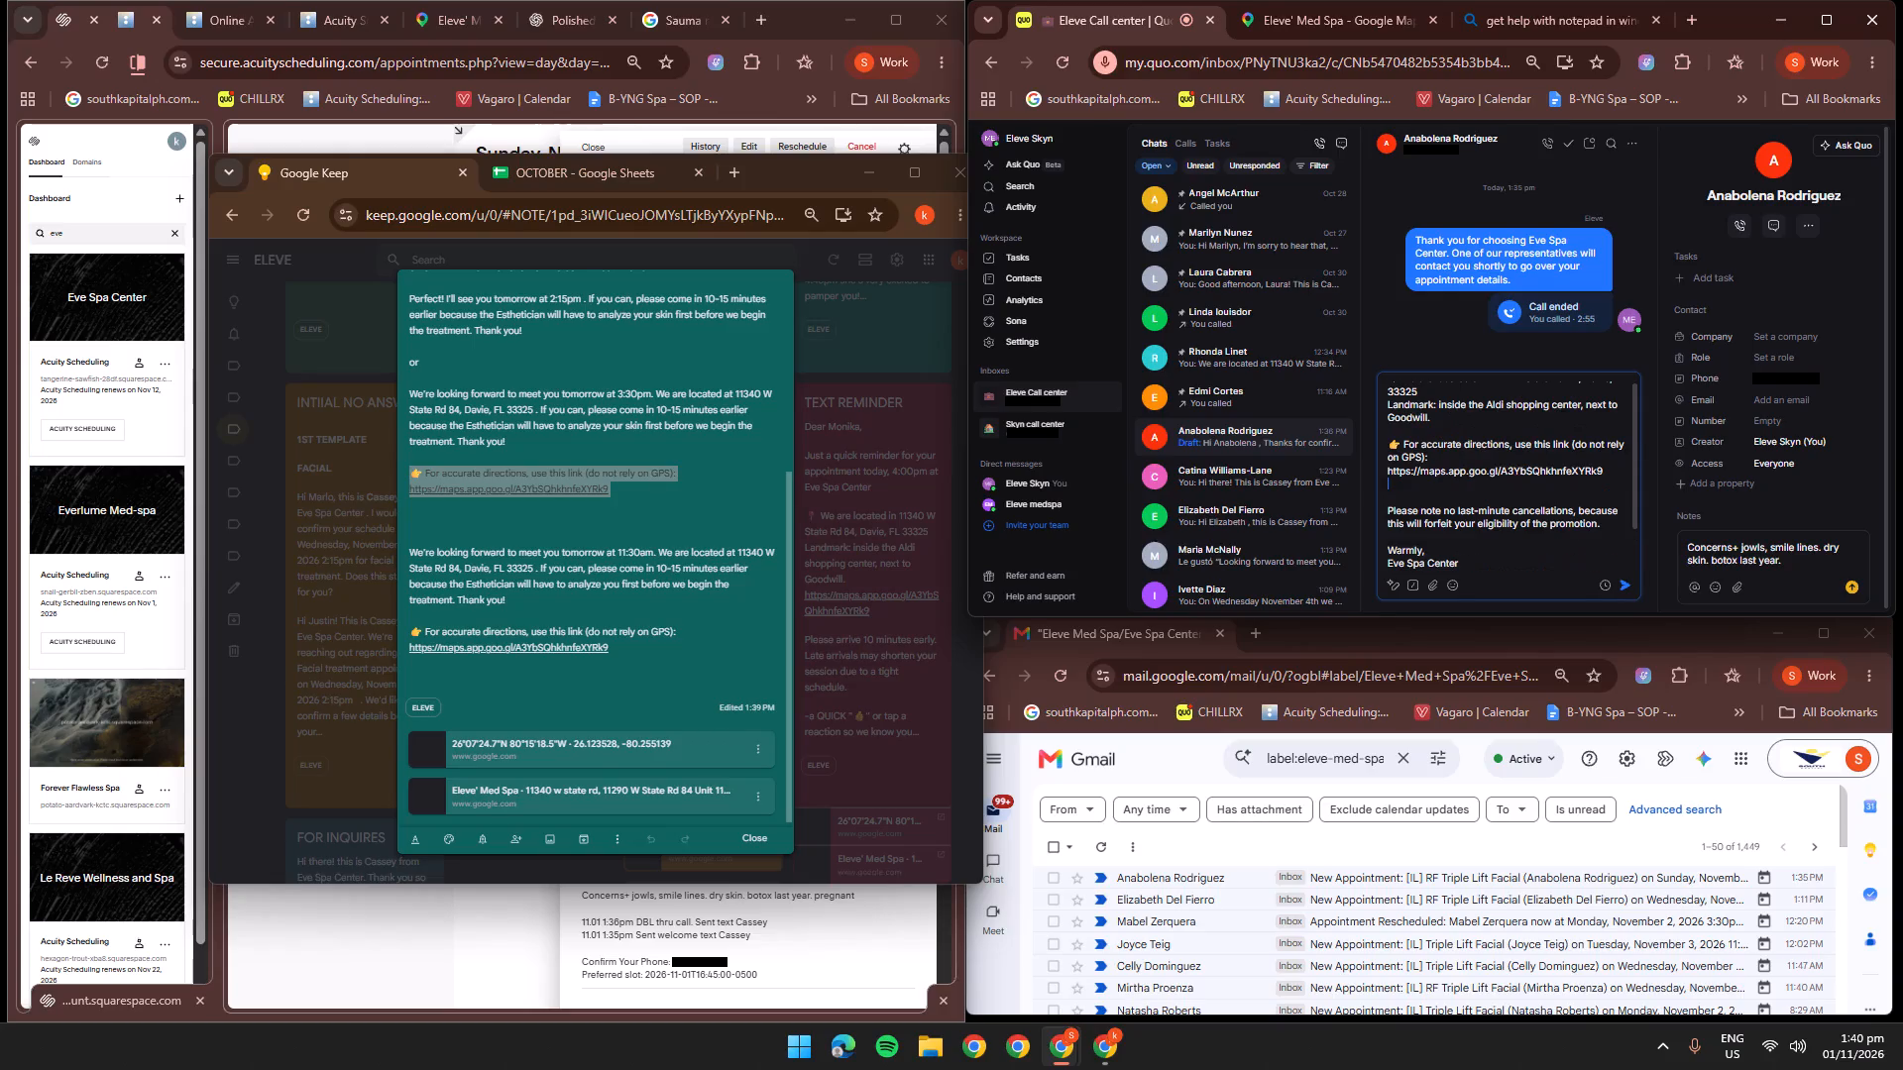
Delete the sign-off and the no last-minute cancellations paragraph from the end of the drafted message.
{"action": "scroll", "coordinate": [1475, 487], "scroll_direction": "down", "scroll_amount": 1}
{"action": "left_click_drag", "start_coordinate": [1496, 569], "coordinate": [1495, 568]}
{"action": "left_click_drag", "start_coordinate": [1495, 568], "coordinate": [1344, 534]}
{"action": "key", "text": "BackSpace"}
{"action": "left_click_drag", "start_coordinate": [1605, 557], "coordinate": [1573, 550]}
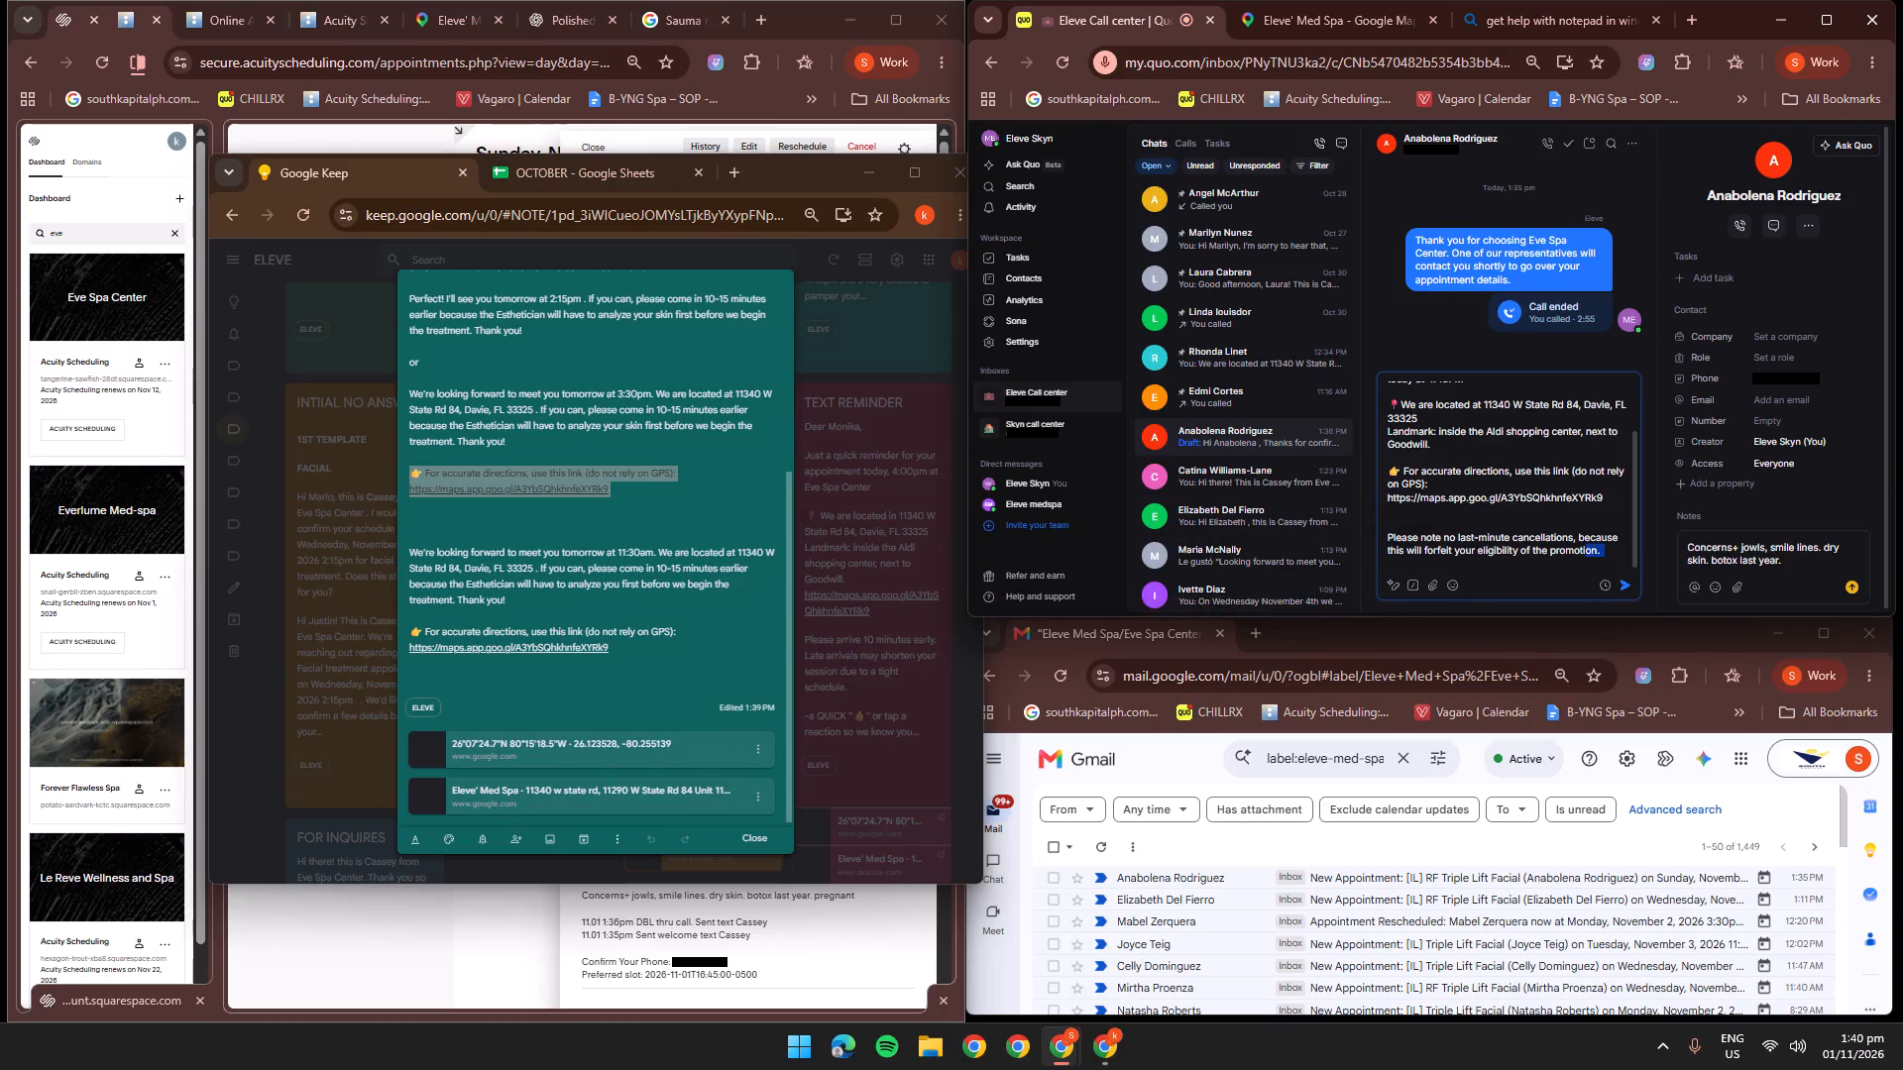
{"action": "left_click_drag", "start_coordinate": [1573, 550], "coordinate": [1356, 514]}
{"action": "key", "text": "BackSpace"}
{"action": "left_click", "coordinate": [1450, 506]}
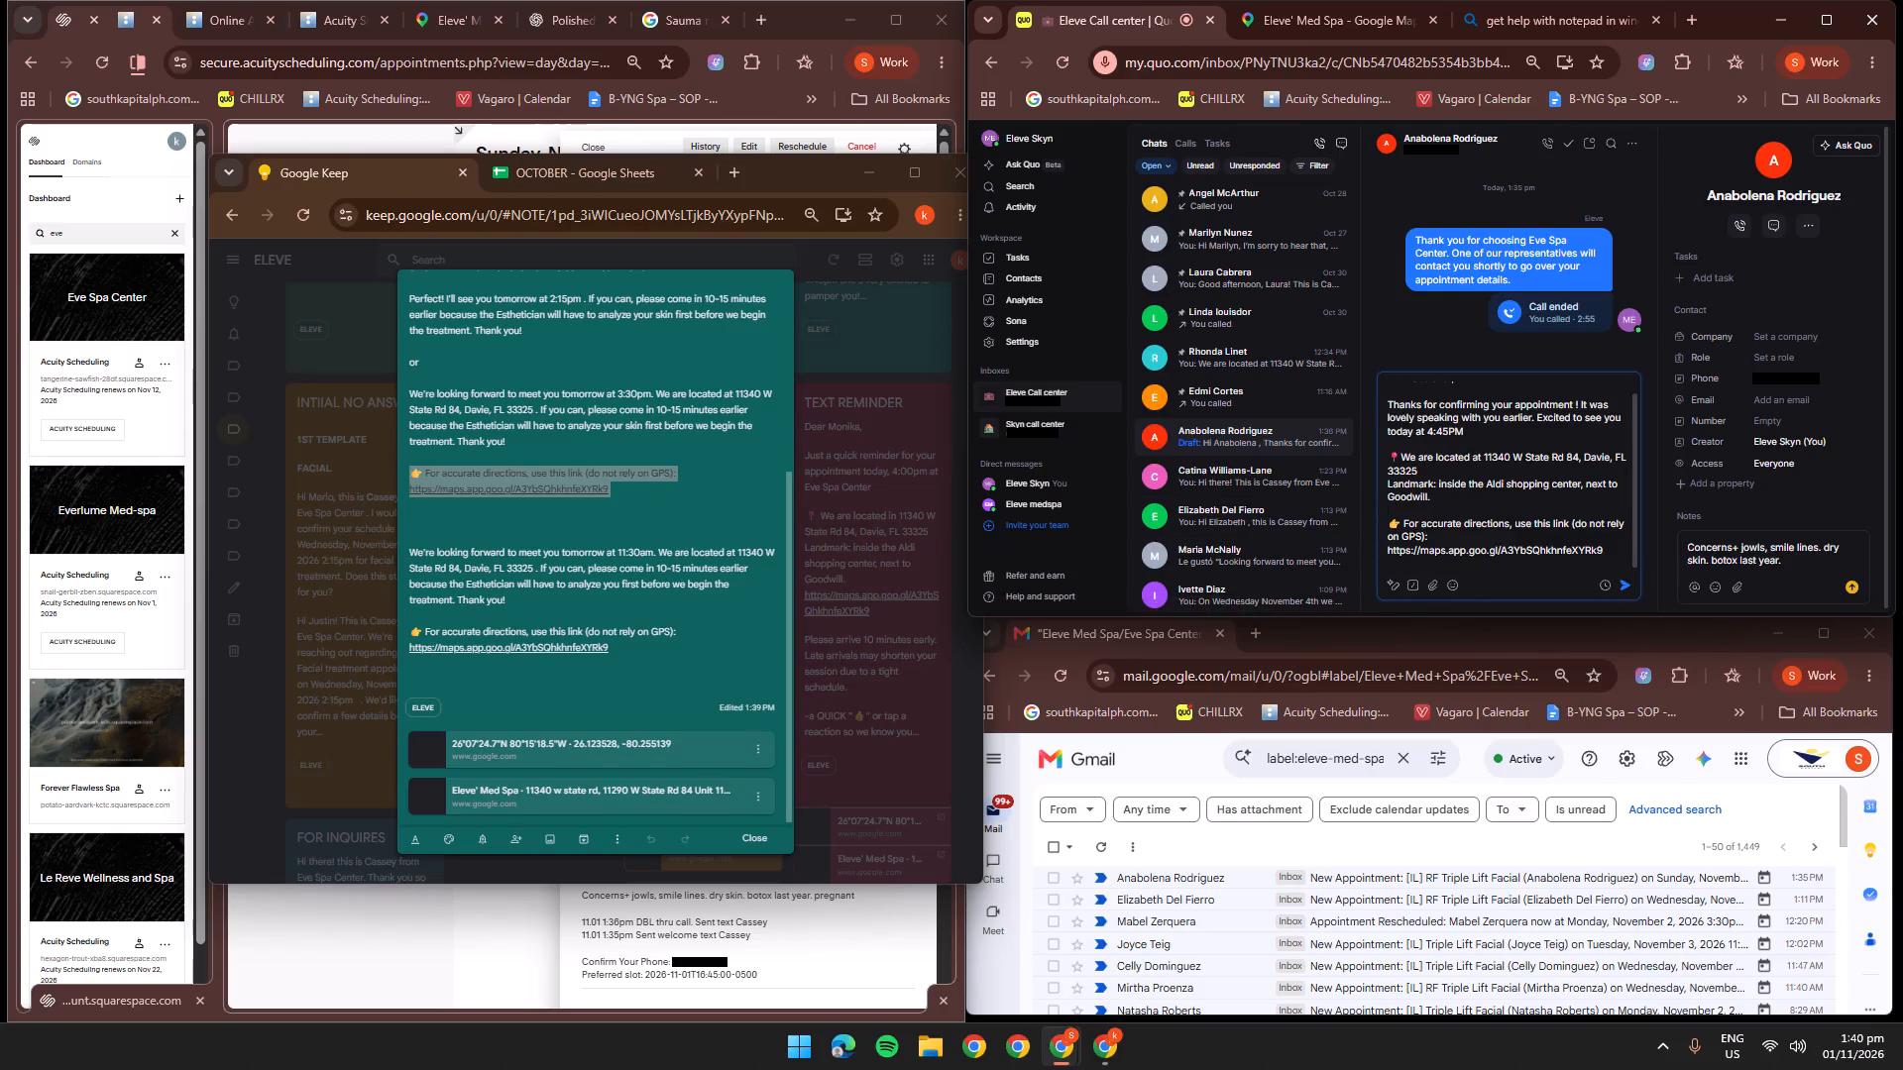
Review the shortened confirmation draft from the greeting to the map link, and clear the whole draft.
{"action": "scroll", "coordinate": [1476, 498], "scroll_direction": "up", "scroll_amount": 1}
{"action": "left_click", "coordinate": [1439, 398]}
{"action": "left_click", "coordinate": [1504, 430]}
{"action": "left_click", "coordinate": [1500, 449]}
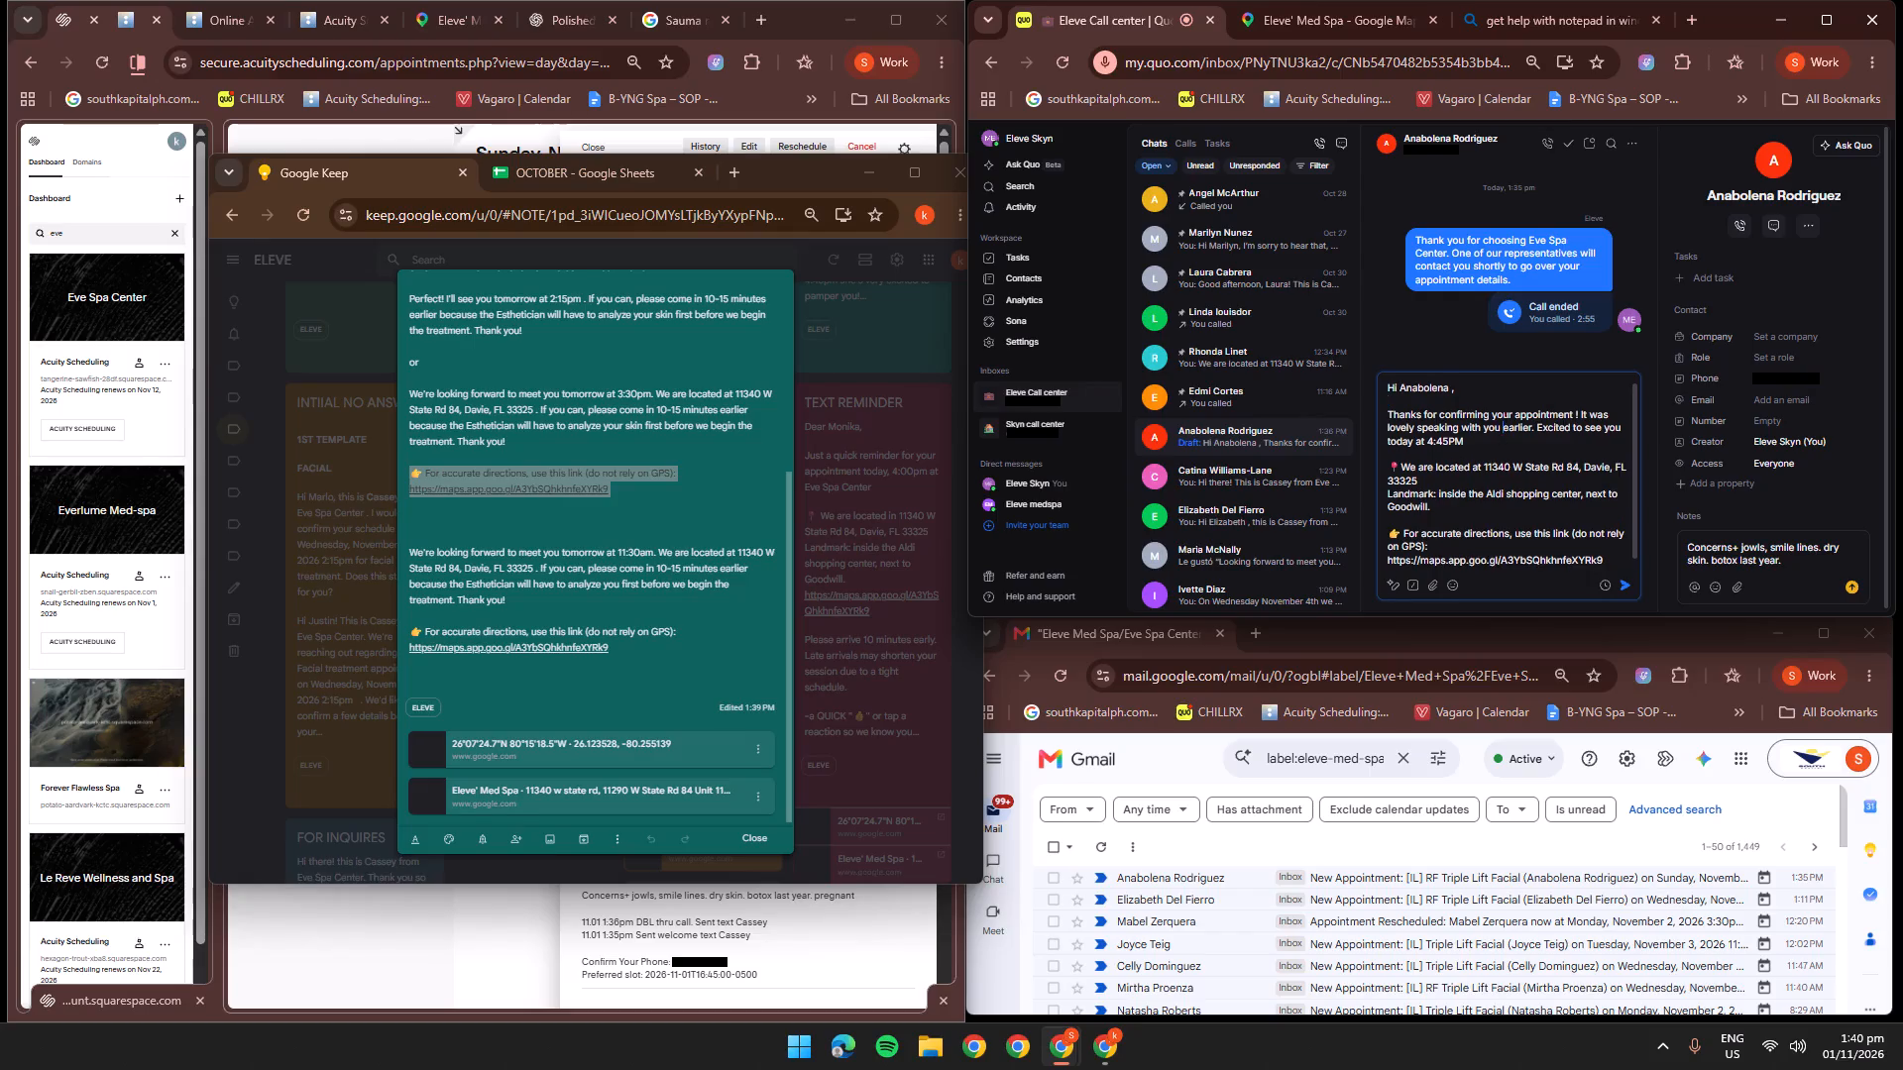
{"action": "left_click", "coordinate": [1535, 526]}
{"action": "left_click_drag", "start_coordinate": [1574, 425], "coordinate": [1583, 428]}
{"action": "left_click", "coordinate": [1590, 450]}
{"action": "left_click", "coordinate": [1546, 484]}
{"action": "left_click", "coordinate": [1562, 505]}
{"action": "key", "text": "ctrl+a"}
{"action": "key", "text": "BackSpace"}
In the Google Keep note, set the appointment time in the "We're looking forward to meet you" template below "or" to 4:45pm.
{"action": "left_click_drag", "start_coordinate": [414, 687], "coordinate": [423, 678]}
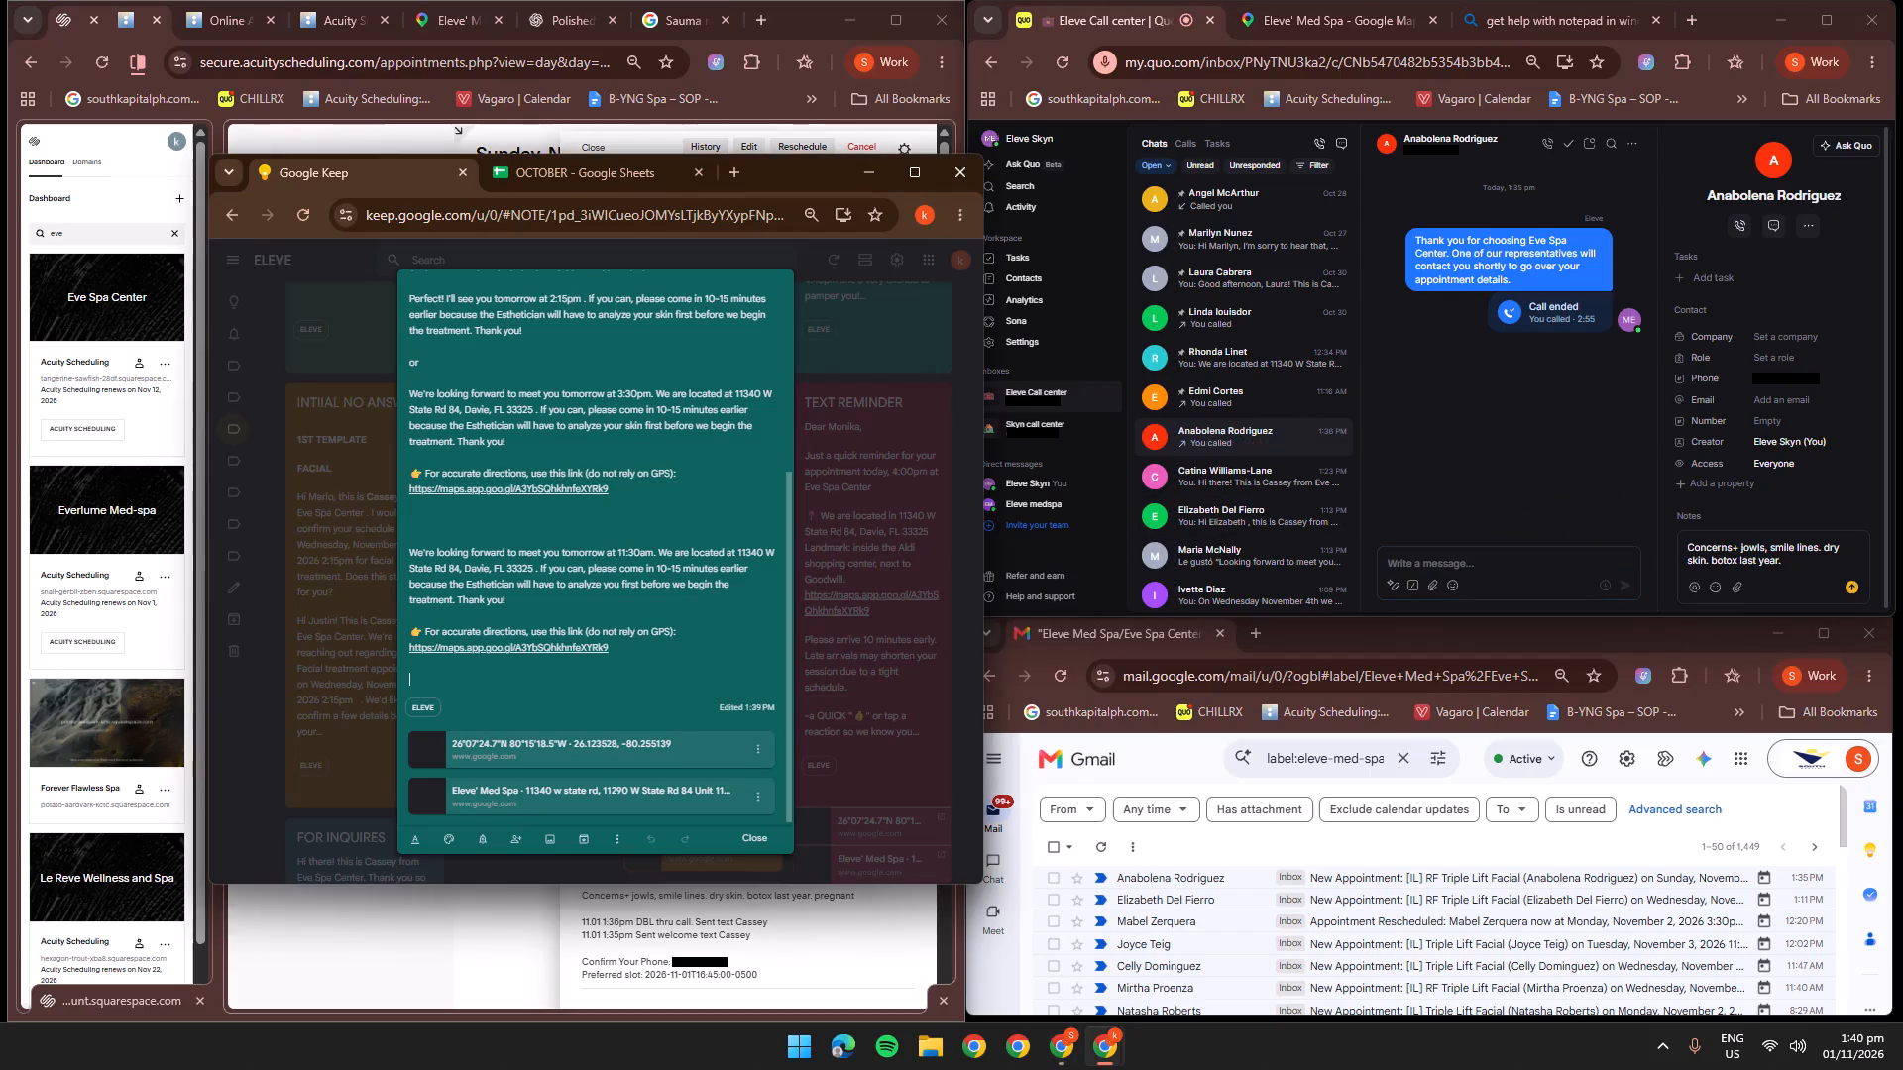
{"action": "left_click", "coordinate": [650, 575]}
{"action": "left_click", "coordinate": [622, 392]}
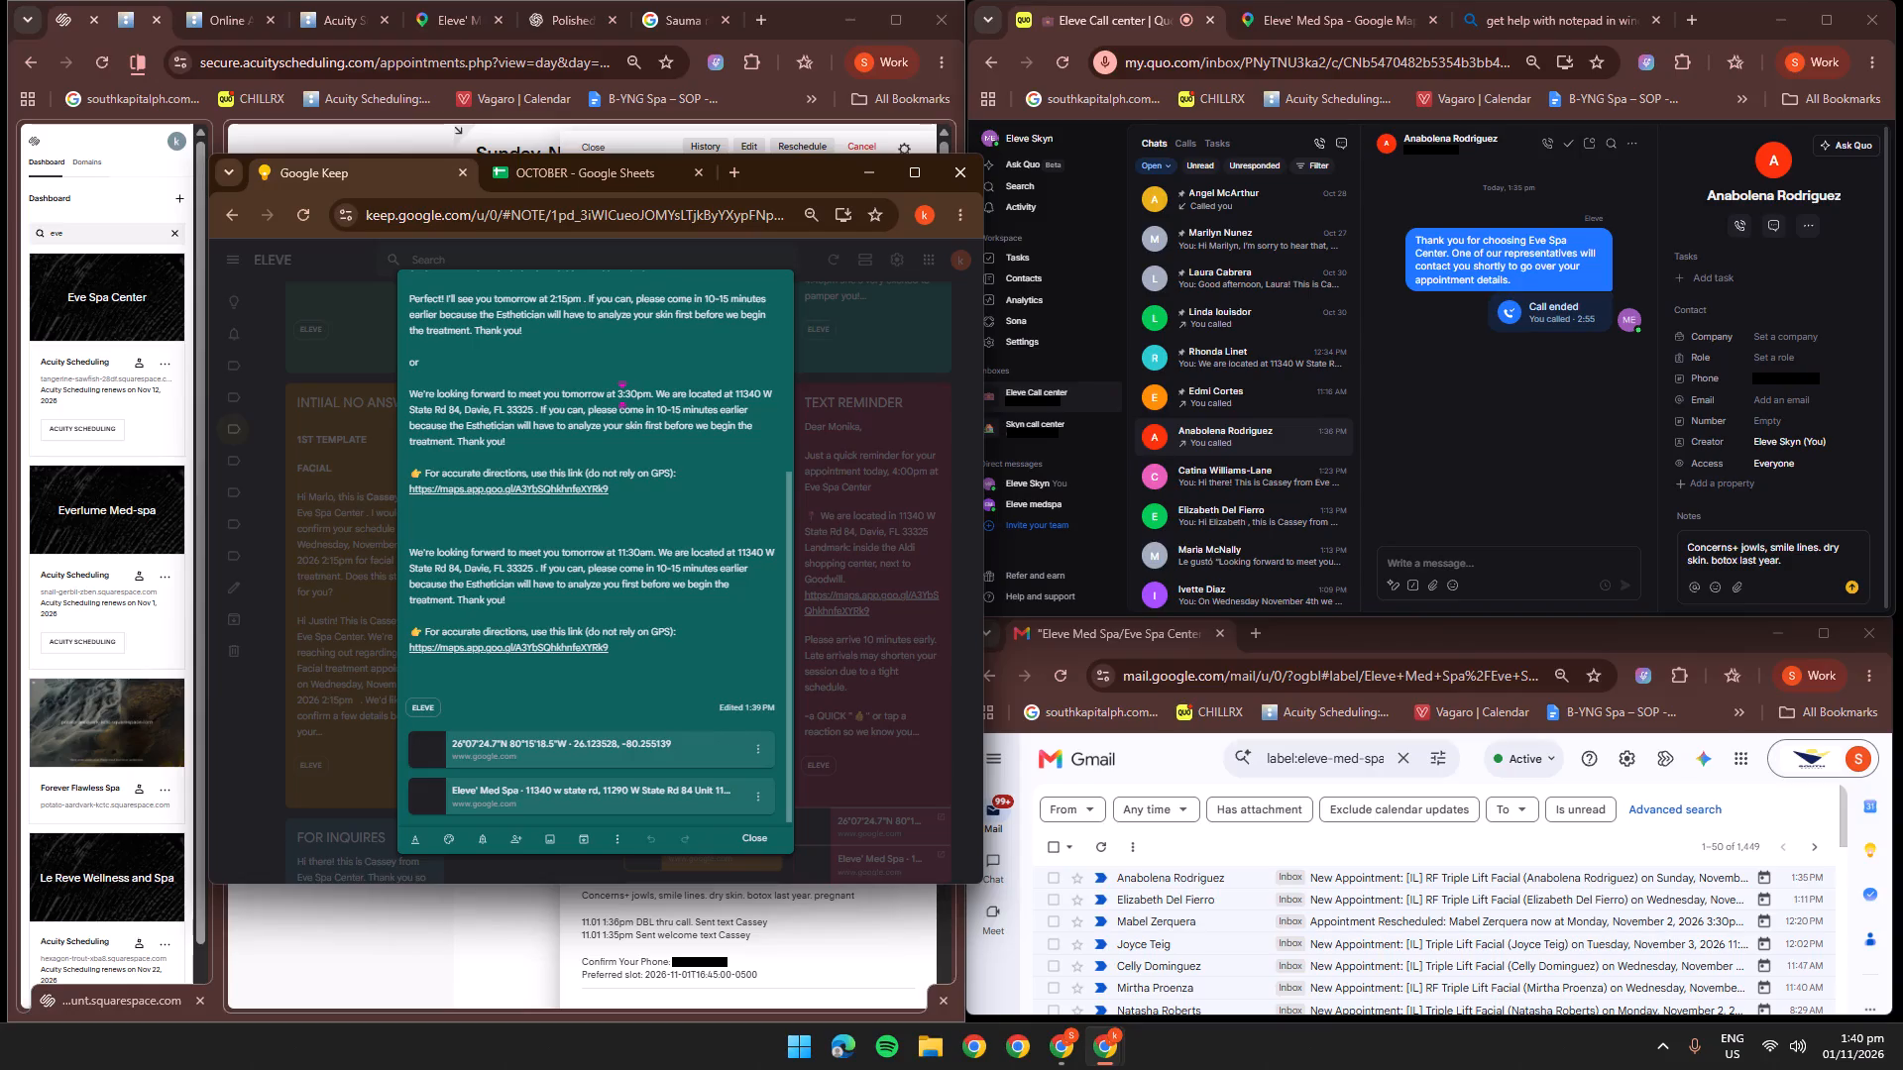
{"action": "key", "text": "BackSpace"}
{"action": "key", "text": "4"}
{"action": "key", "text": "Right"}
{"action": "key", "text": "Right"}
{"action": "key", "text": "Right"}
{"action": "key", "text": "BackSpace"}
{"action": "key", "text": "BackSpace"}
{"action": "type", "text": "45"}
Copy the 4:45pm template with its directions text and map link into the client's empty message in the call center inbox.
{"action": "left_click_drag", "start_coordinate": [409, 395], "coordinate": [646, 500]}
{"action": "key", "text": "ctrl+c"}
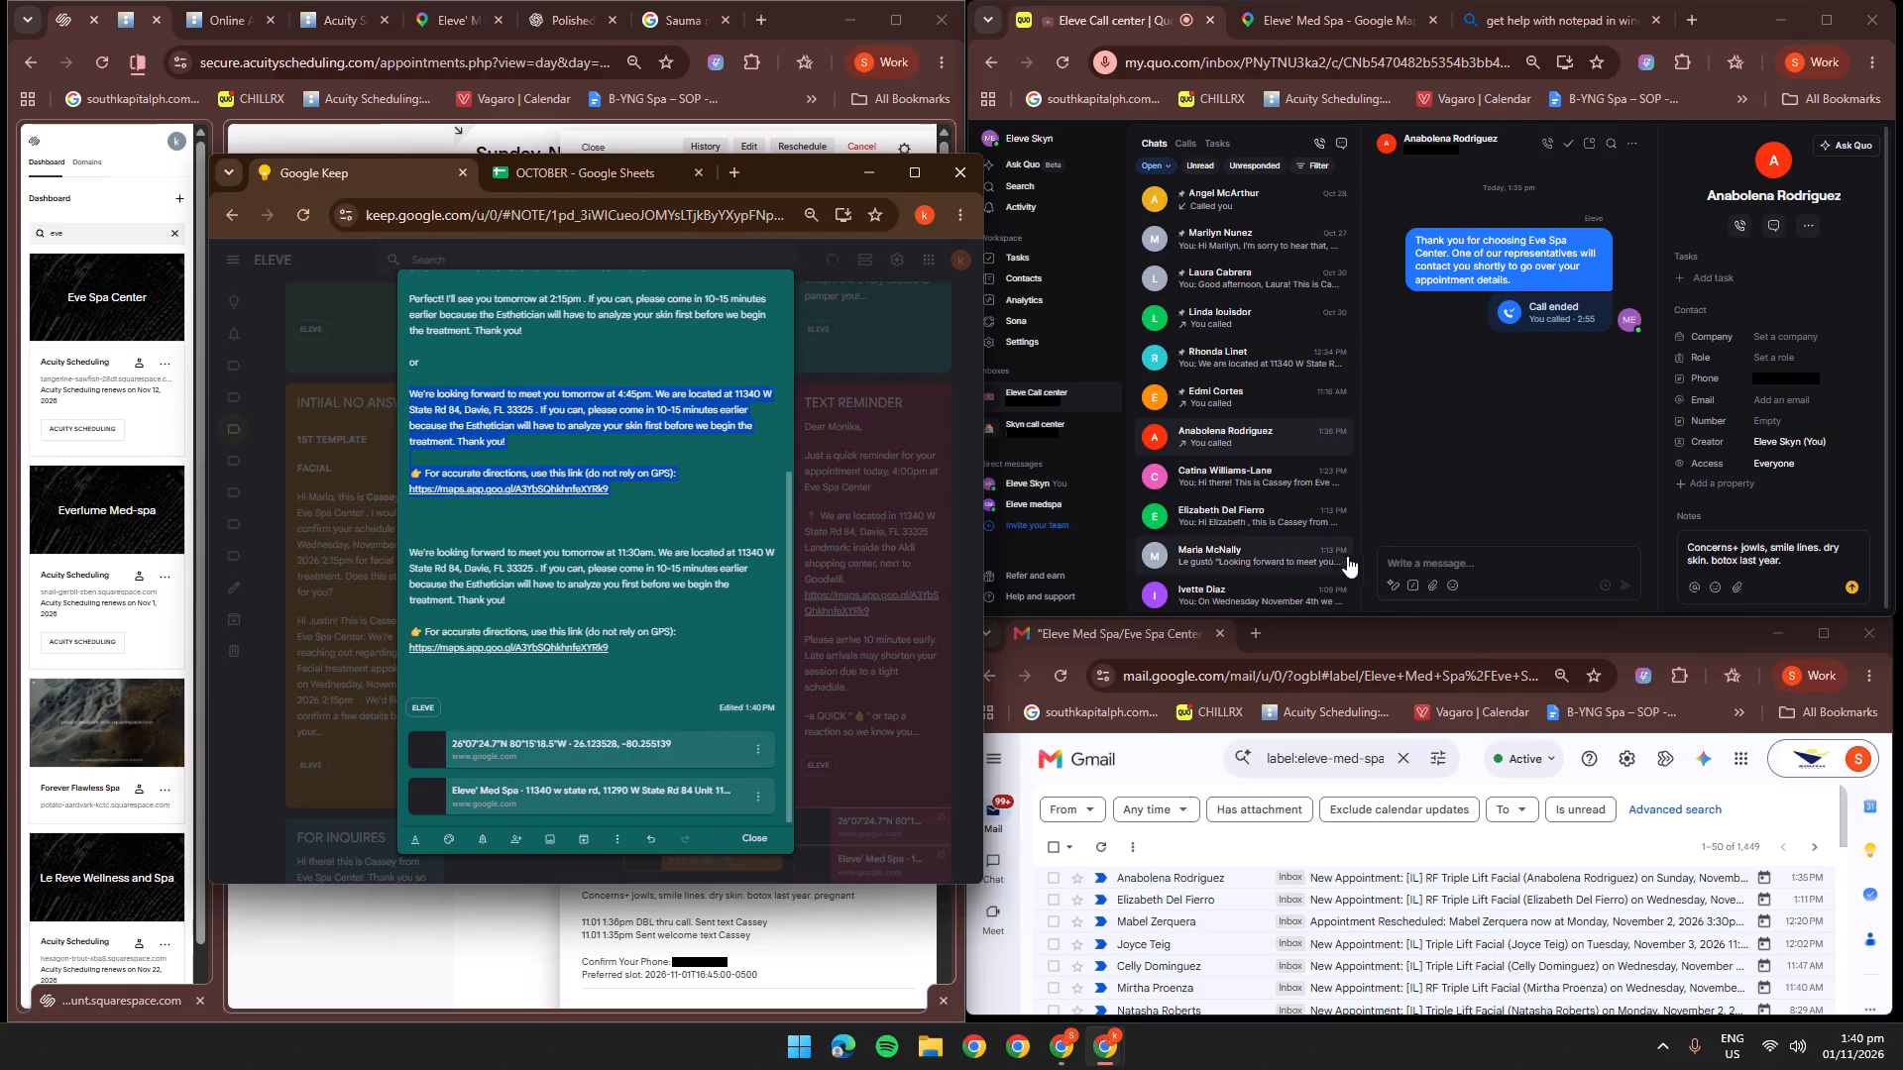
{"action": "left_click", "coordinate": [1511, 553], "text": "ctrl"}
{"action": "key", "text": "ctrl+v"}
{"action": "scroll", "coordinate": [1542, 467], "scroll_direction": "up", "scroll_amount": 3}
{"action": "scroll", "coordinate": [1490, 304], "scroll_direction": "up", "scroll_amount": 1}
{"action": "left_click", "coordinate": [1462, 472]}
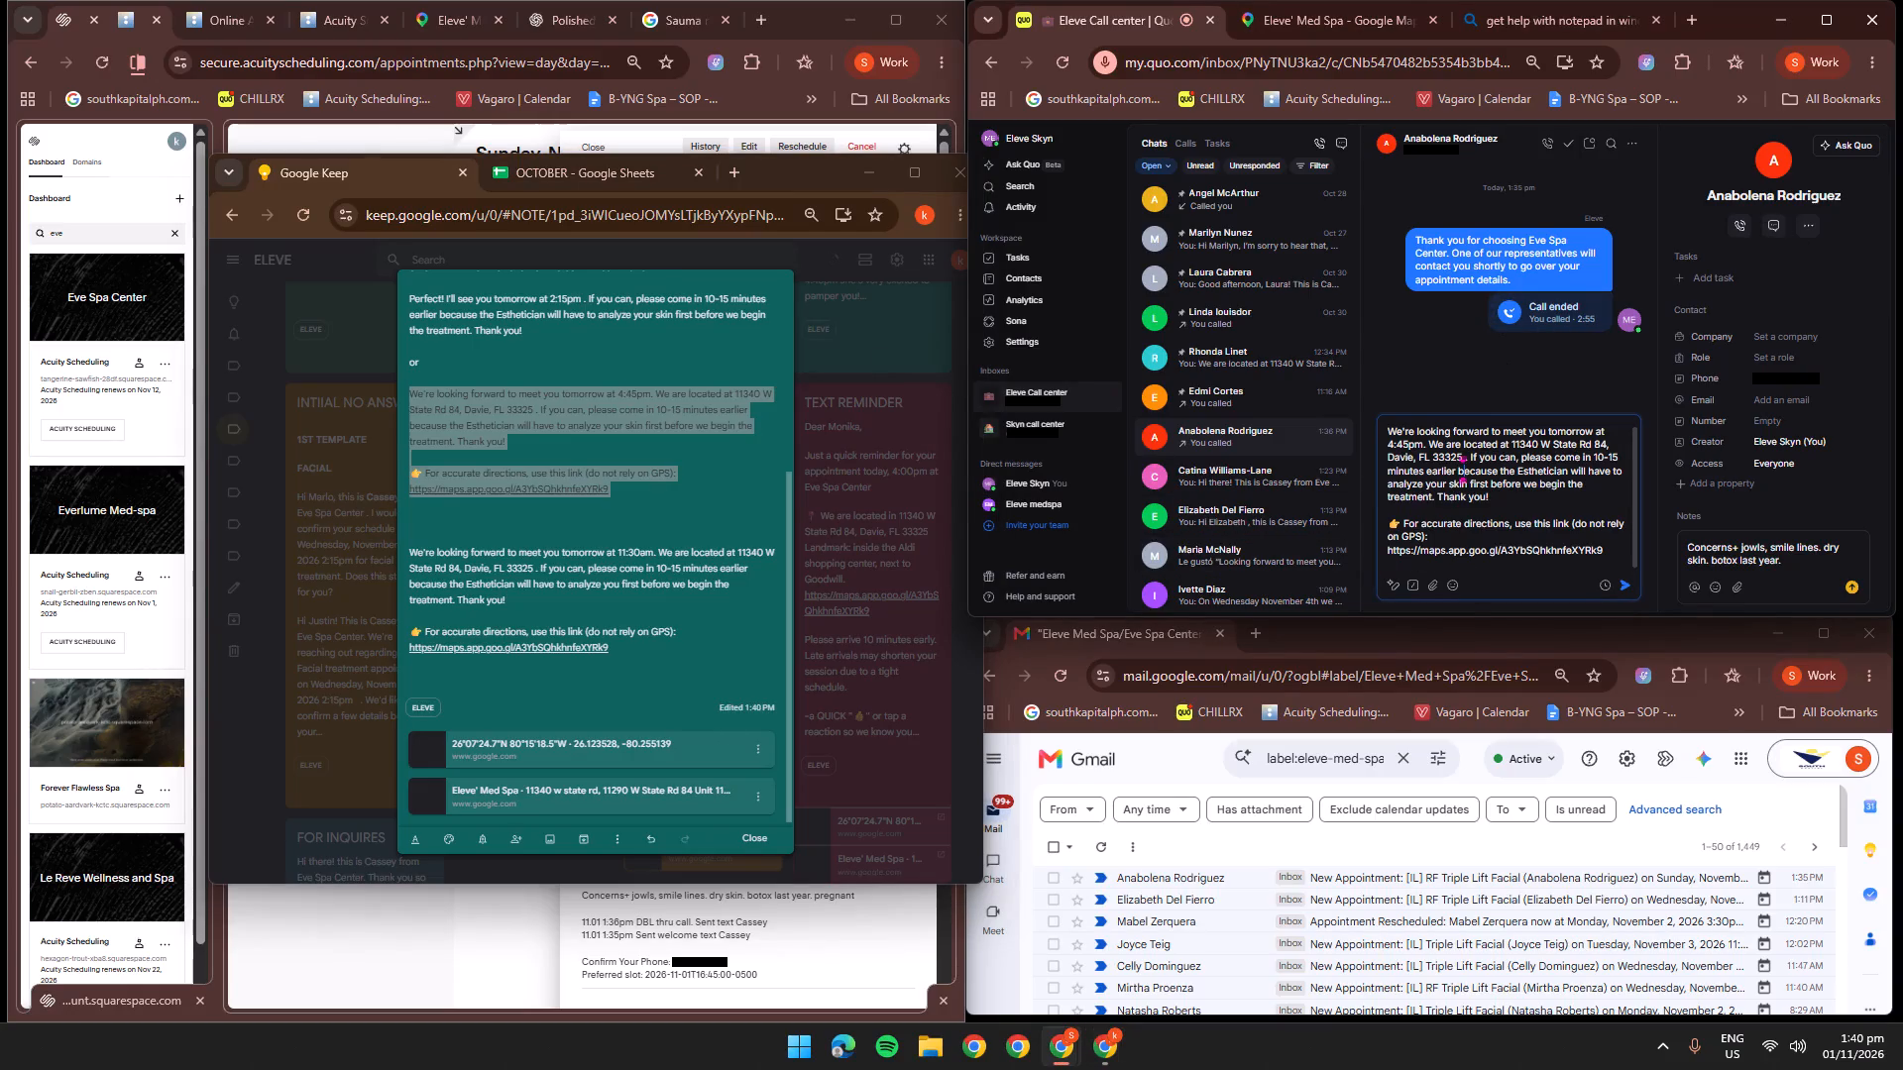
Change "tomorrow" to "today" in the message's opening sentence and send the confirmation to the client.
{"action": "left_click", "coordinate": [1567, 439]}
{"action": "double_click", "coordinate": [1564, 427]}
{"action": "type", "text": "today"}
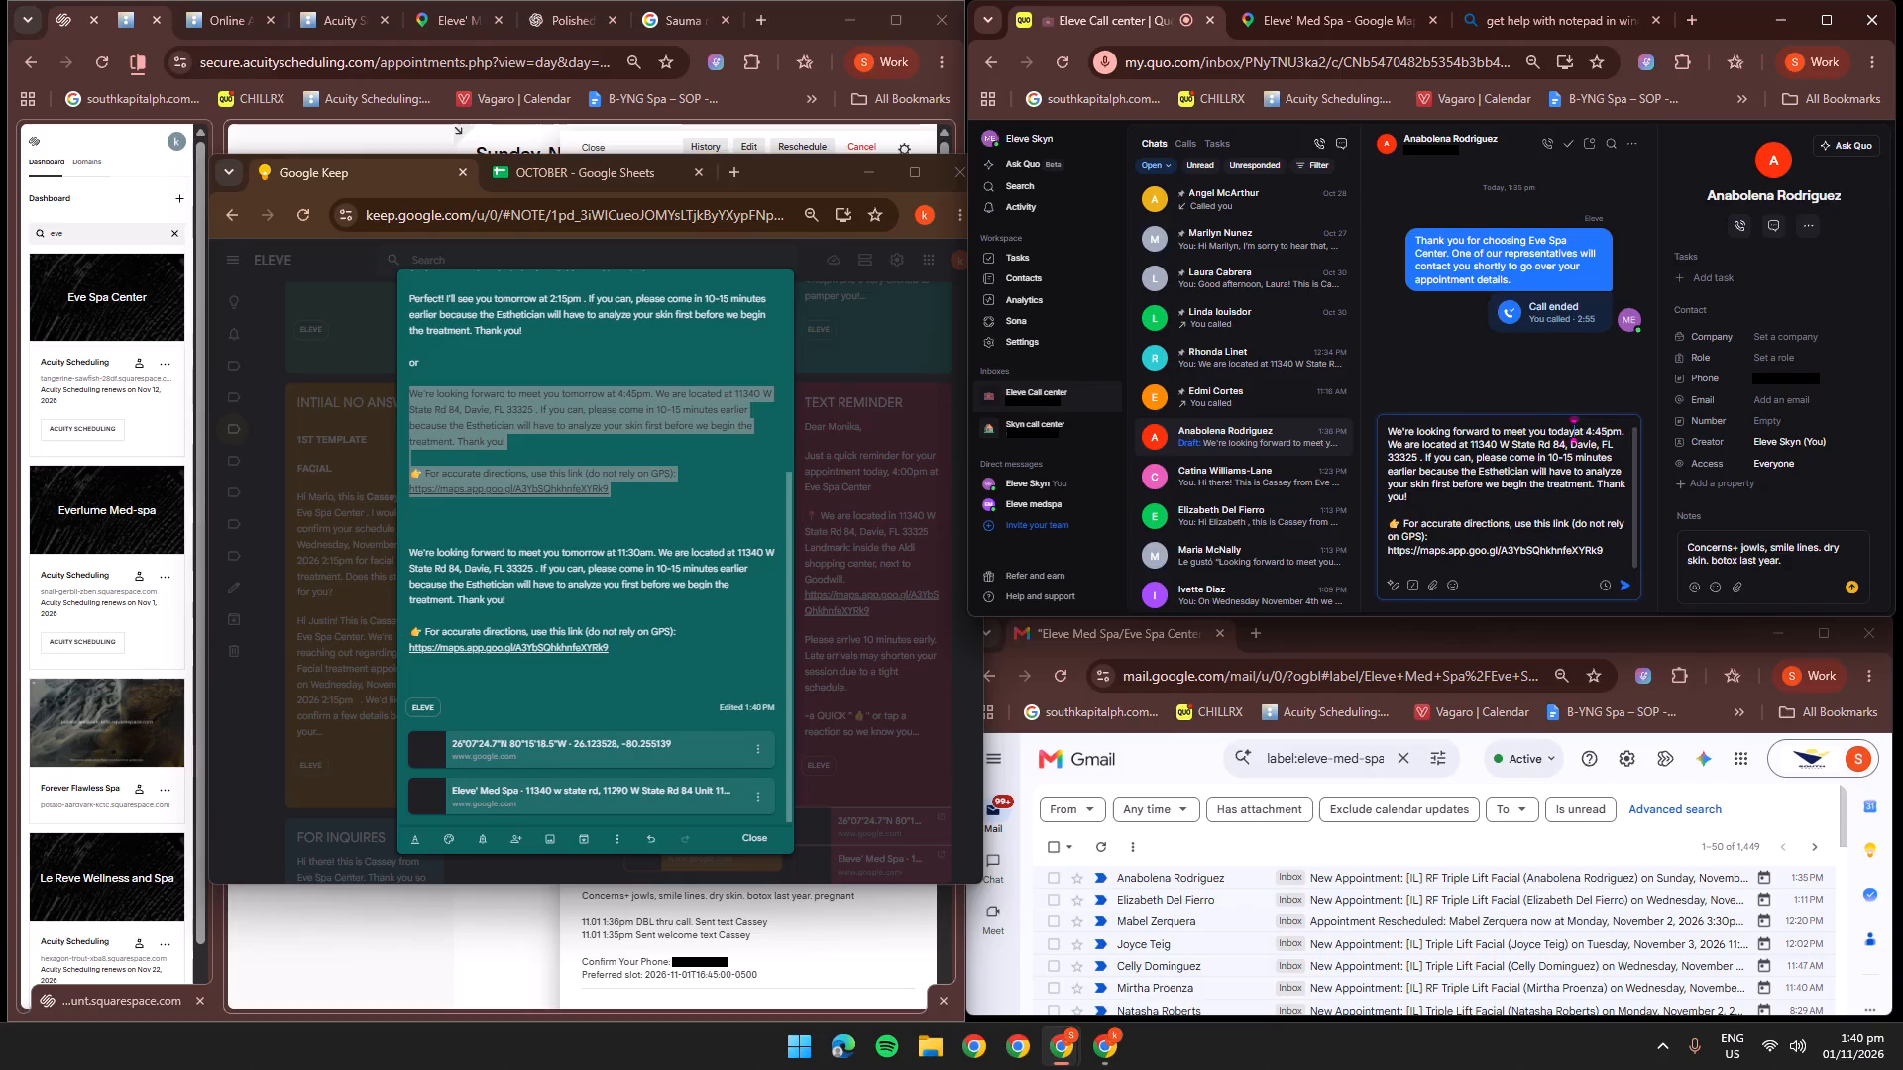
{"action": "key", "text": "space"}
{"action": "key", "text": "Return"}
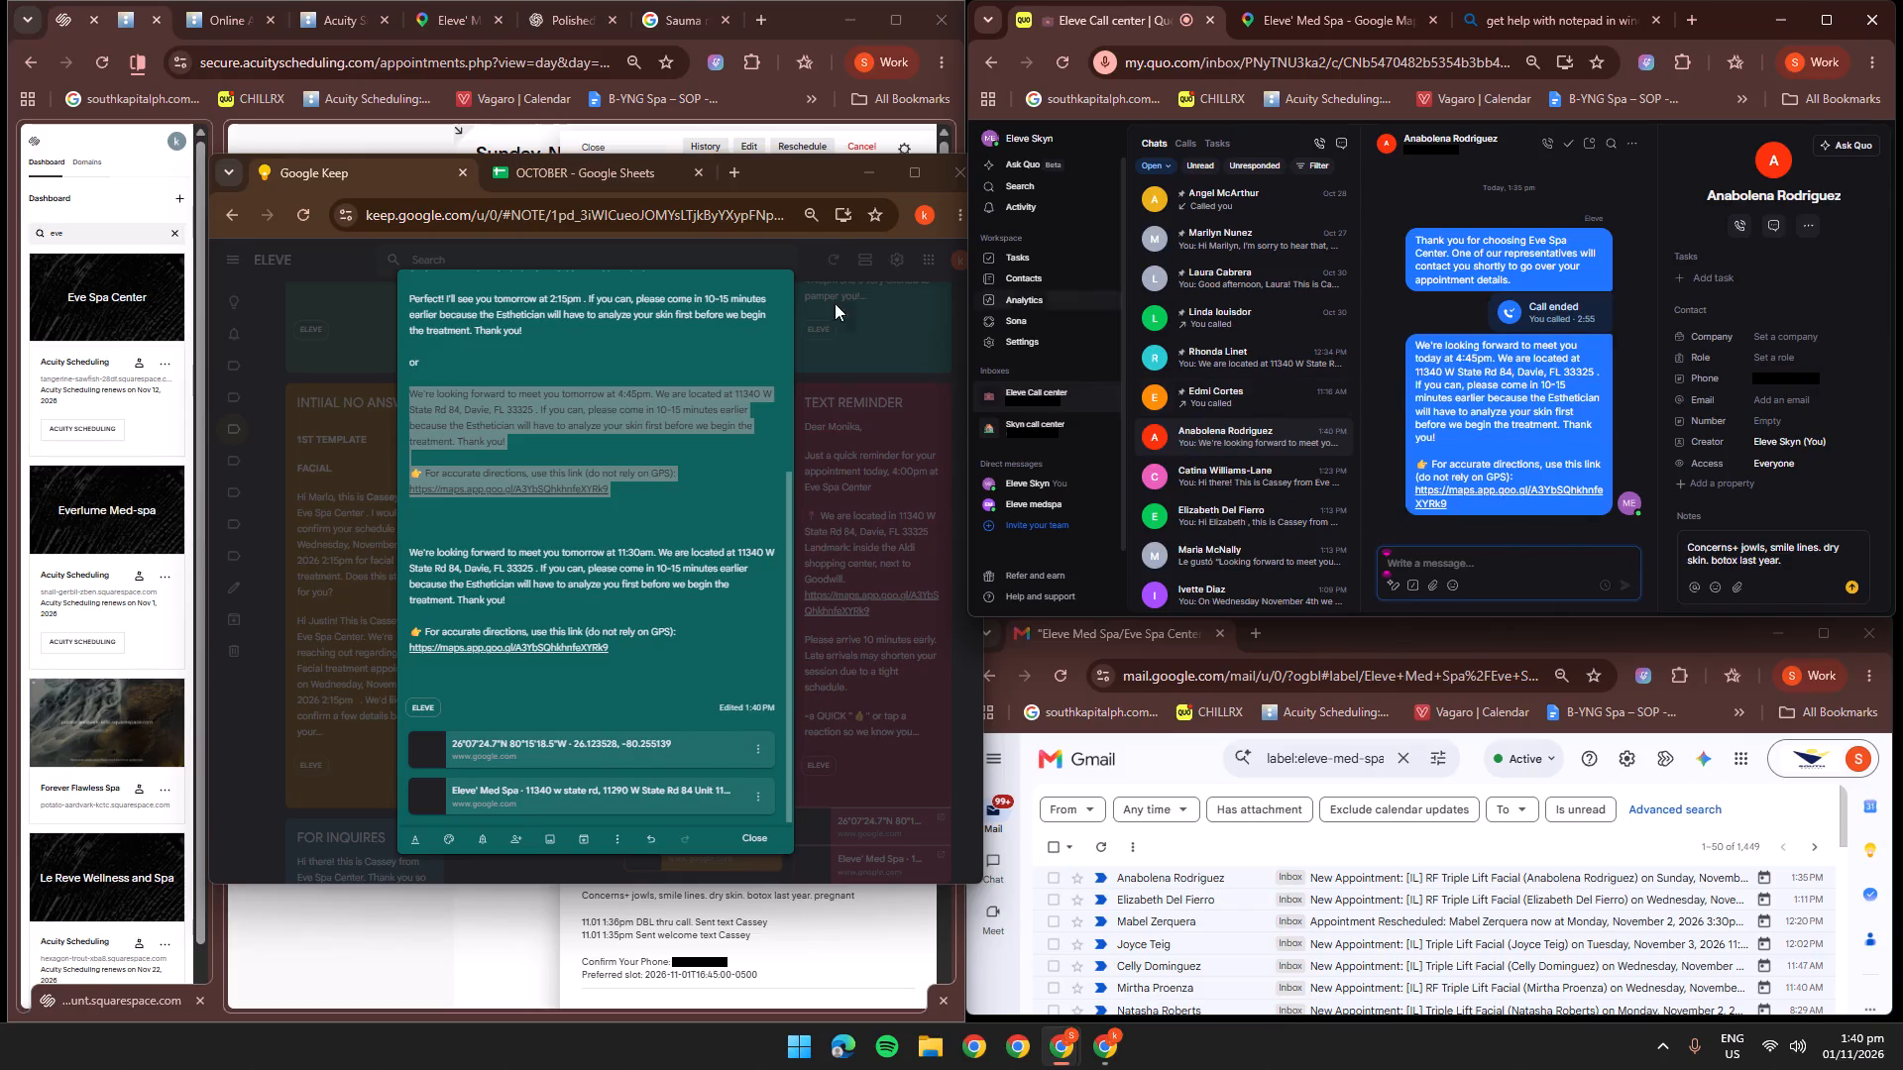
Return to Acuity and capture a screenshot of the client's appointment details, from the client name down to the scheduling and changes information.
{"action": "left_click", "coordinate": [640, 146]}
{"action": "key", "text": "shift+super+s"}
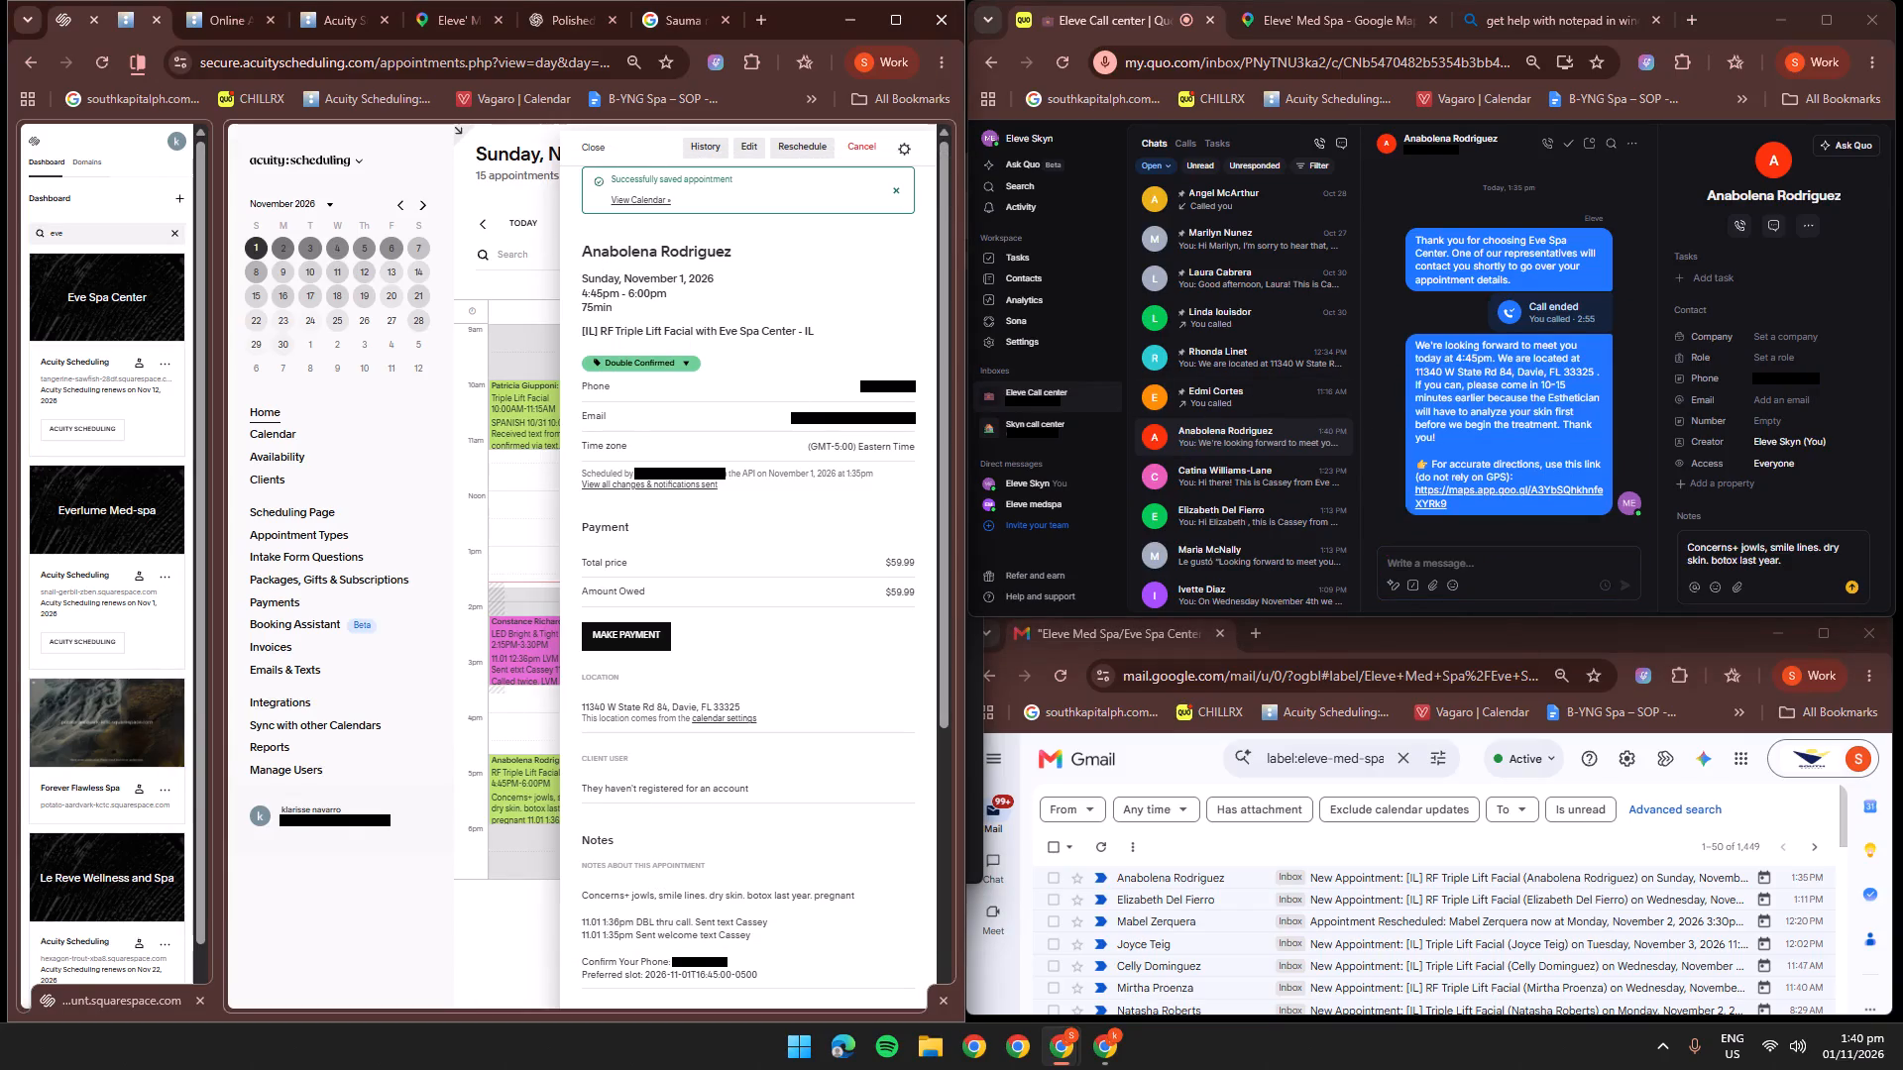
{"action": "left_click_drag", "start_coordinate": [568, 228], "coordinate": [927, 519]}
{"action": "key", "text": "alt+Tab"}
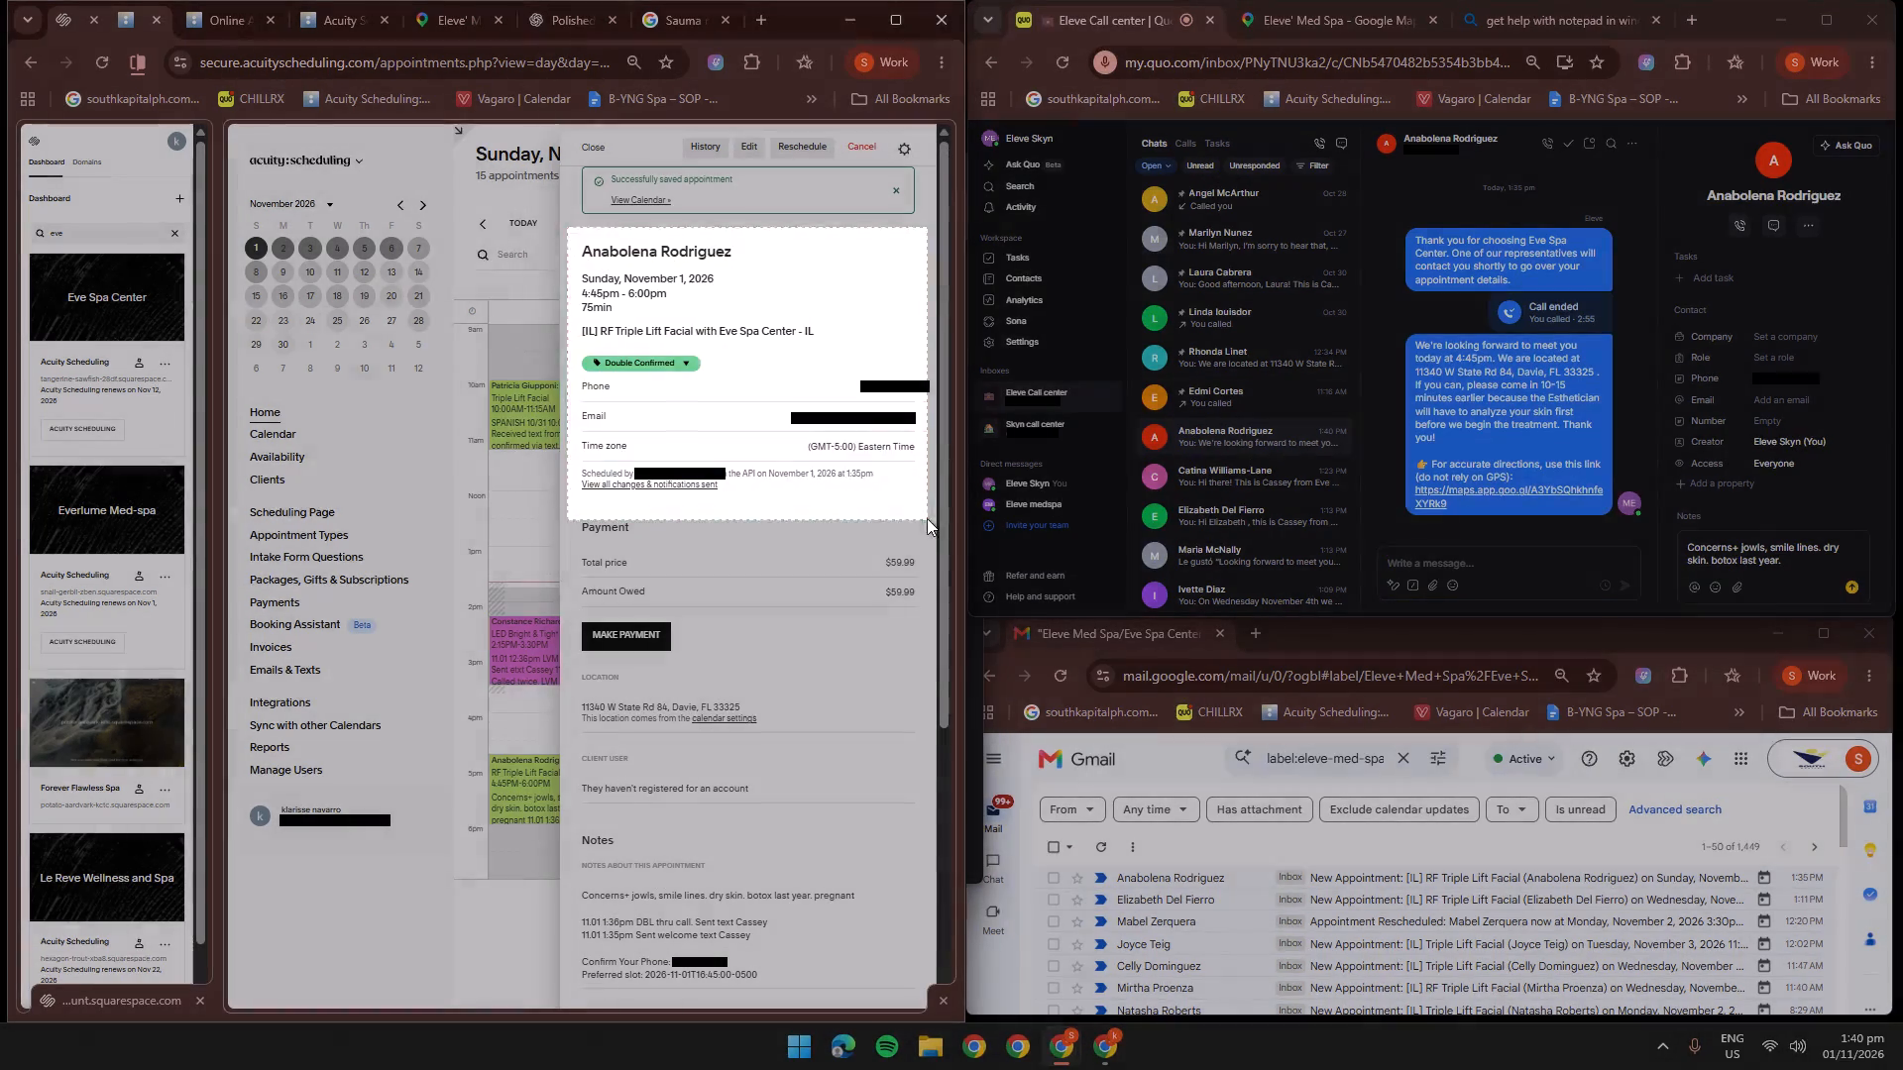
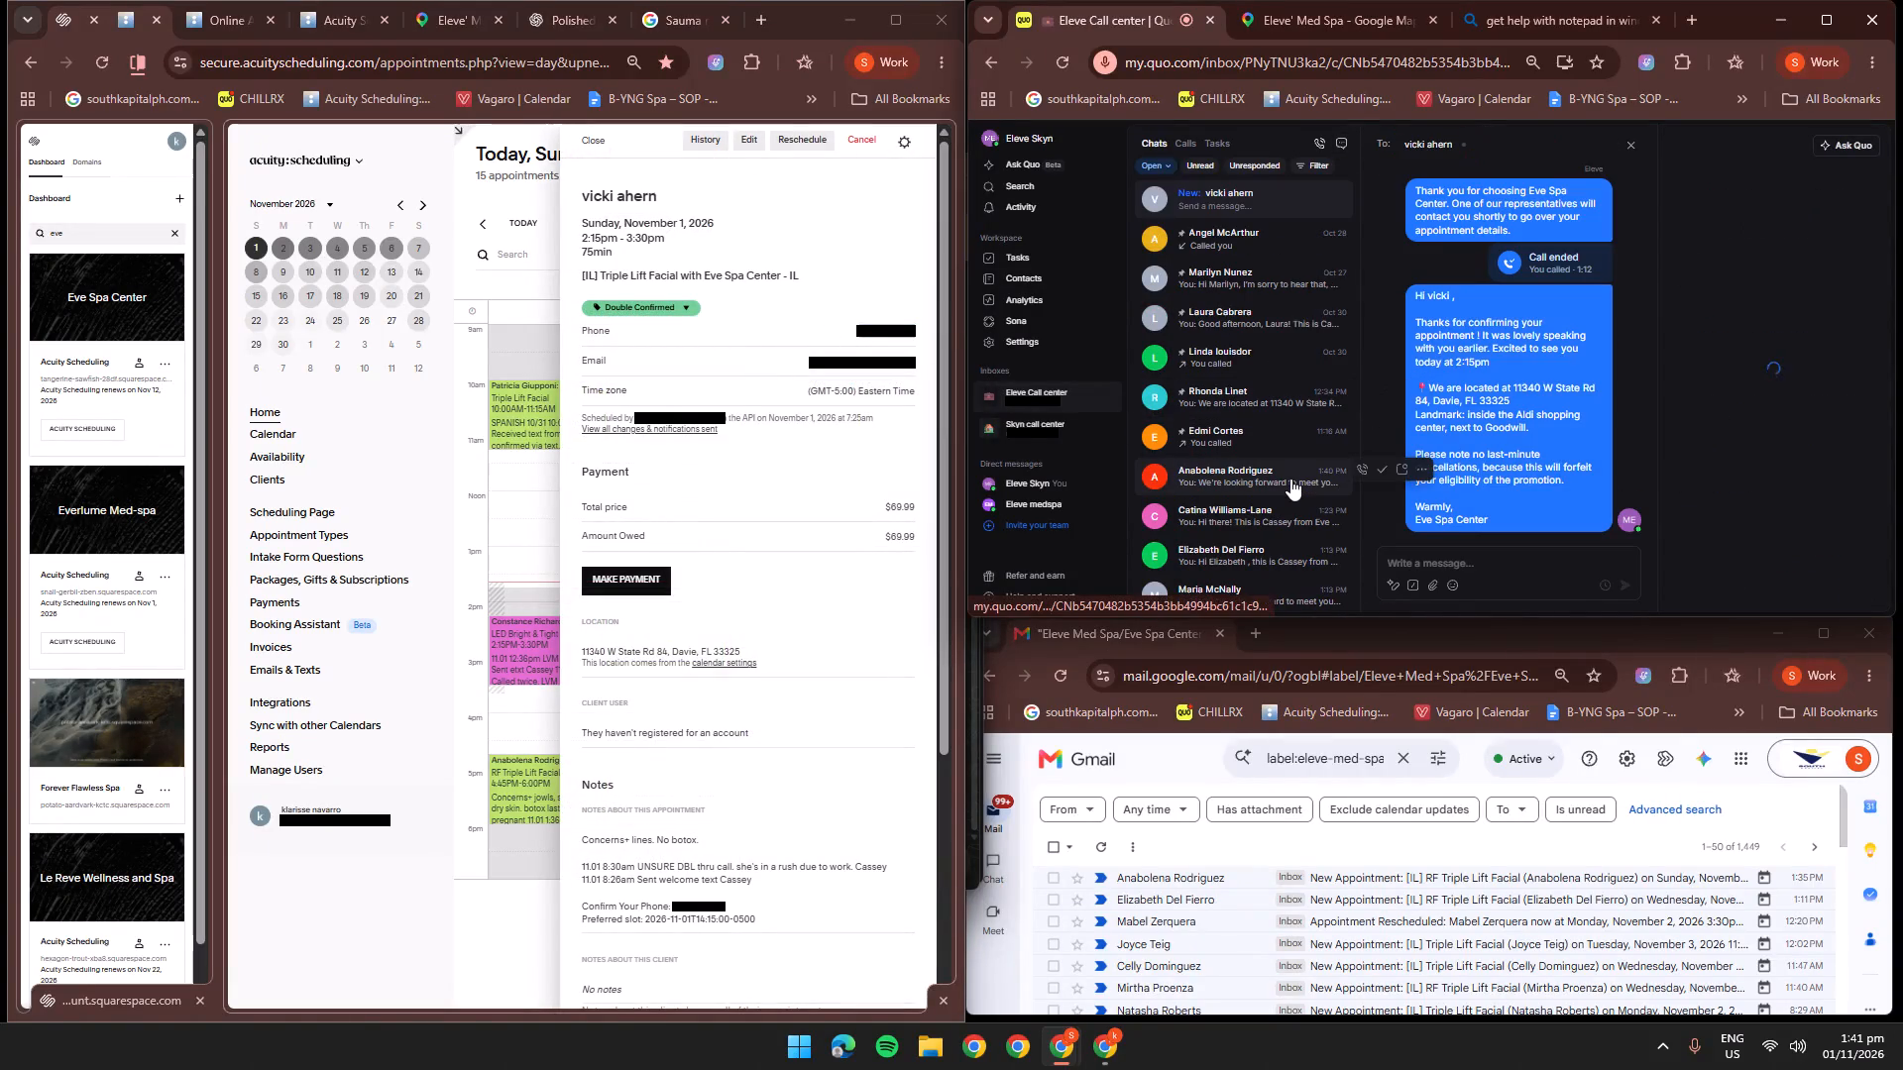
Reread the confirmation sent to the 4:45pm client, checking the appointment time, address, early-arrival request and closing thanks.
{"action": "left_click_drag", "start_coordinate": [1443, 357], "coordinate": [1521, 358]}
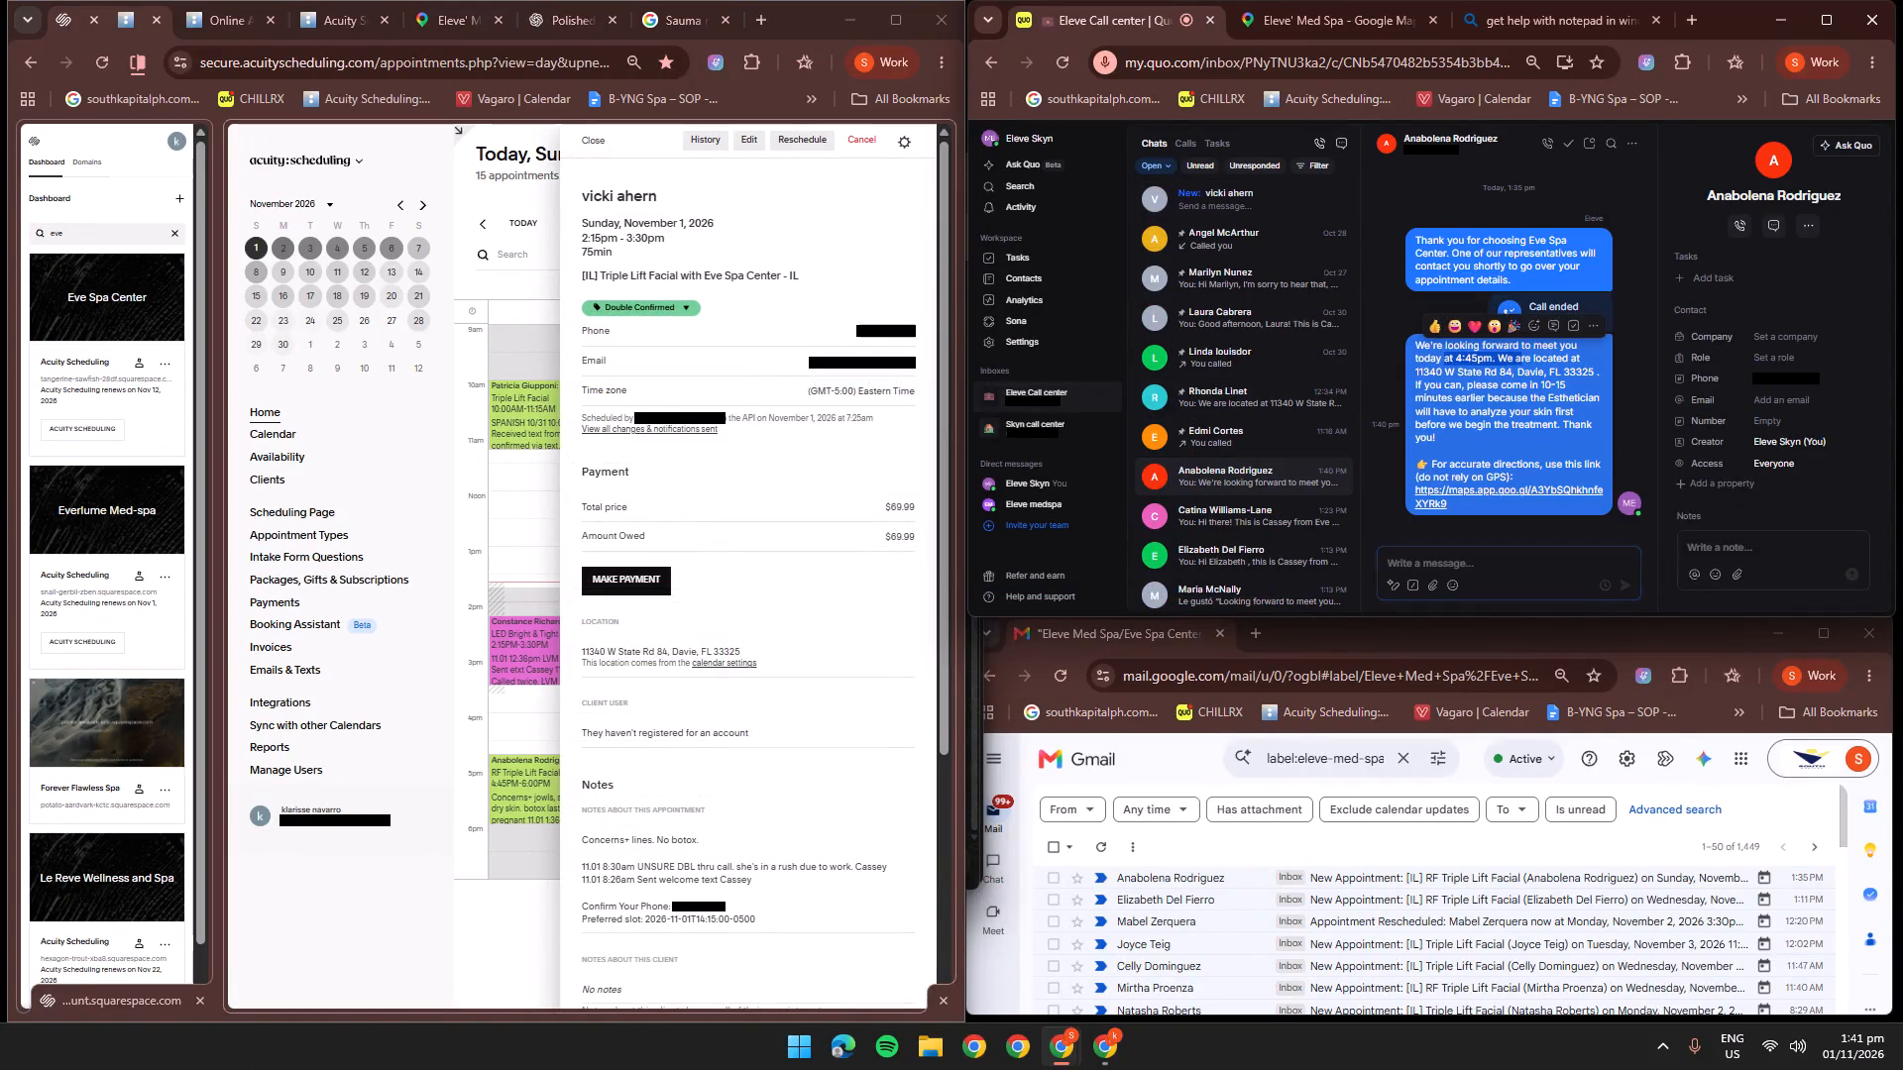
{"action": "left_click", "coordinate": [1521, 401]}
{"action": "left_click_drag", "start_coordinate": [1518, 376], "coordinate": [1568, 374]}
{"action": "left_click", "coordinate": [1548, 403]}
{"action": "left_click_drag", "start_coordinate": [1497, 381], "coordinate": [1585, 371]}
{"action": "left_click", "coordinate": [1559, 402]}
{"action": "left_click_drag", "start_coordinate": [1490, 397], "coordinate": [1575, 407]}
{"action": "left_click", "coordinate": [1551, 448]}
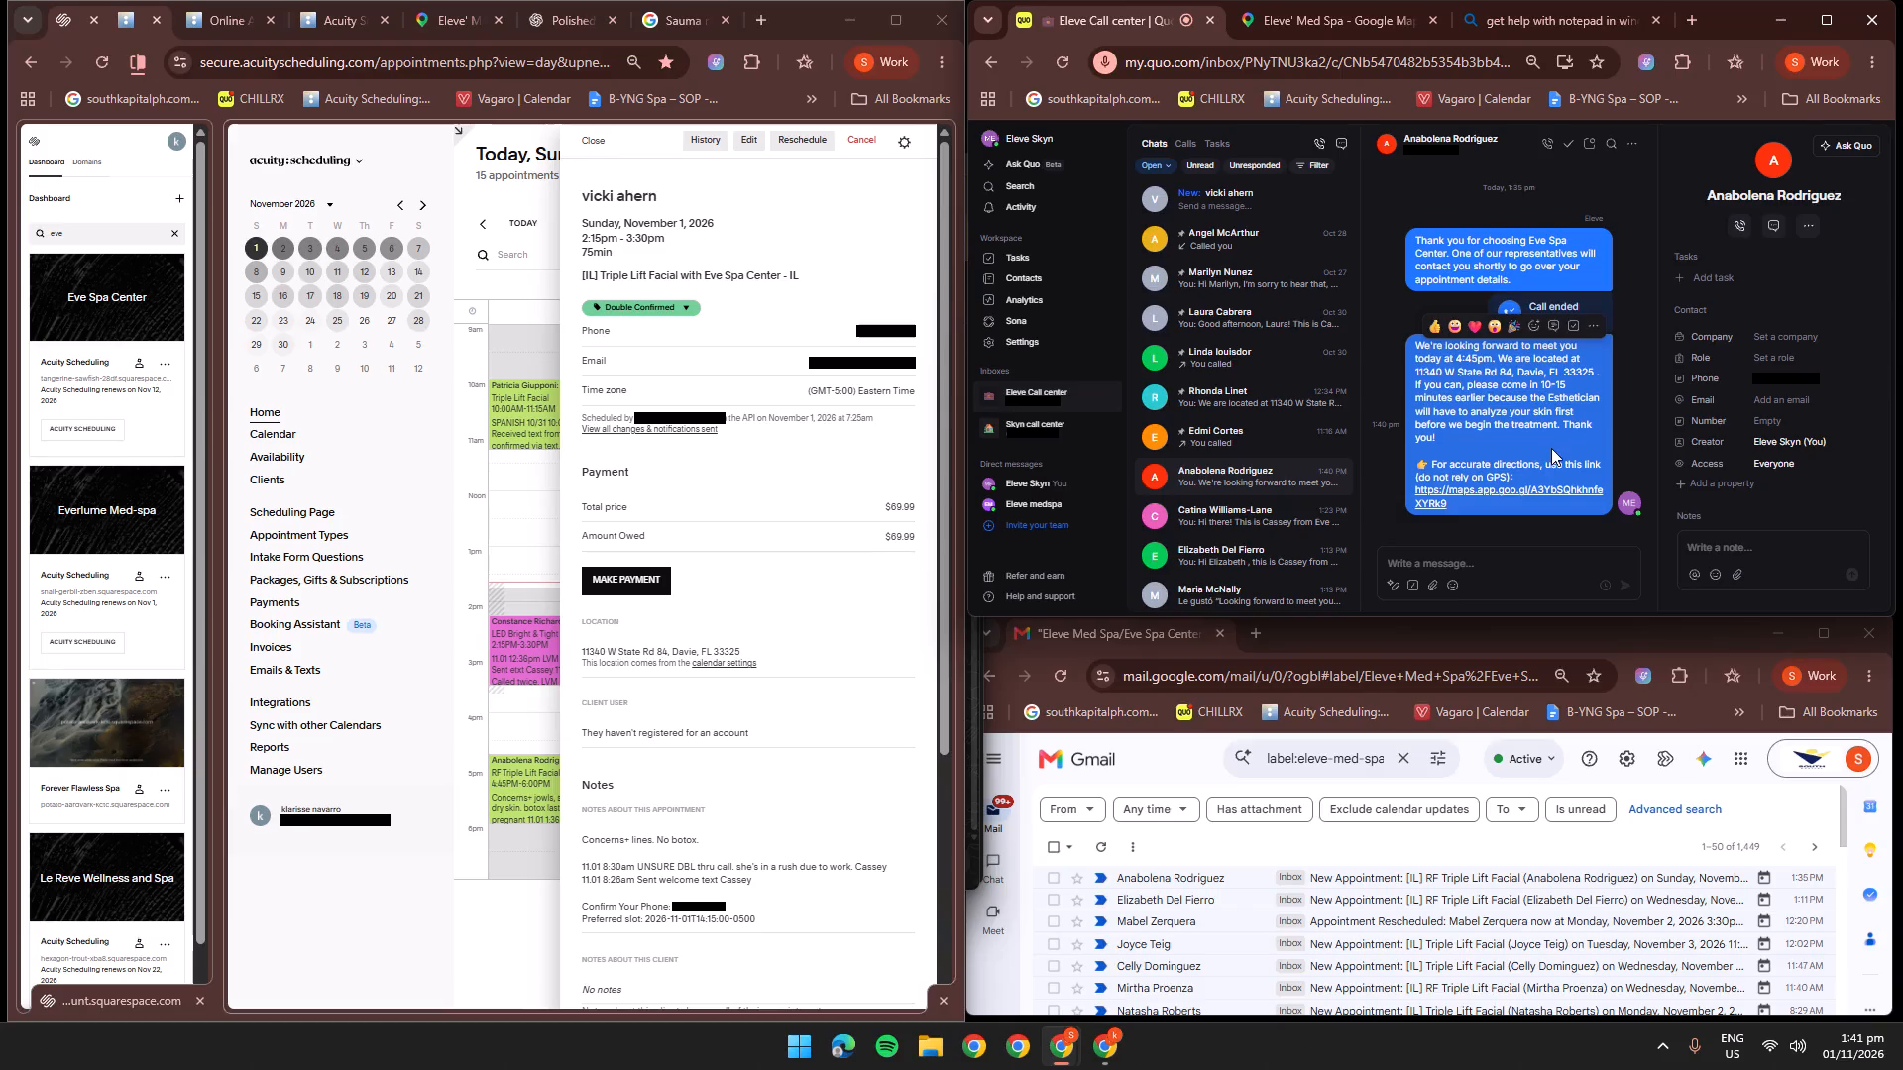
{"action": "left_click_drag", "start_coordinate": [1496, 412], "coordinate": [1569, 406]}
{"action": "left_click", "coordinate": [1582, 430]}
{"action": "left_click_drag", "start_coordinate": [1544, 438], "coordinate": [1449, 439]}
{"action": "left_click", "coordinate": [1487, 439]}
{"action": "left_click_drag", "start_coordinate": [1484, 439], "coordinate": [1473, 431]}
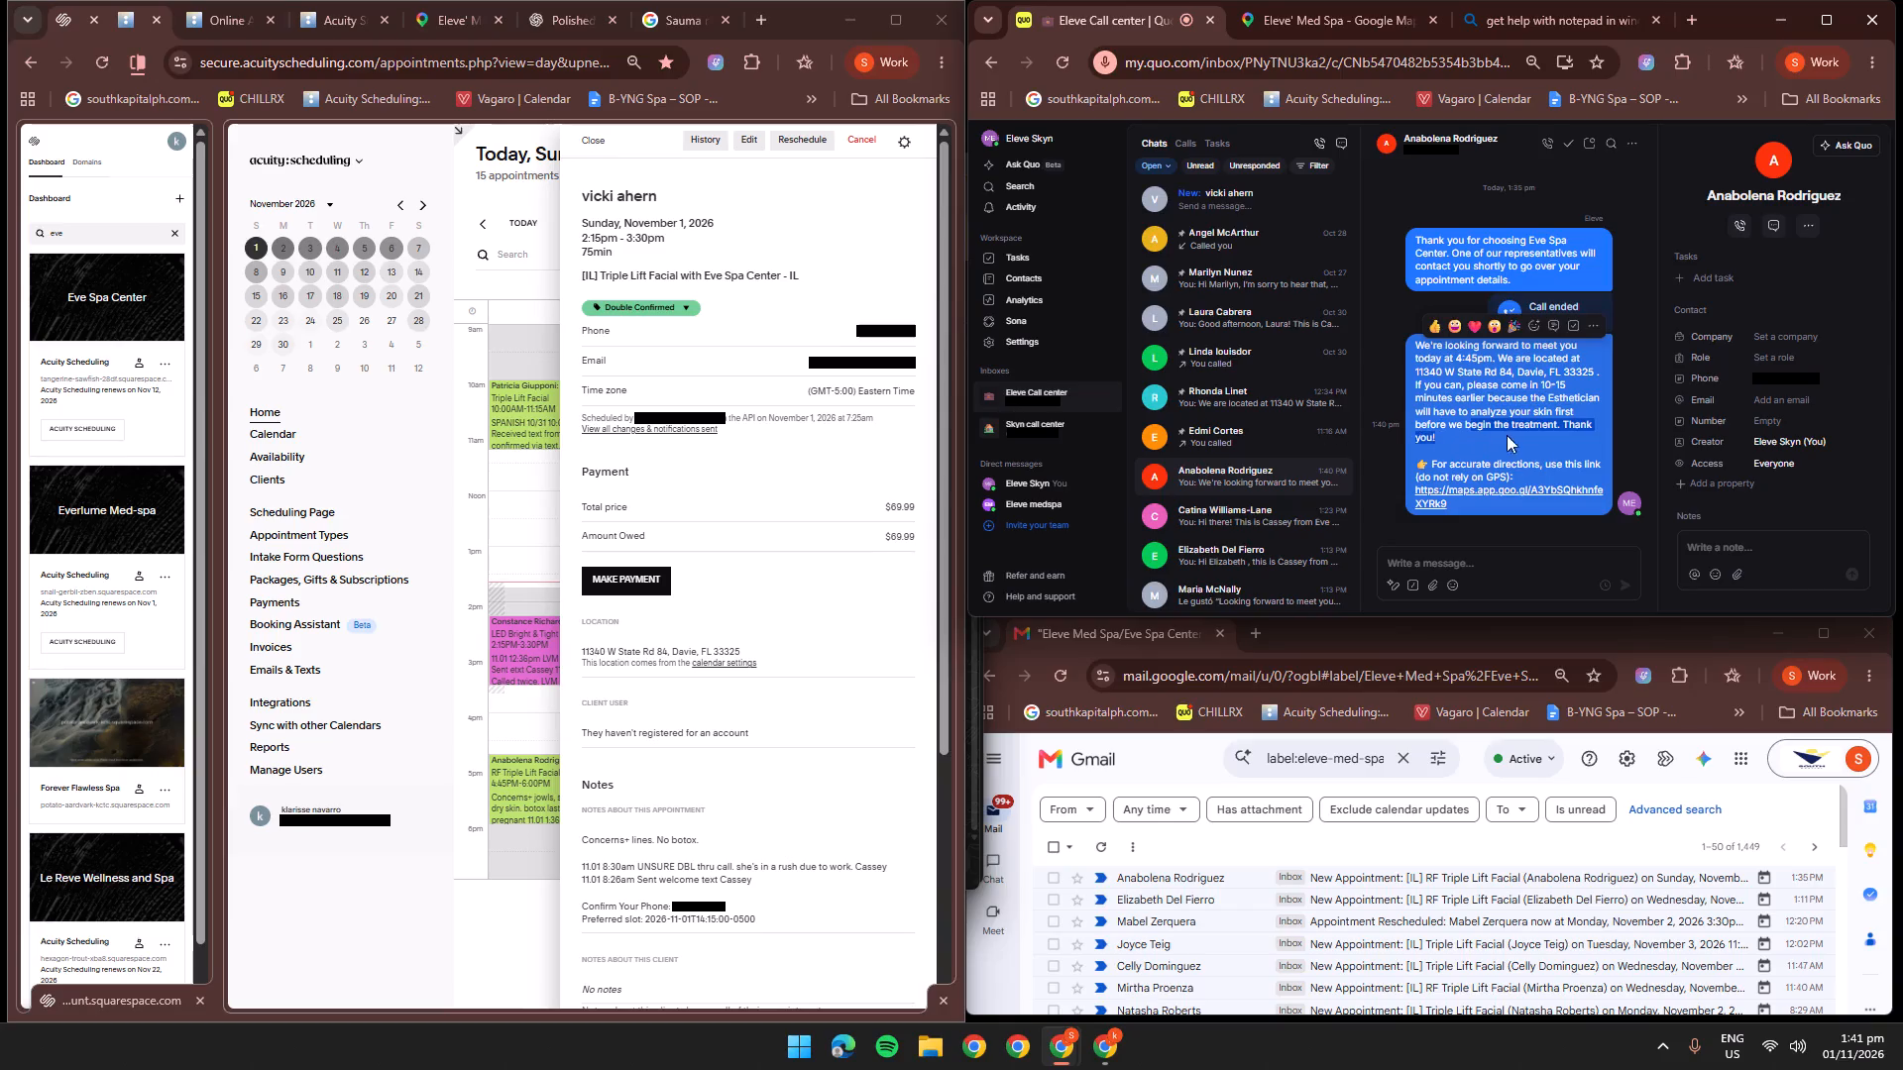
{"action": "left_click", "coordinate": [1504, 436]}
Open the inbox conversation with the client booked for the 2:15pm Triple Lift Facial.
{"action": "left_click", "coordinate": [1244, 203]}
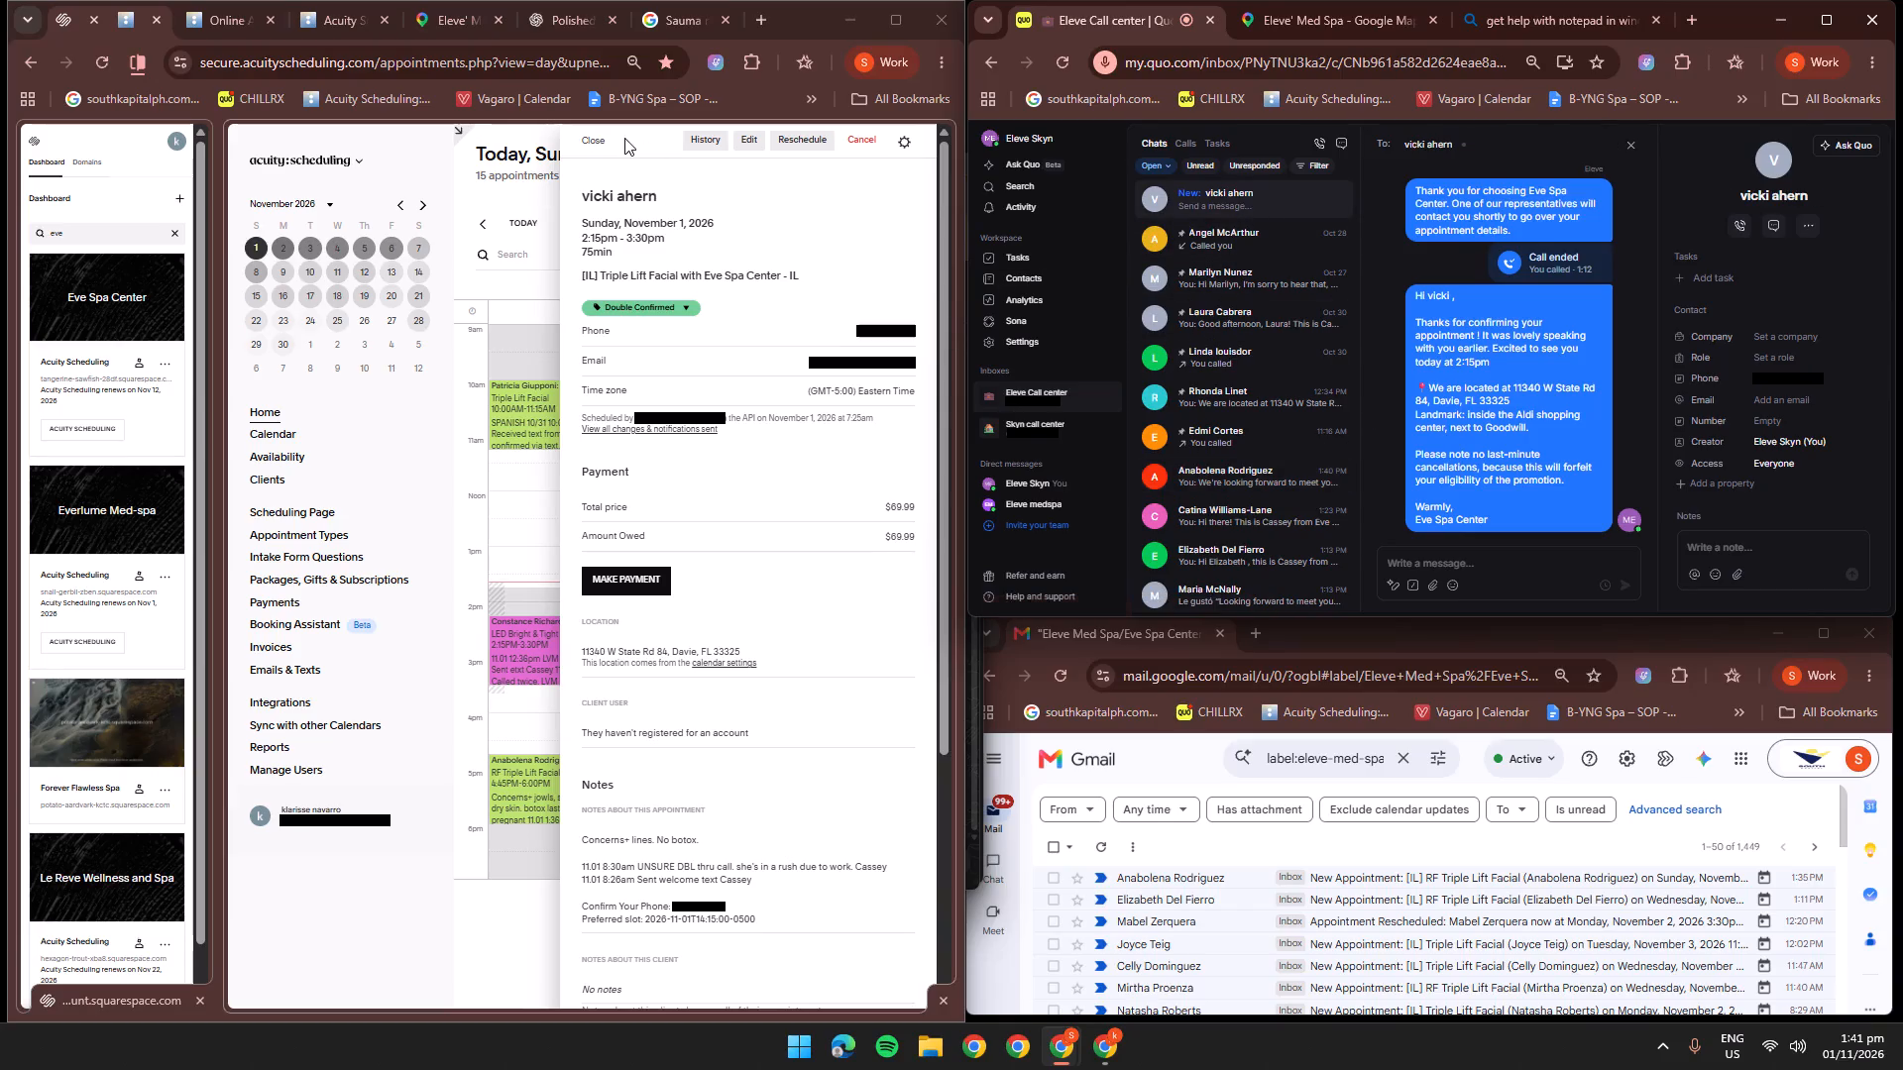
Close the 2:15pm client's appointment details and show today's schedule in the Acuity calendar.
{"action": "left_click", "coordinate": [586, 145]}
{"action": "left_click", "coordinate": [535, 227]}
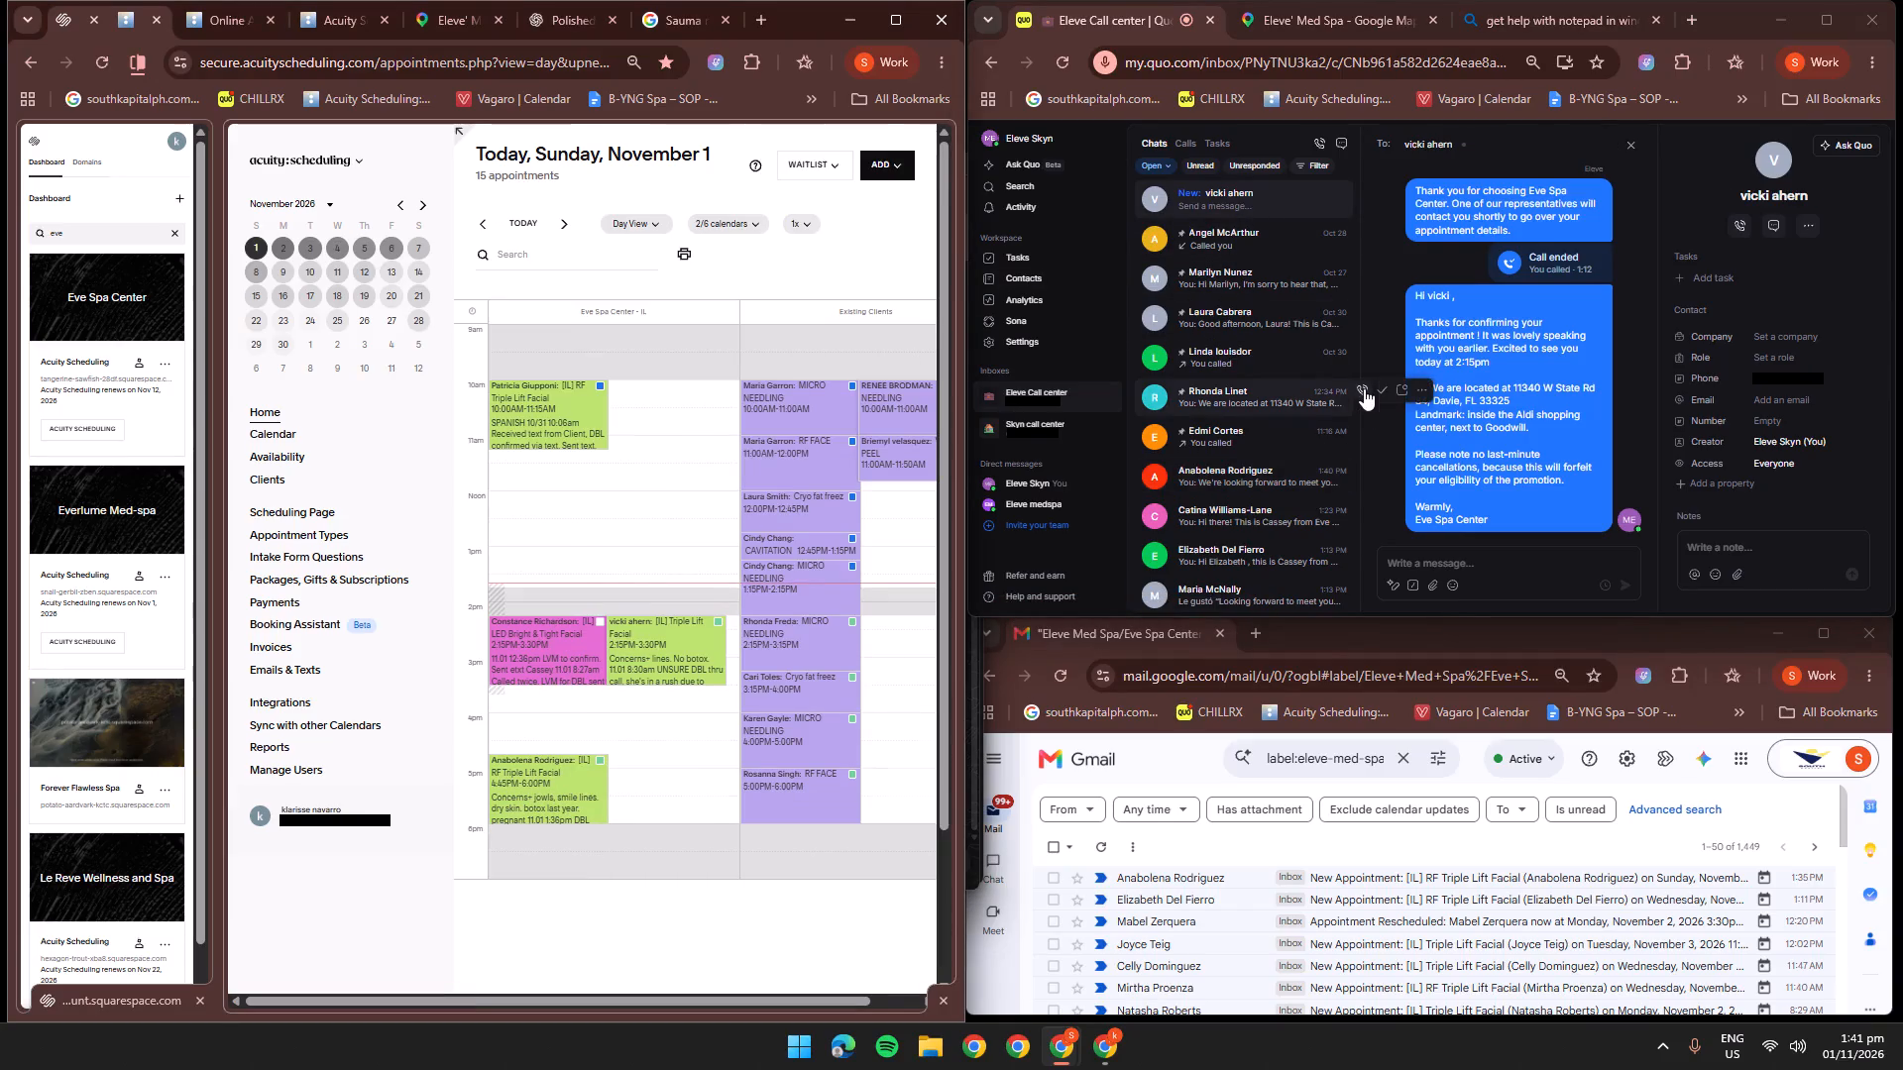
Switch to the other Chrome profile's window.
{"action": "left_click", "coordinate": [1093, 1046]}
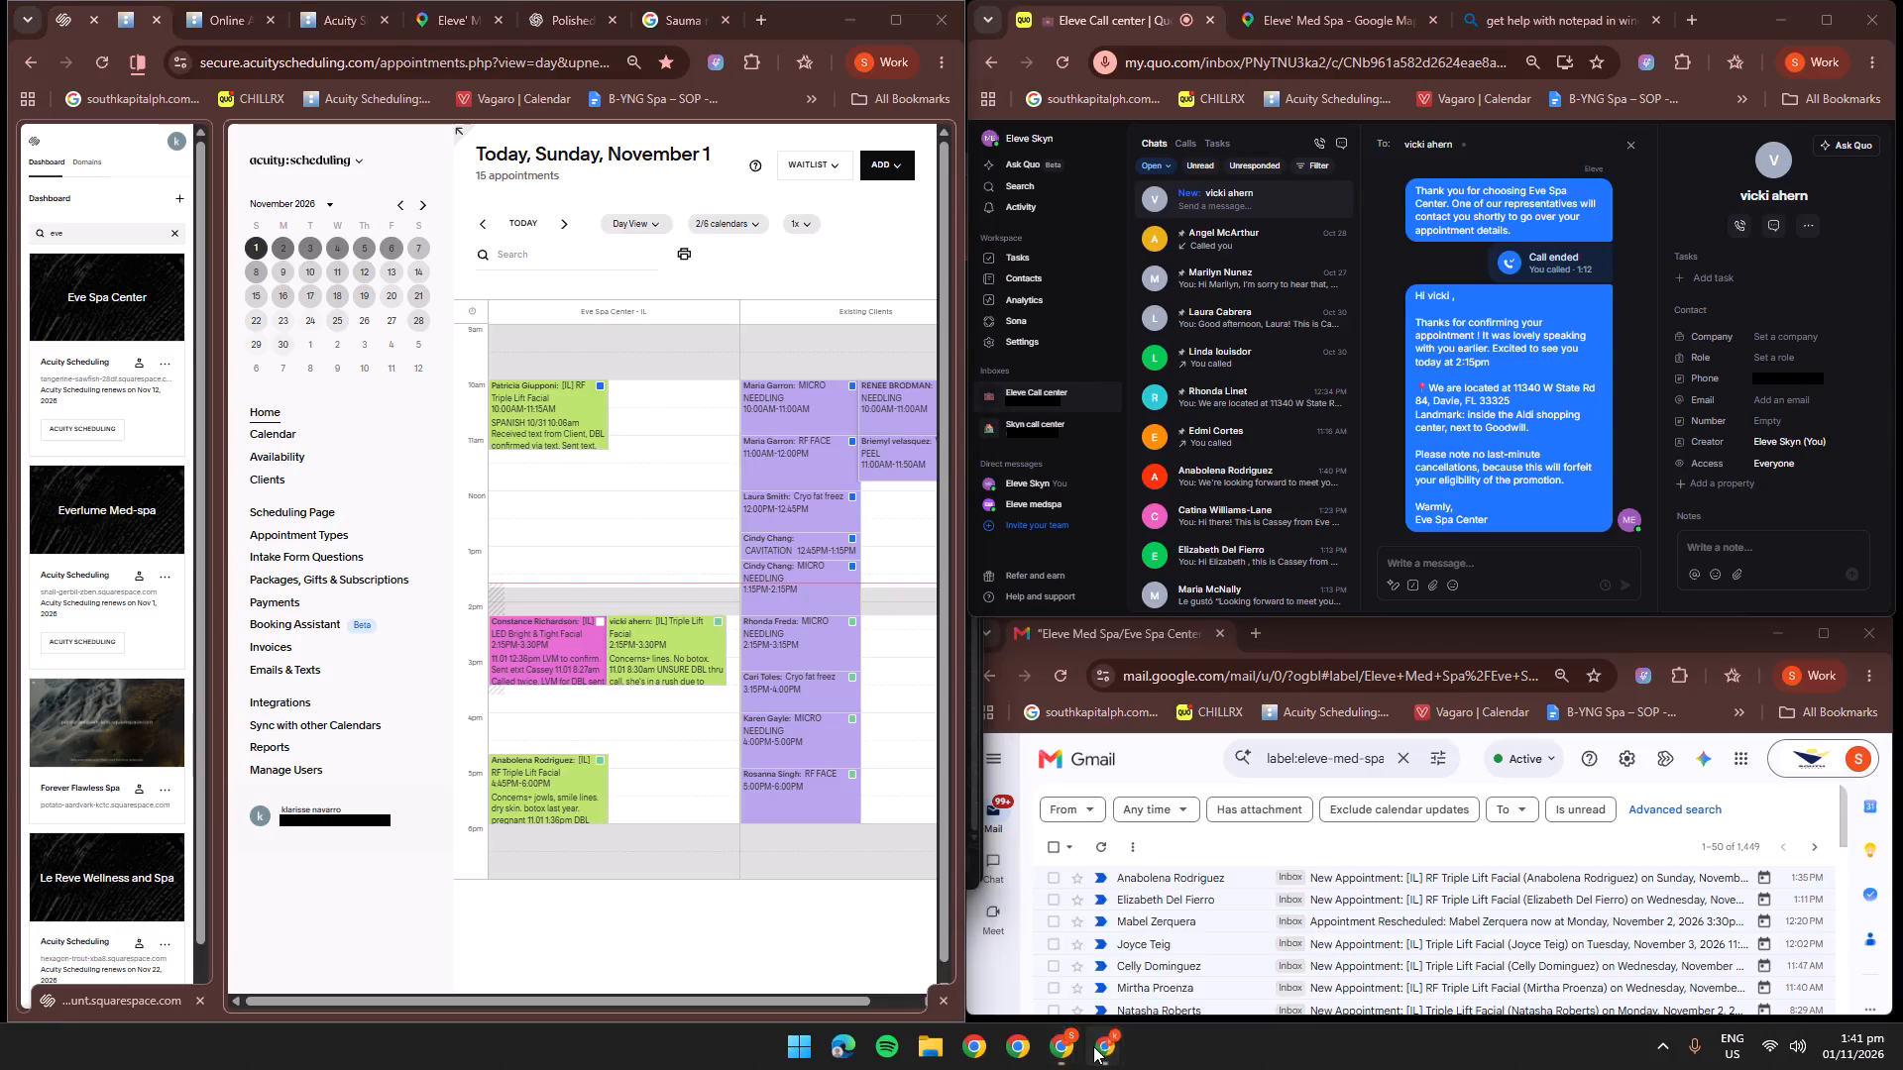